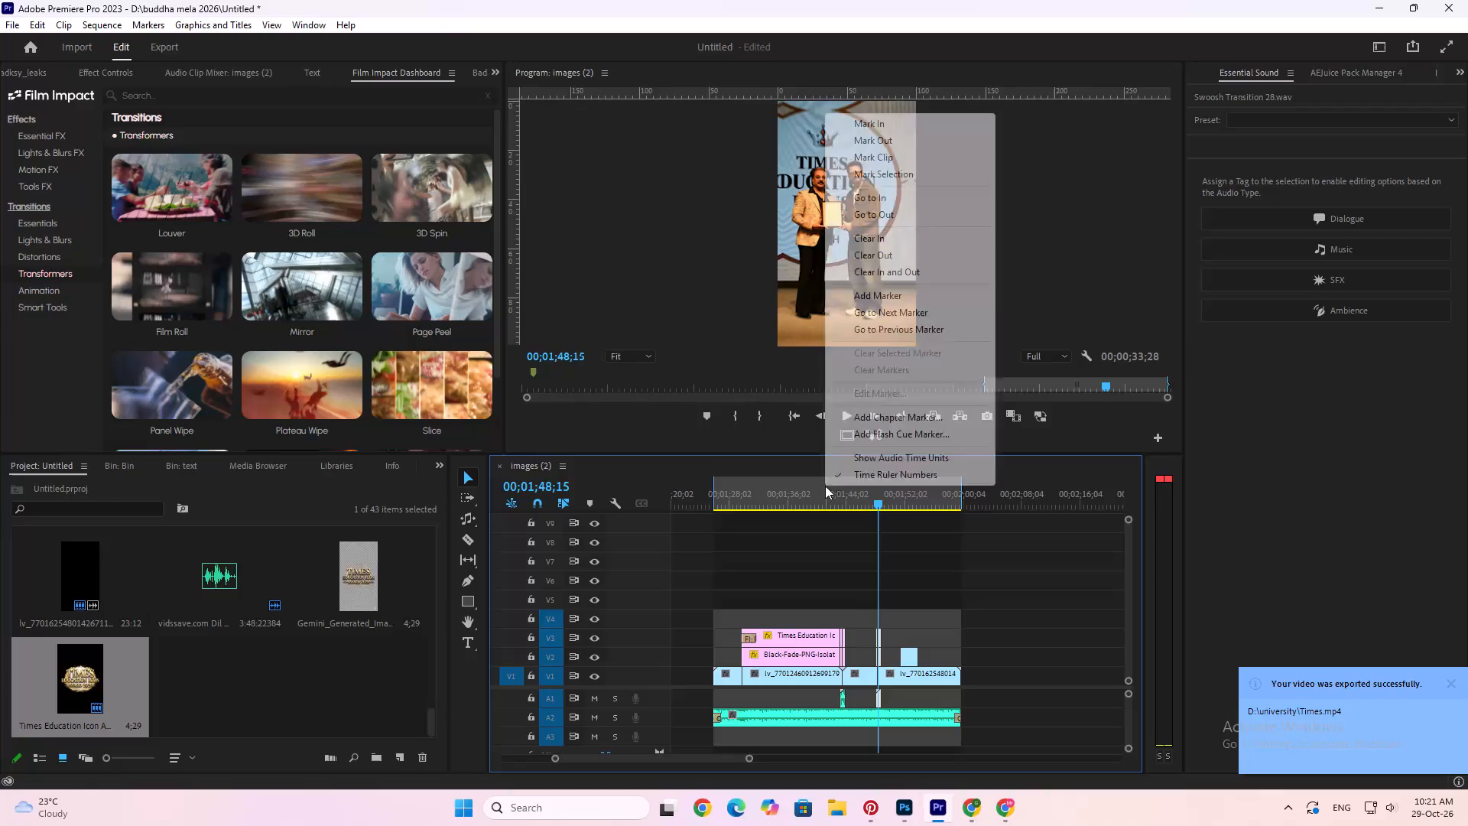
Clear the sequence's In and Out points.
left_click(869, 278)
left_click(925, 517)
Return to the start of the sequence and play the opening Hindi title animation.
key("Home")
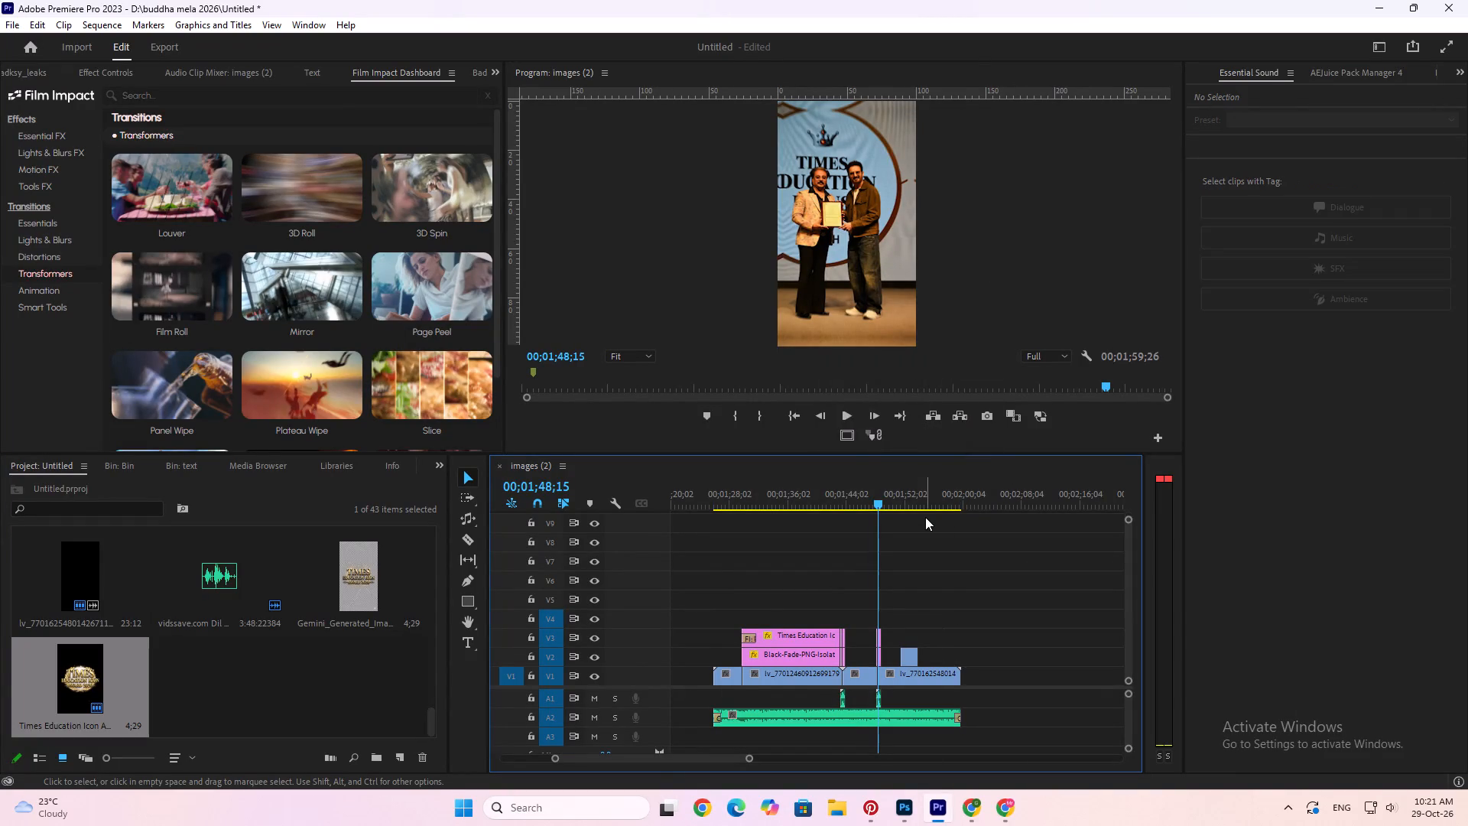
type("====")
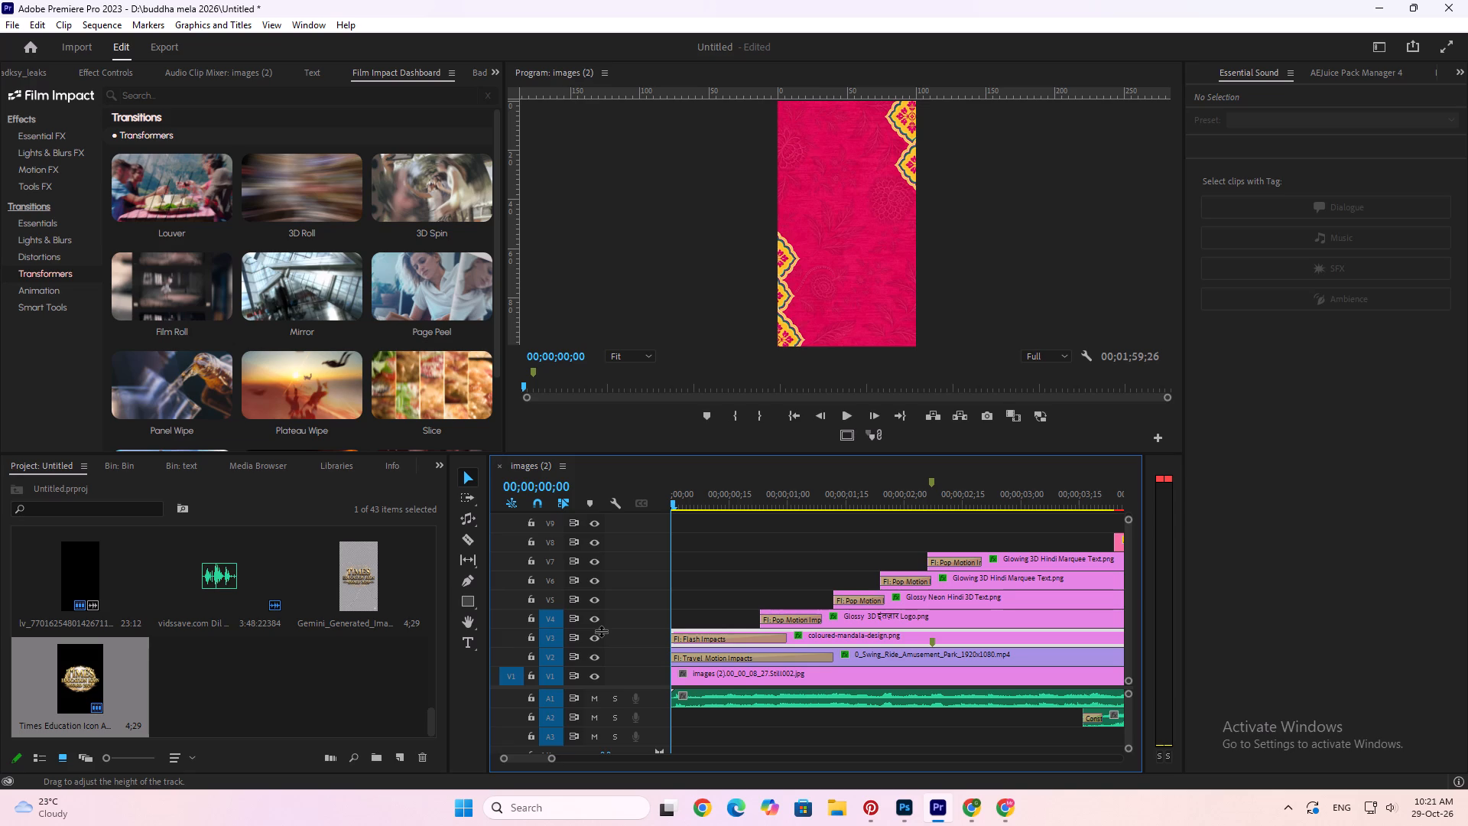
left_click(754, 727)
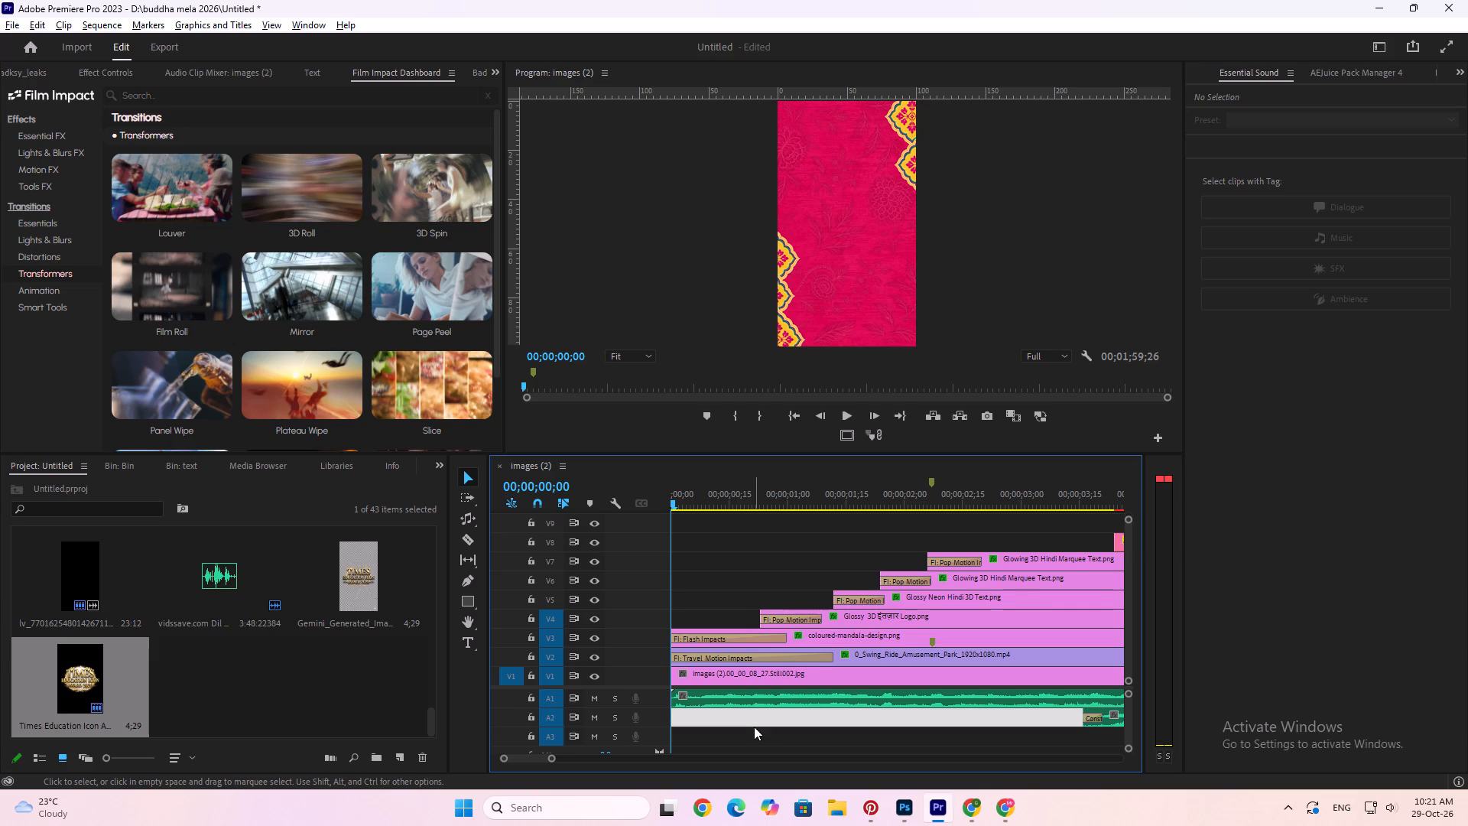
scroll(754, 727, "down", 1, "alt")
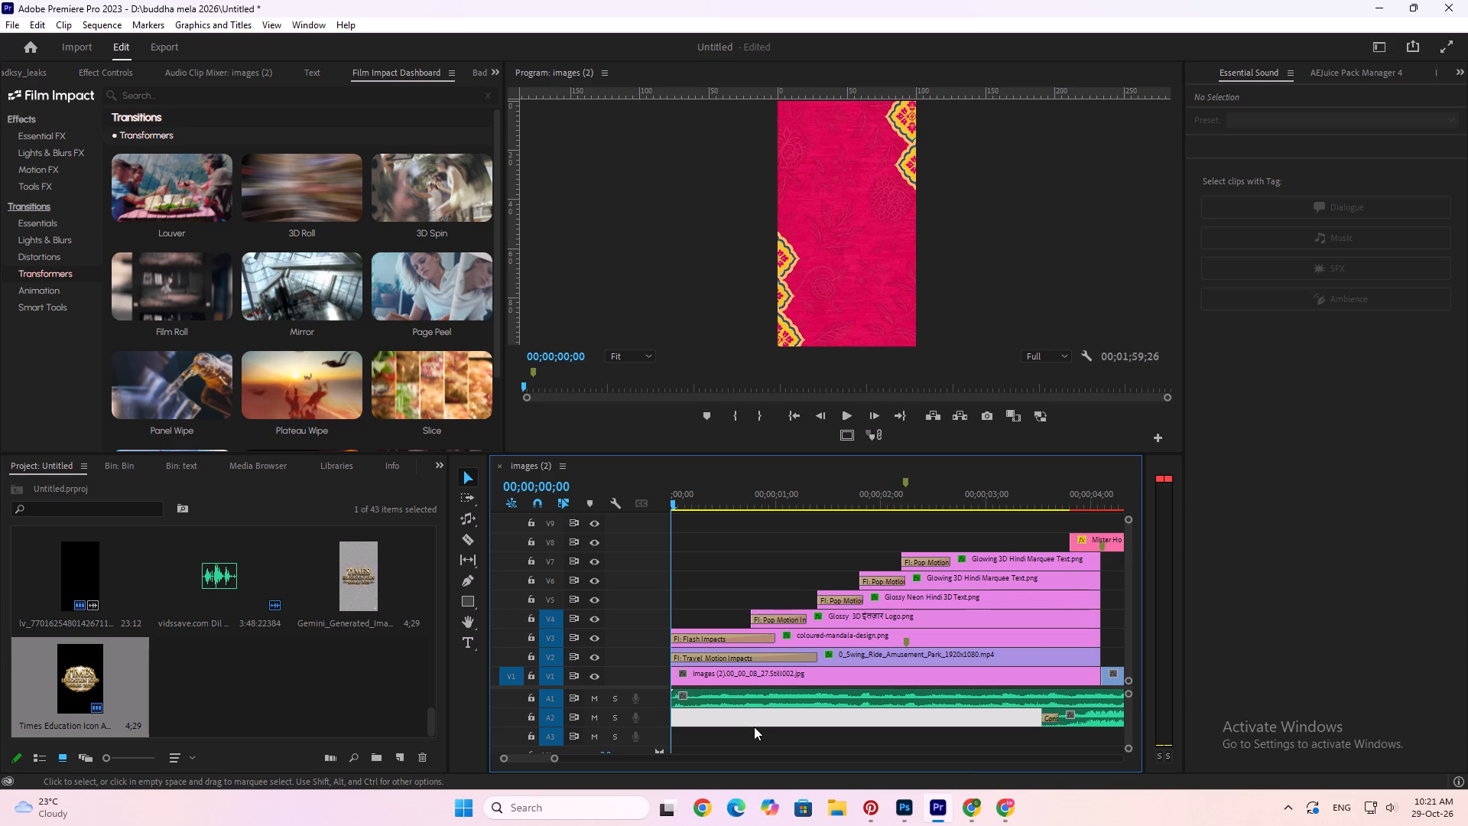
key("space")
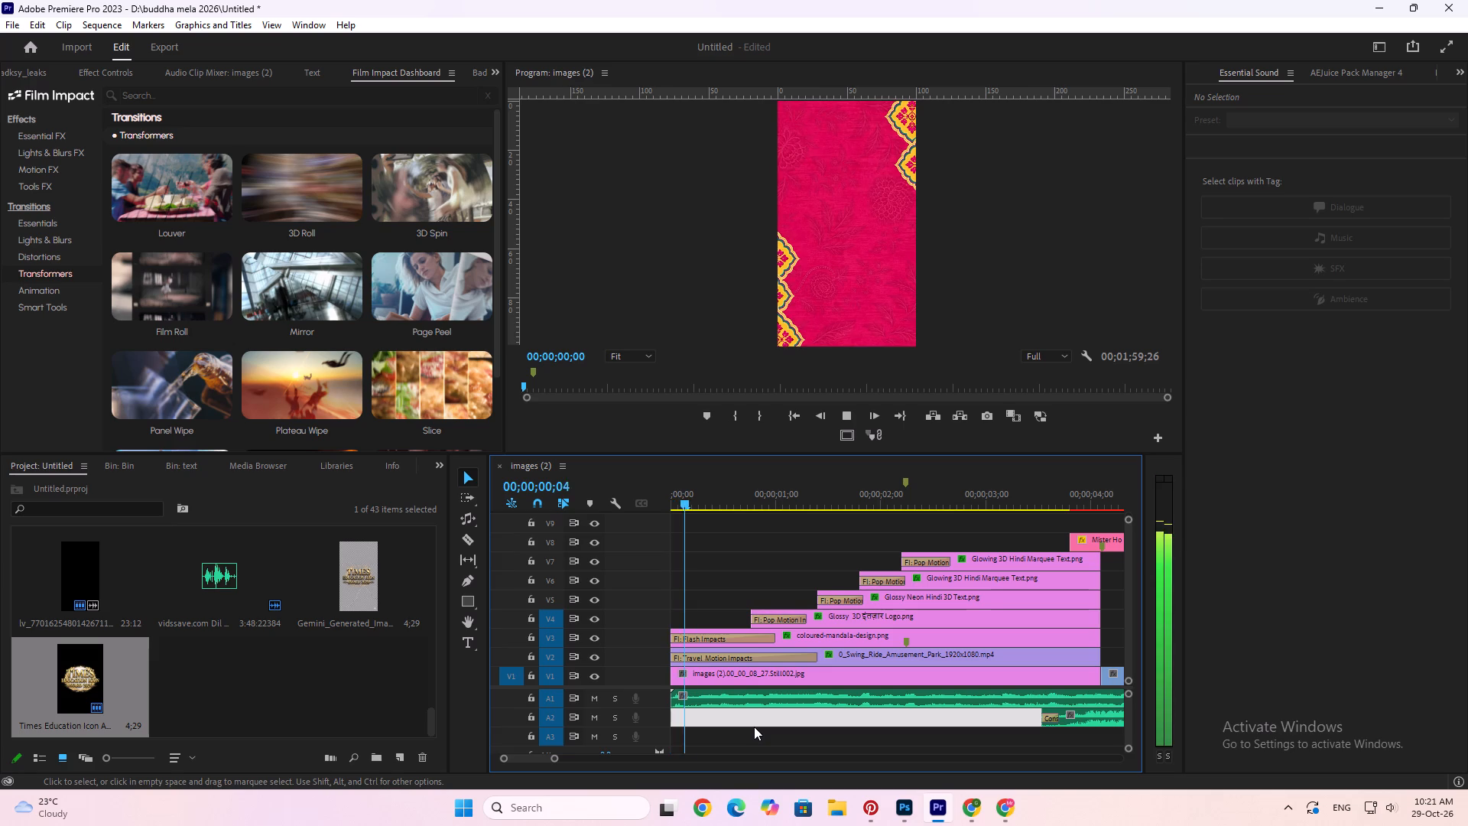
key("space")
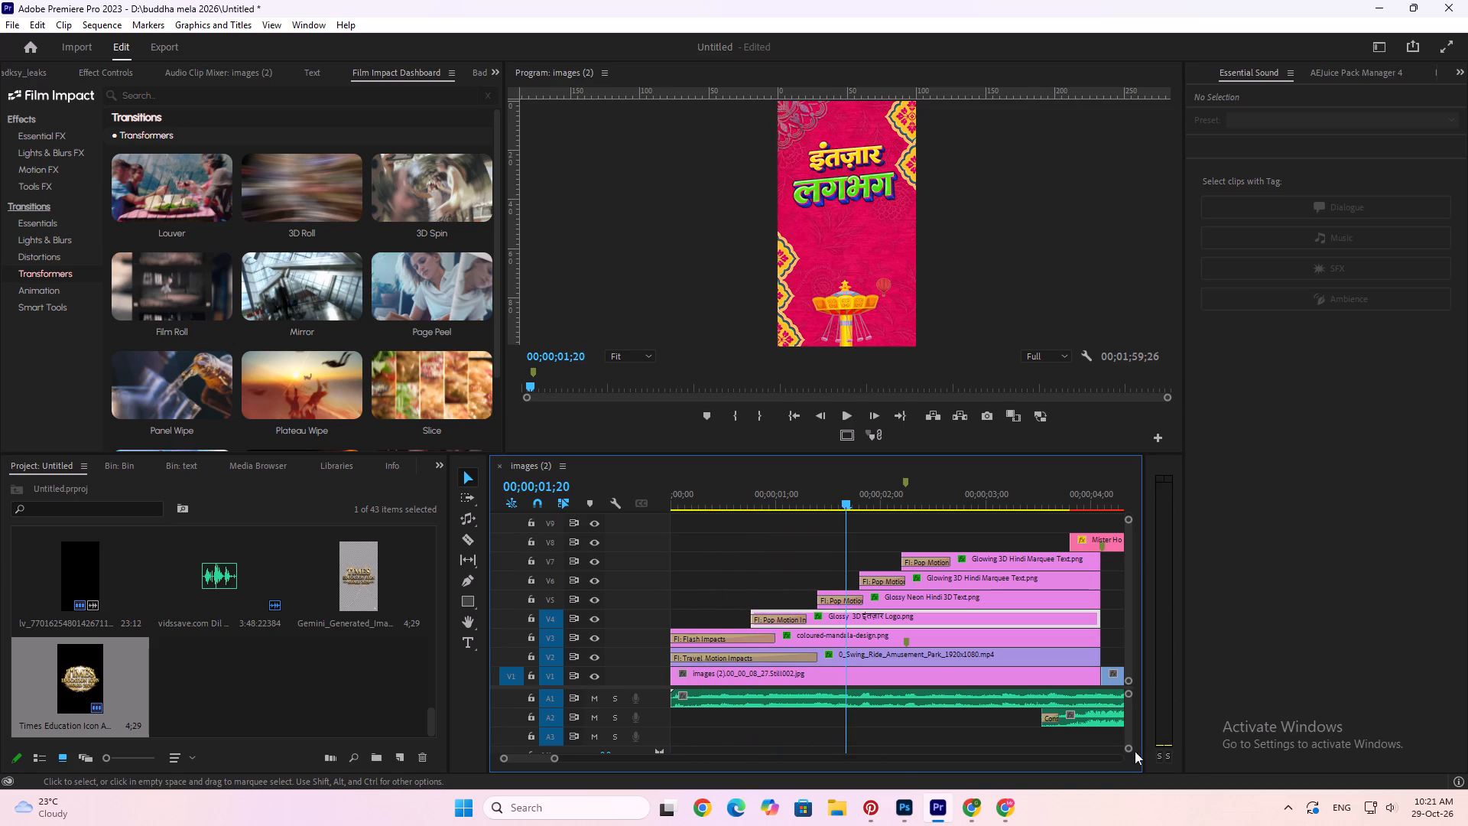
Open the system quick settings to adjust the playback volume, and return to the timeline.
left_click(1382, 811)
left_click(1377, 802)
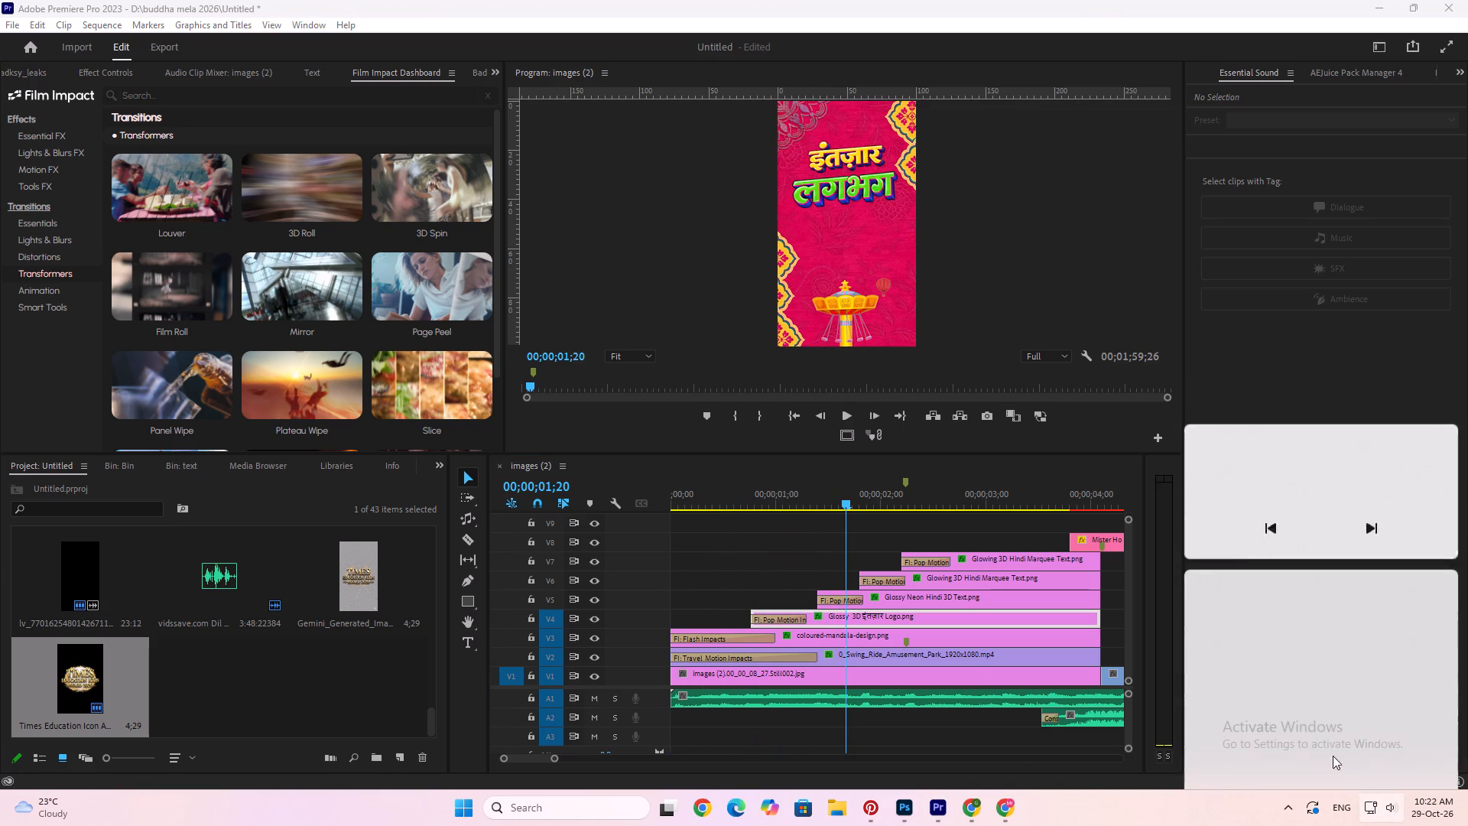
left_click(1255, 715)
left_click(875, 718)
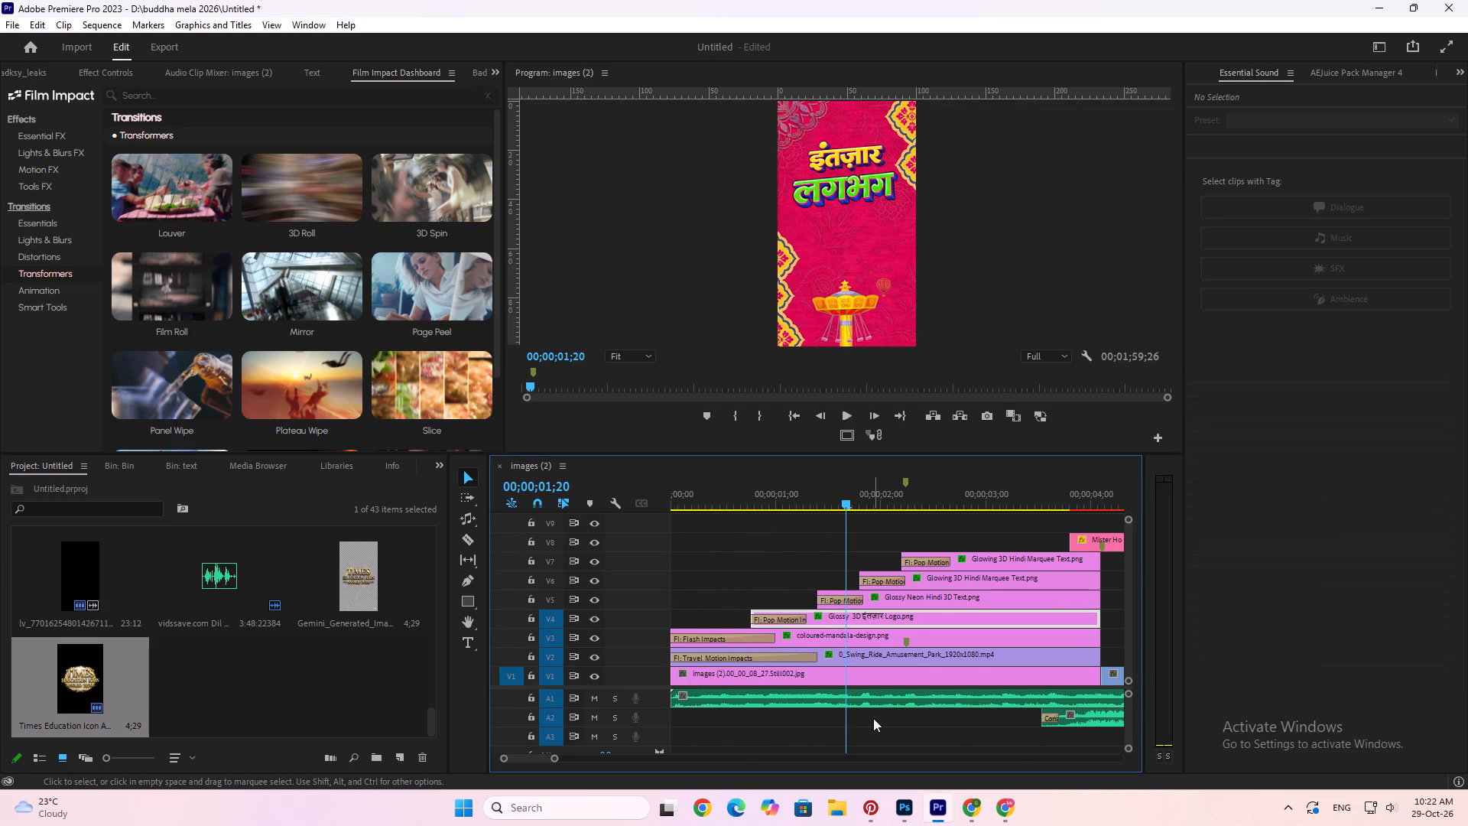
Copy the four short pop sounds on A2 near 12 seconds and paste them onto A2 at 00;00;00;08, with A1 untargeted.
scroll(873, 718, "down", 9, "alt")
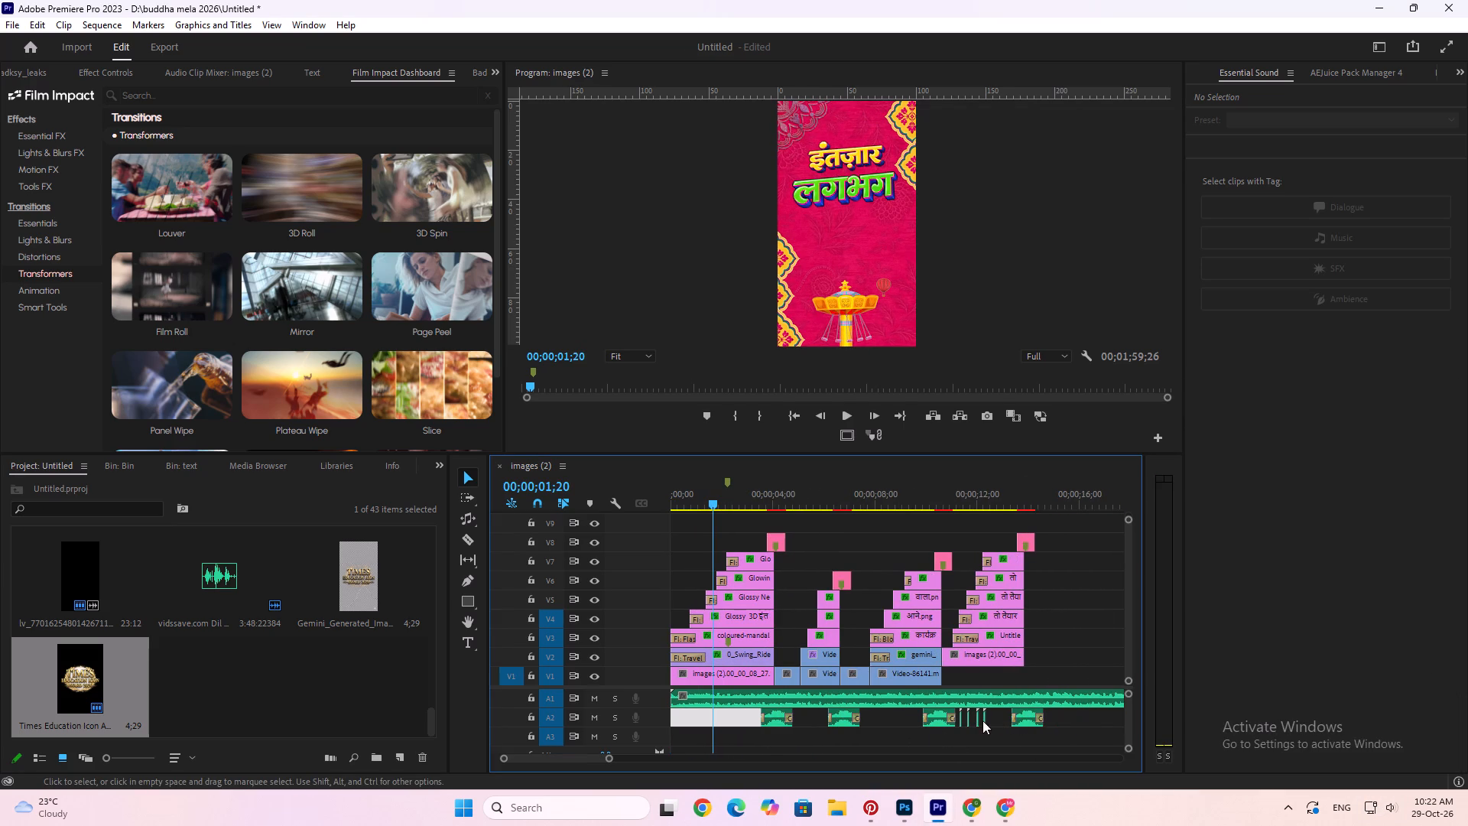
left_click_drag(995, 717, 961, 734)
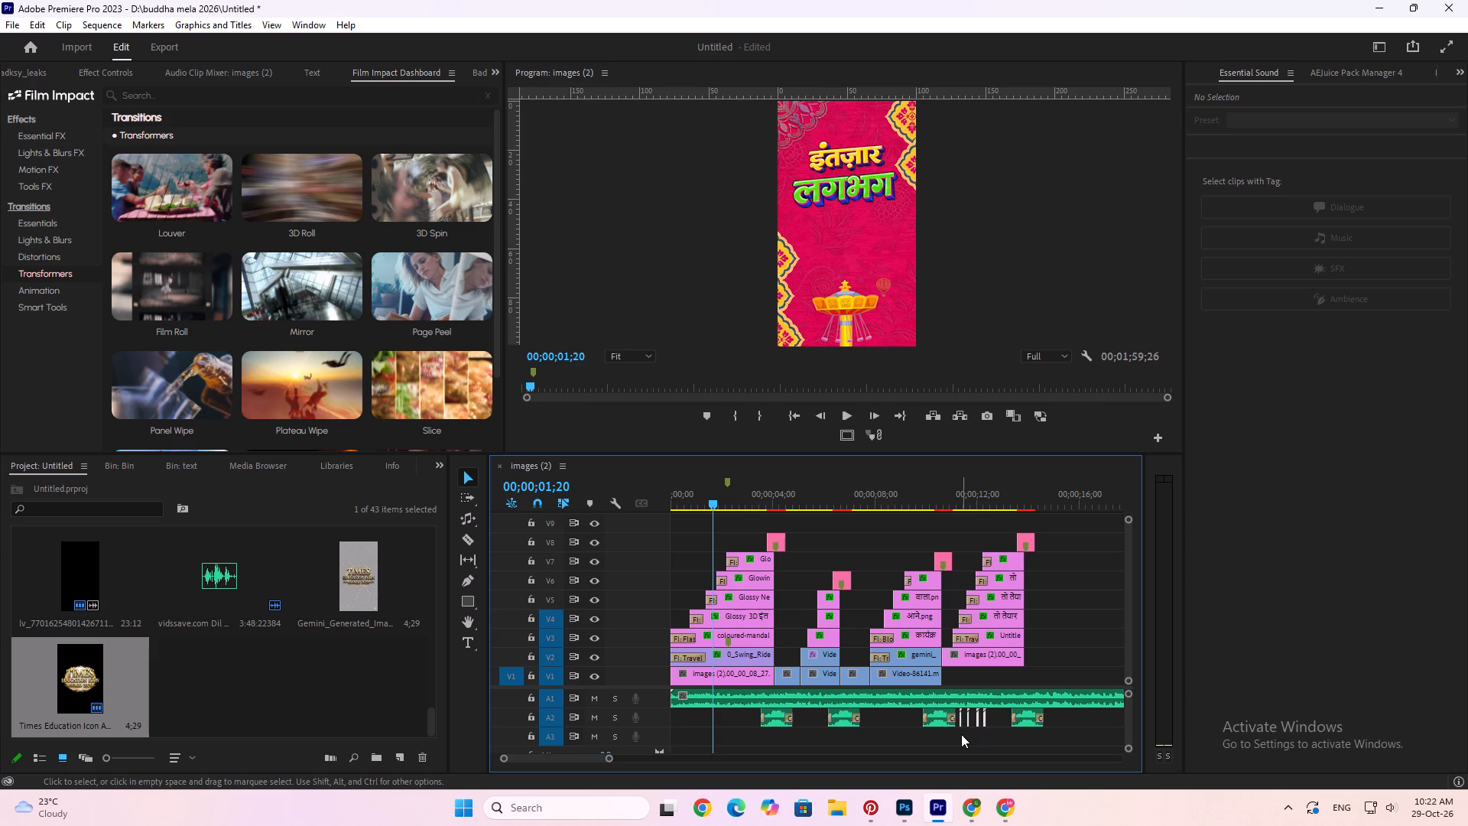
key("ctrl+c")
left_click(704, 718)
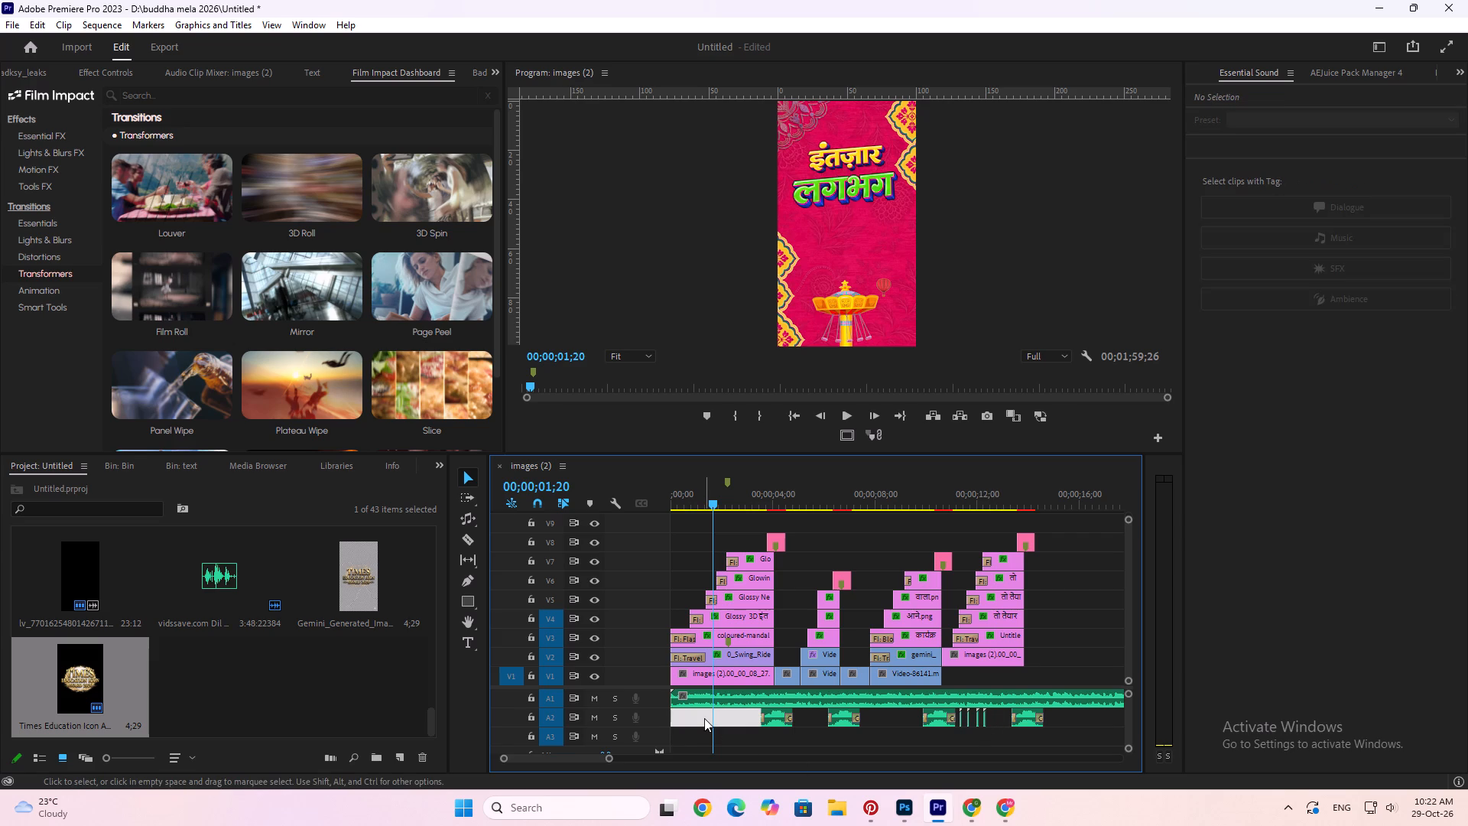
scroll(706, 718, "up", 15, "alt")
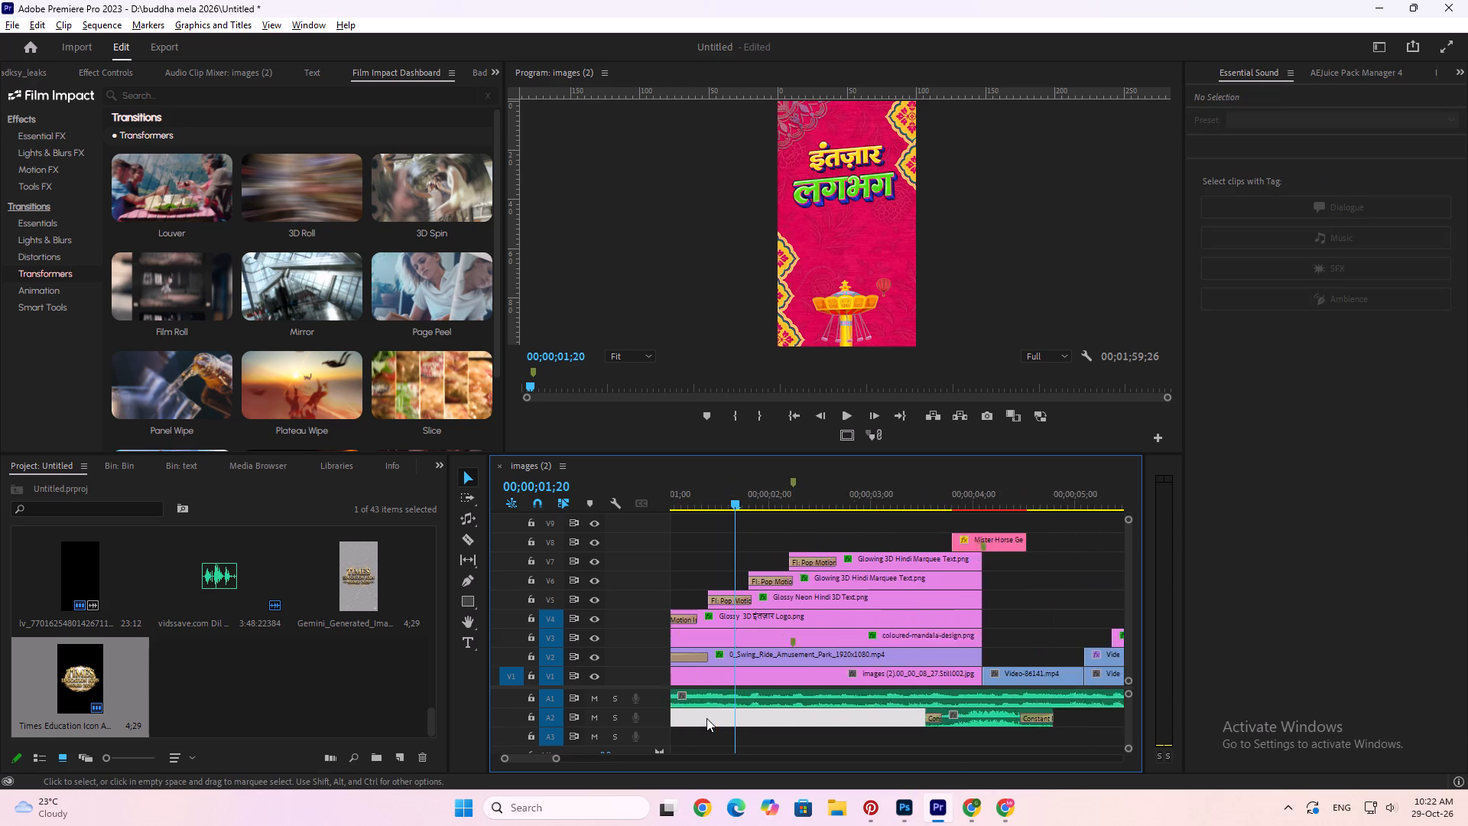
scroll(706, 718, "up", 10, "alt")
scroll(807, 672, "down", 6, "alt")
left_click(698, 498)
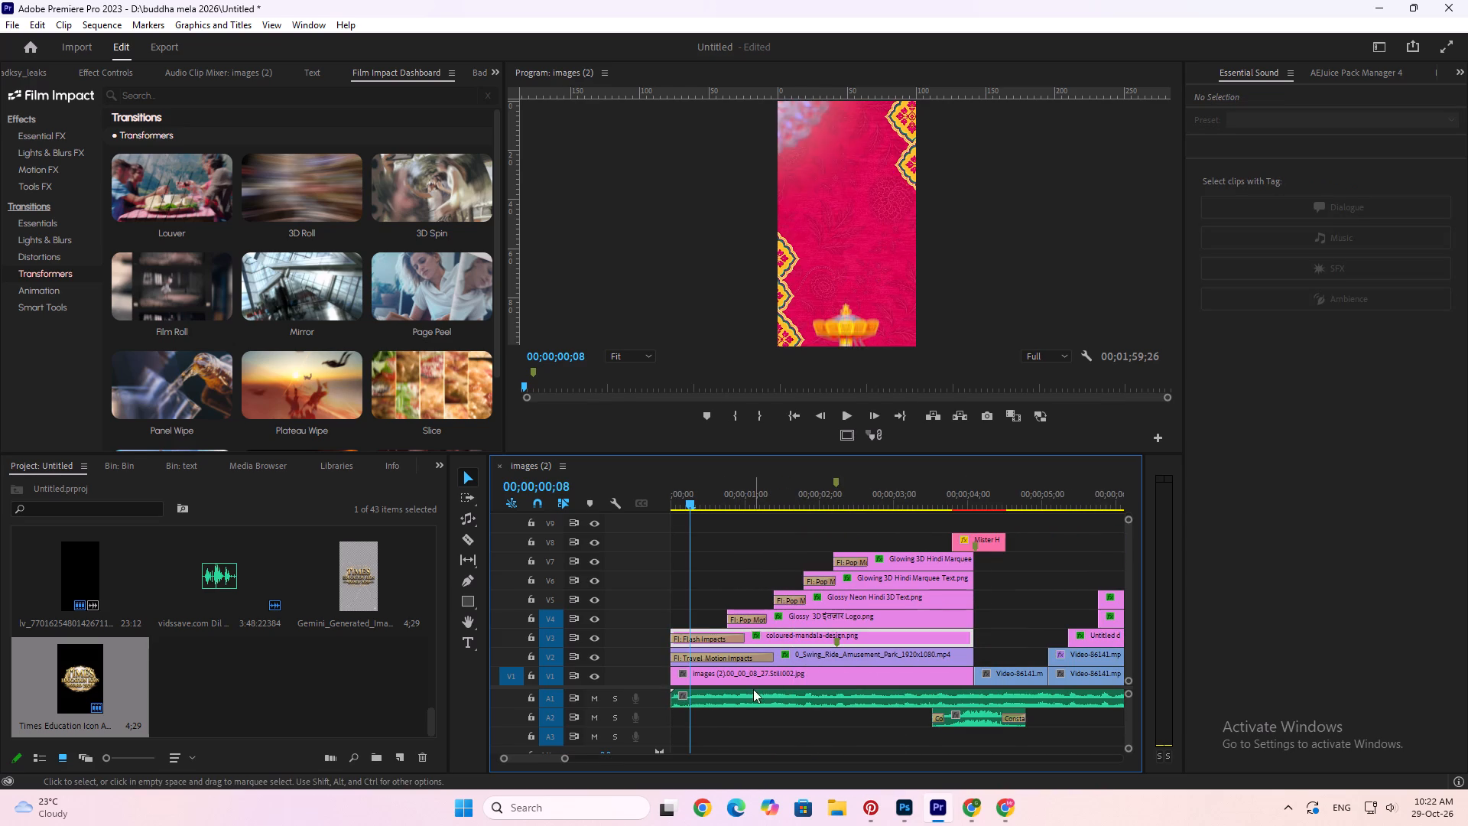
key("ctrl+v")
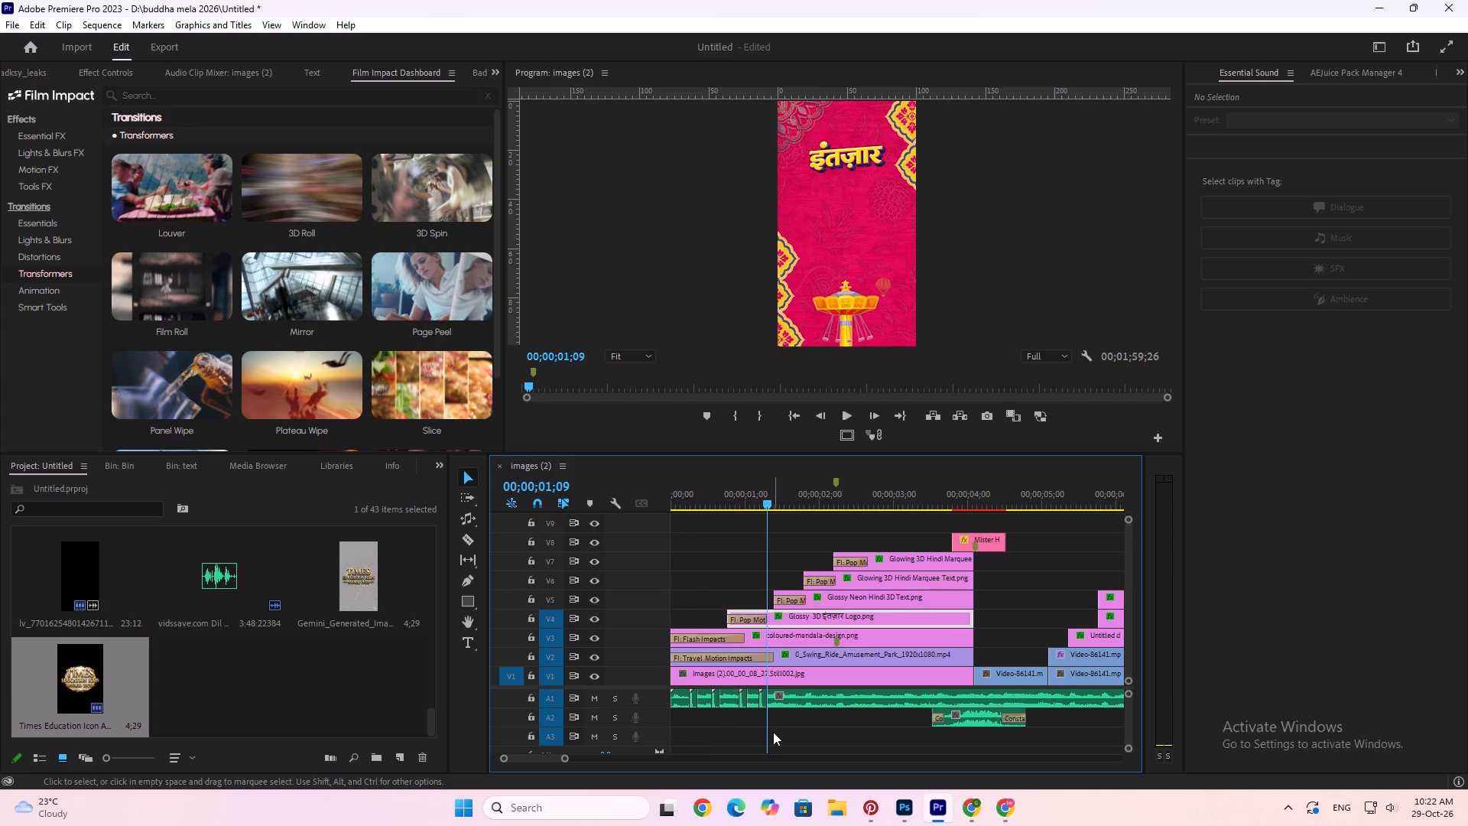
key("ctrl+z")
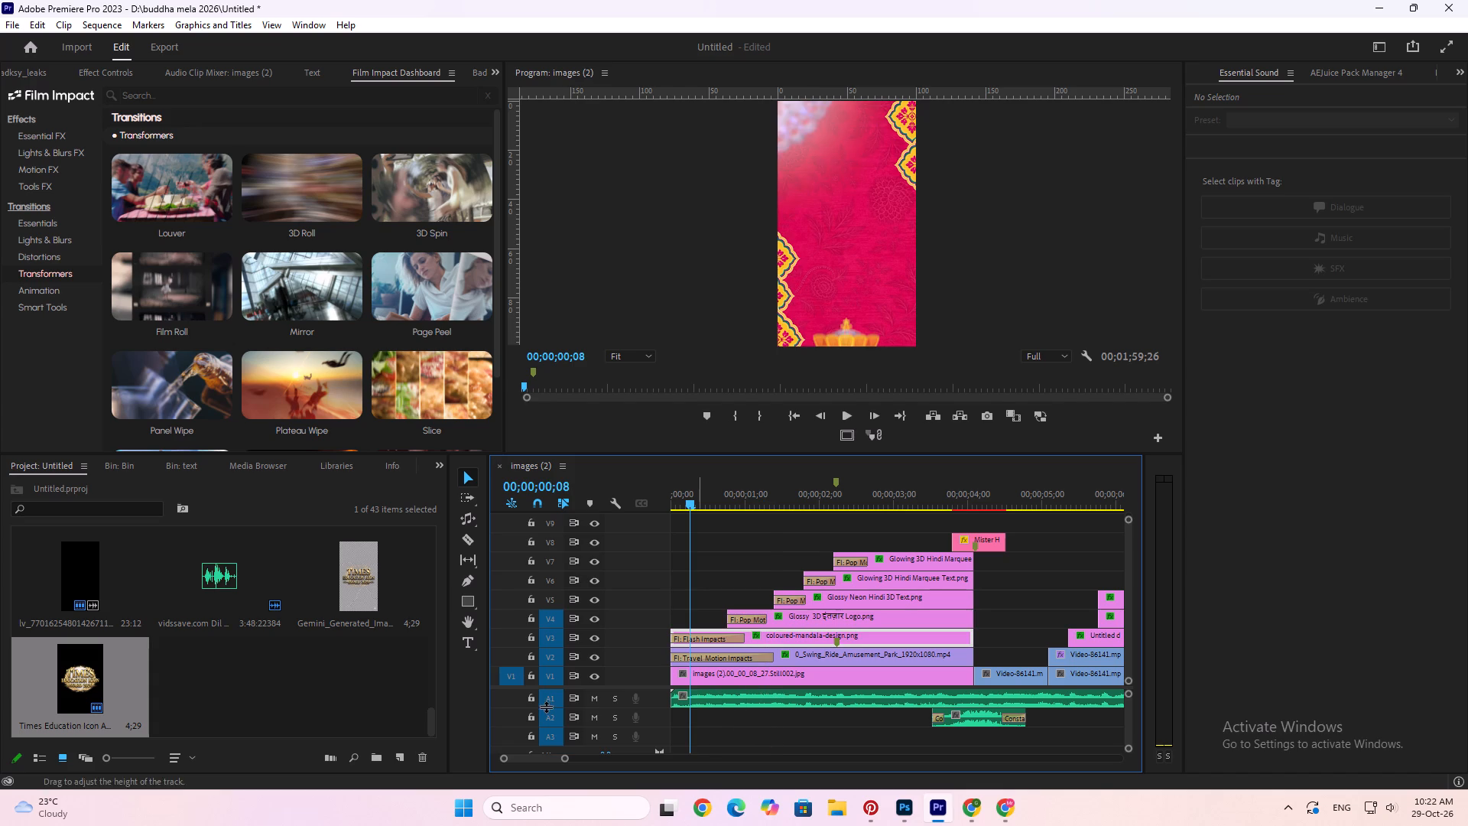
left_click(550, 704)
key("ctrl+v")
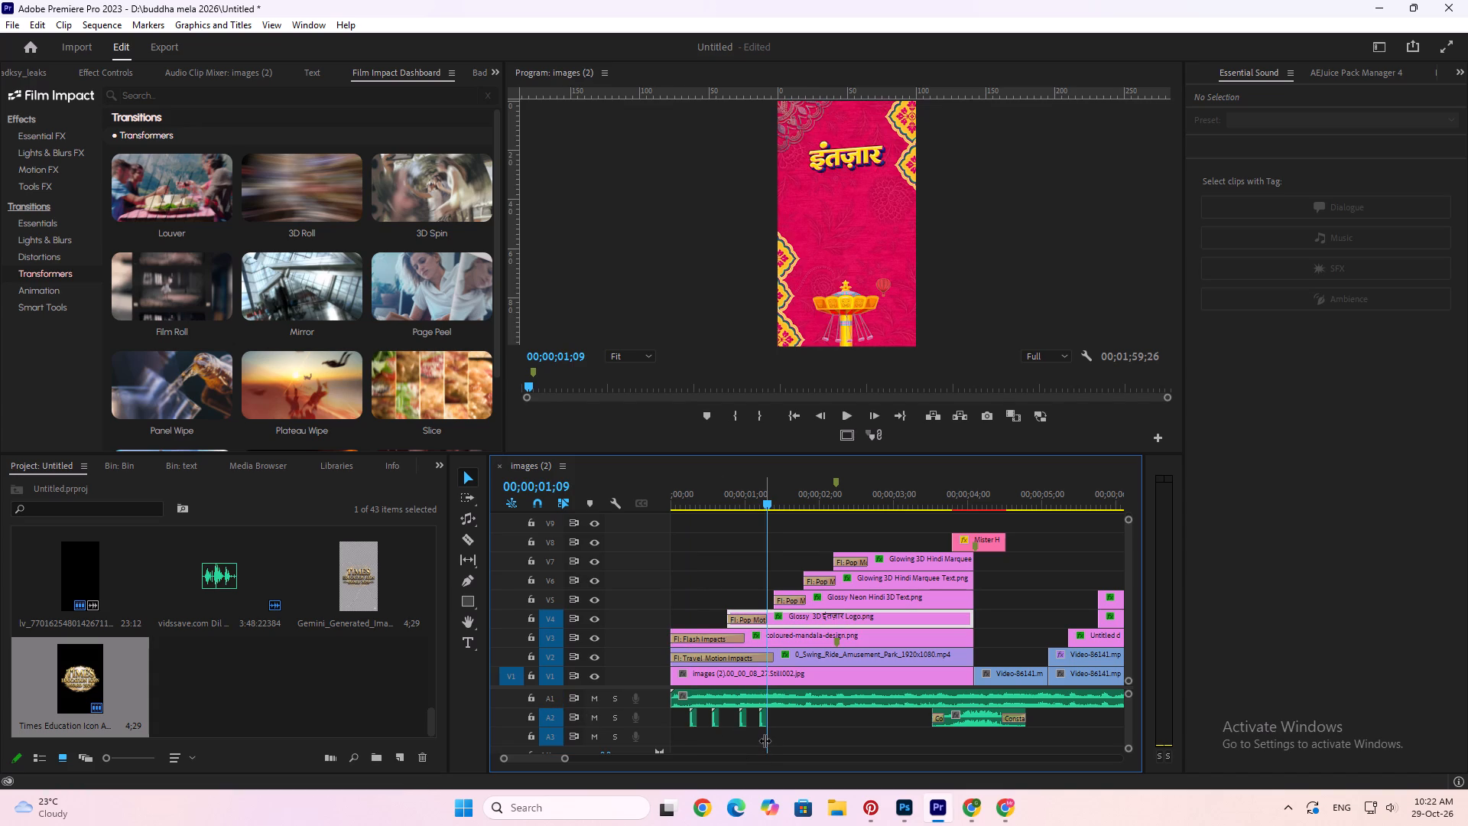
Move the four pasted pop sounds together so the first starts with the V4 title clip at 00;00;00;23.
scroll(765, 740, "up", 5)
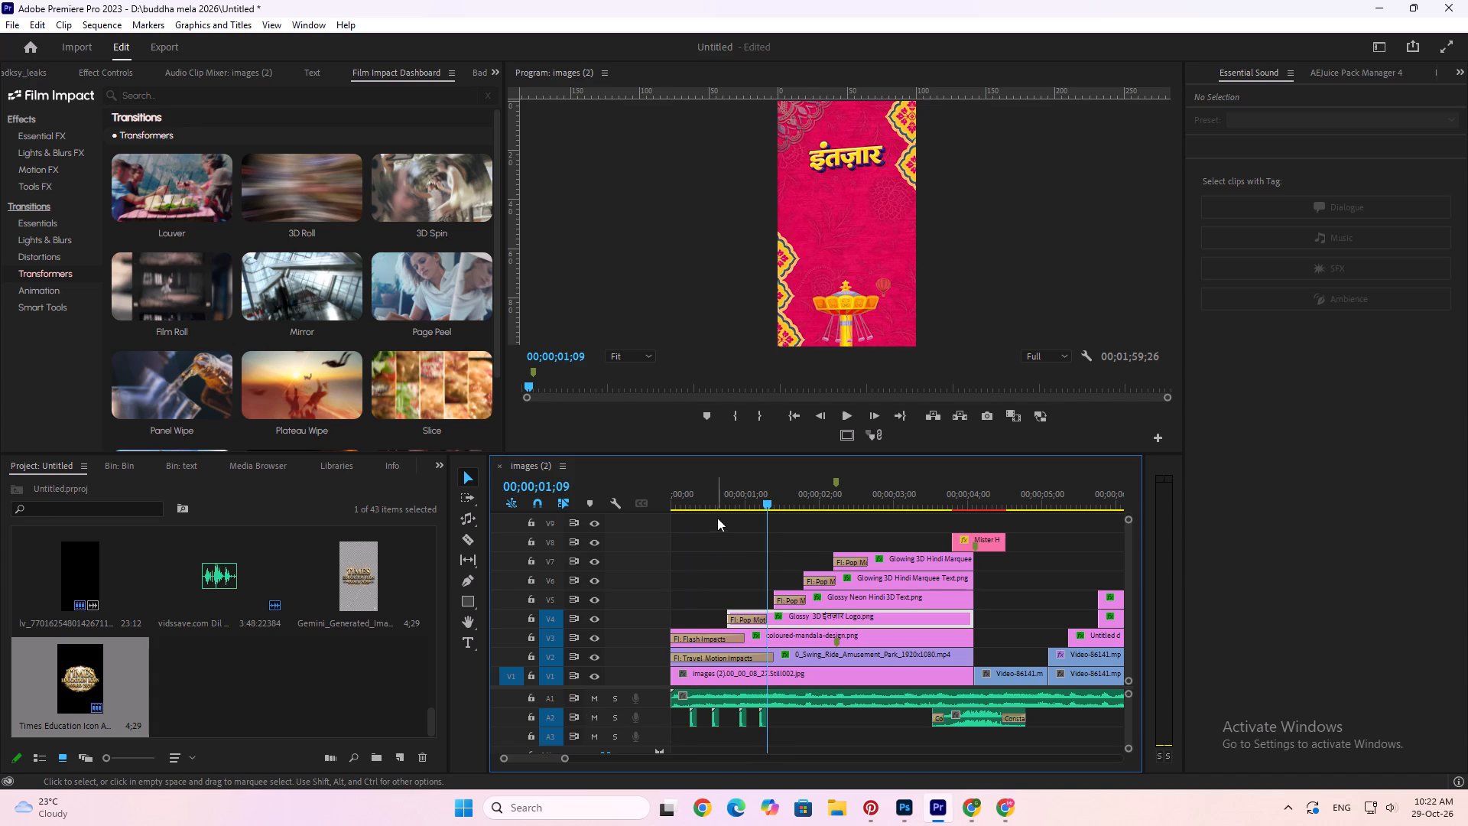
left_click_drag(733, 511, 726, 506)
left_click(732, 492)
scroll(729, 493, "up", 5)
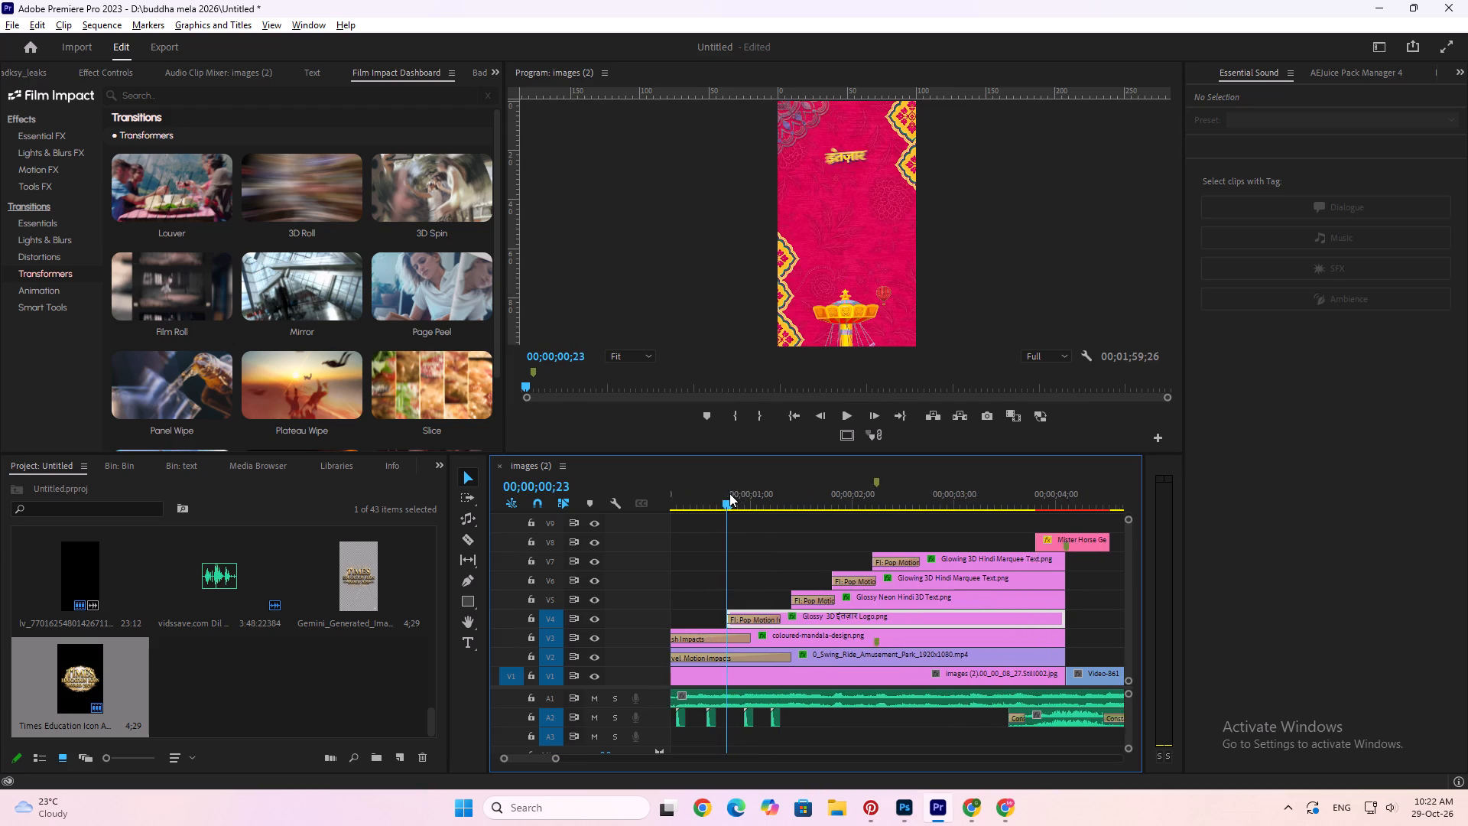
scroll(767, 580, "up", 6)
left_click_drag(830, 724, 820, 727)
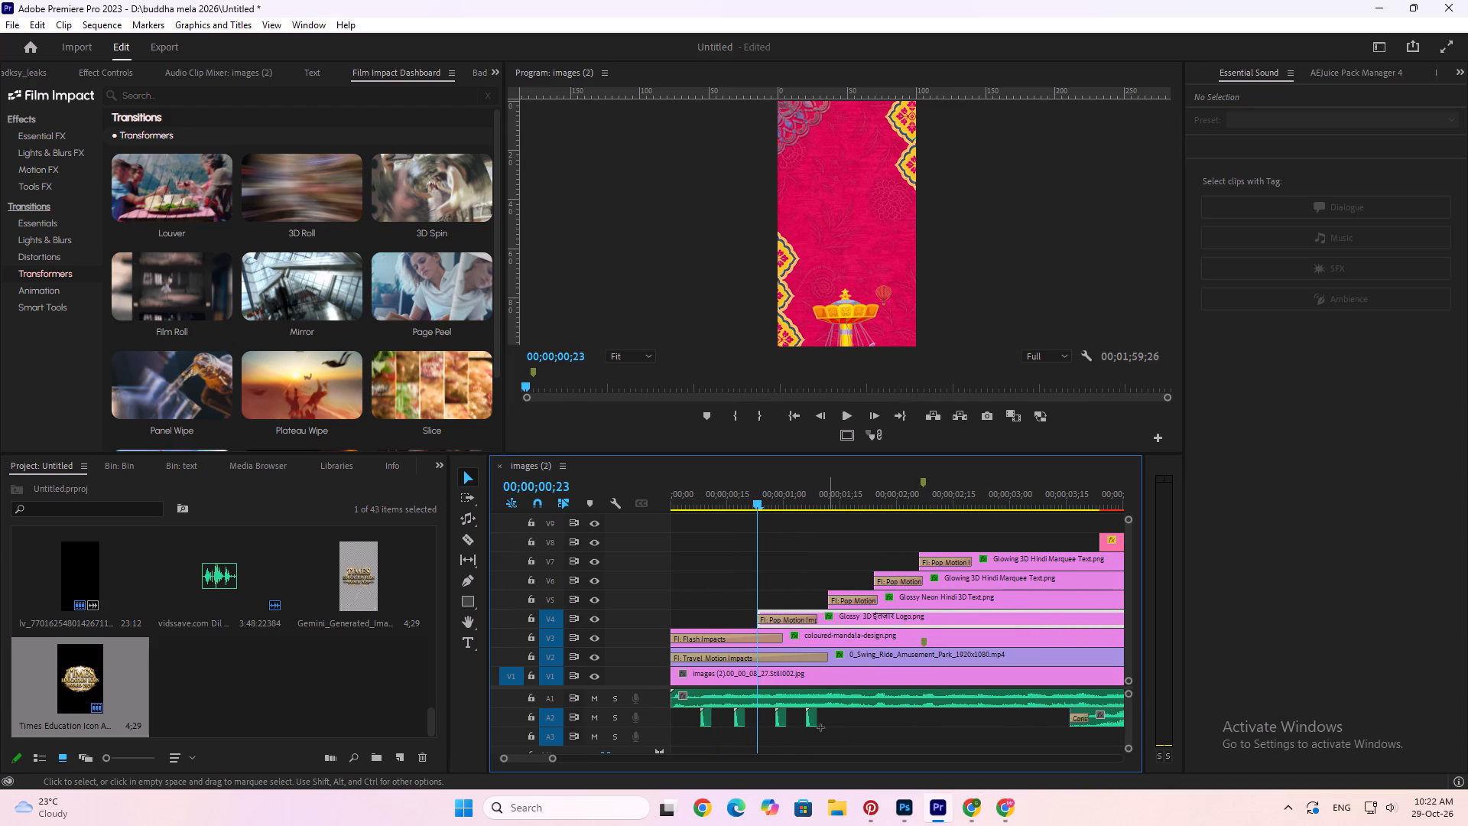
left_click_drag(820, 727, 702, 729)
left_click_drag(705, 718, 761, 723)
scroll(761, 723, "up", 18, "alt")
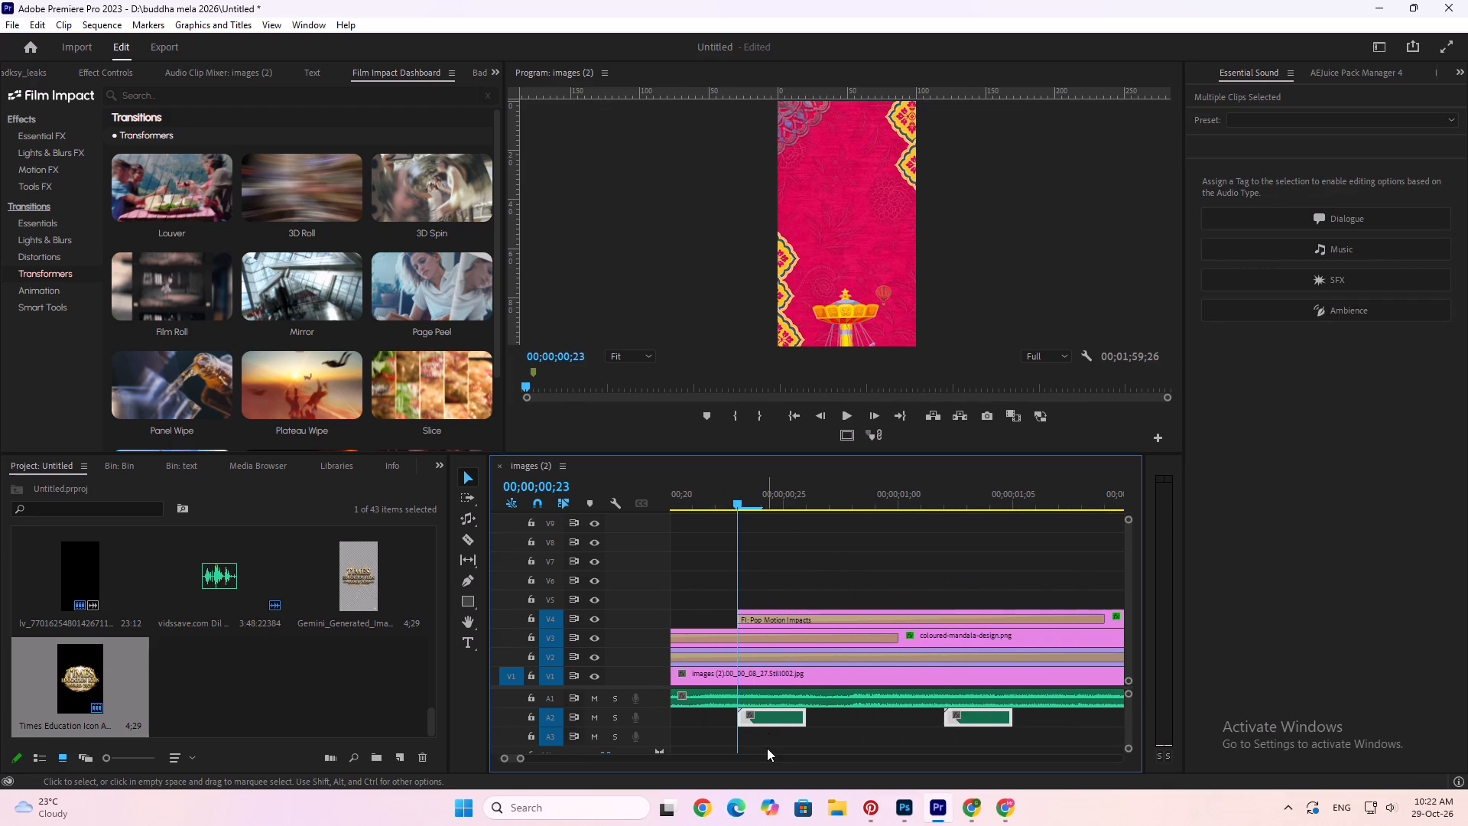
Shift only the first Hollow Pop 06 sound to 00;00;00;24 and play it against the first title word.
left_click(767, 748)
key("space")
key("space")
left_click_drag(763, 719, 785, 724)
key("space")
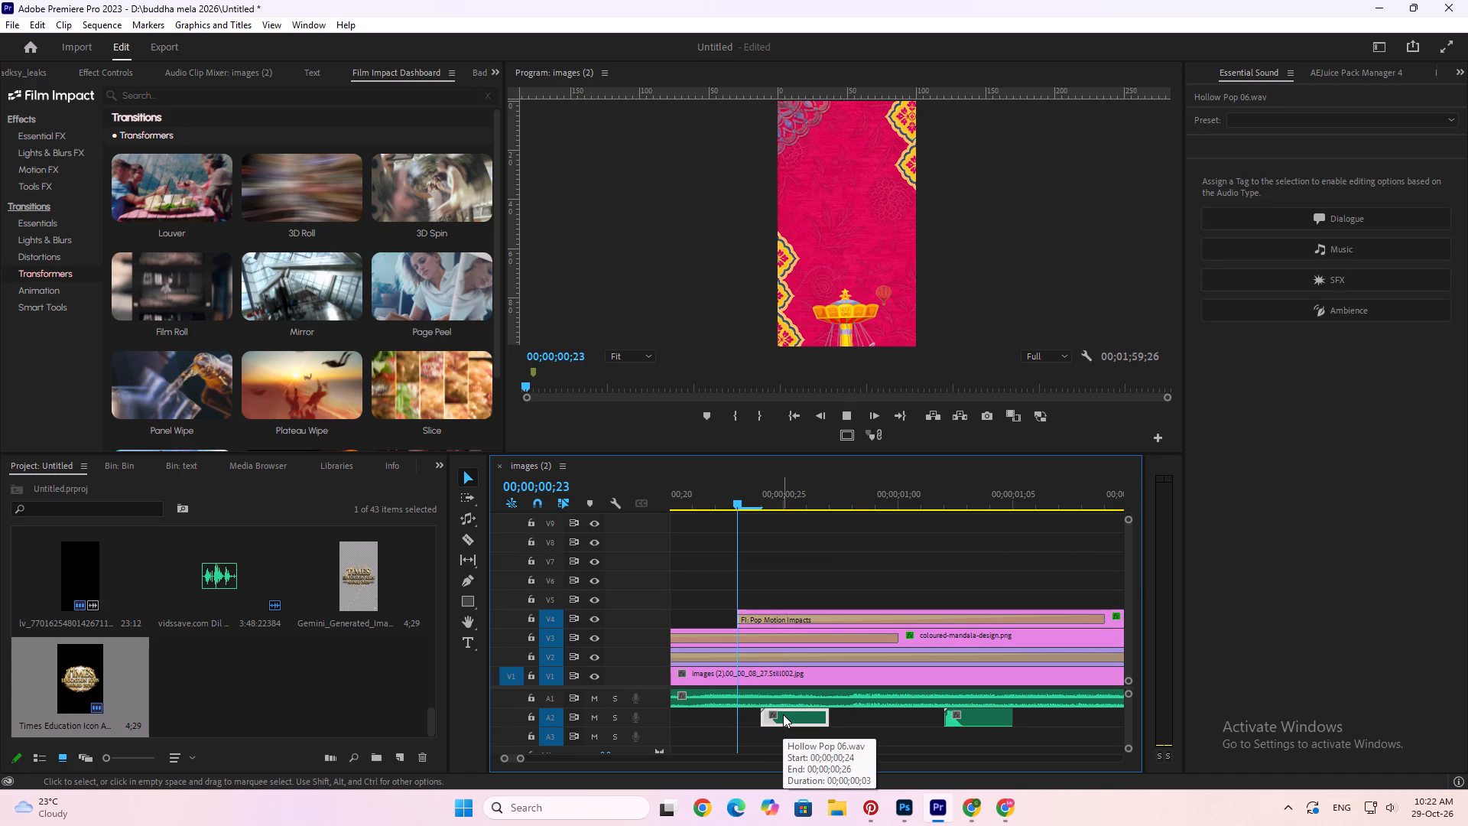
key("space")
Move the remaining three pop sounds together so the second starts at 00;00;01;13, just after the V5 title clip's start, and play it.
scroll(783, 714, "down", 5, "alt")
scroll(882, 730, "down", 4, "alt")
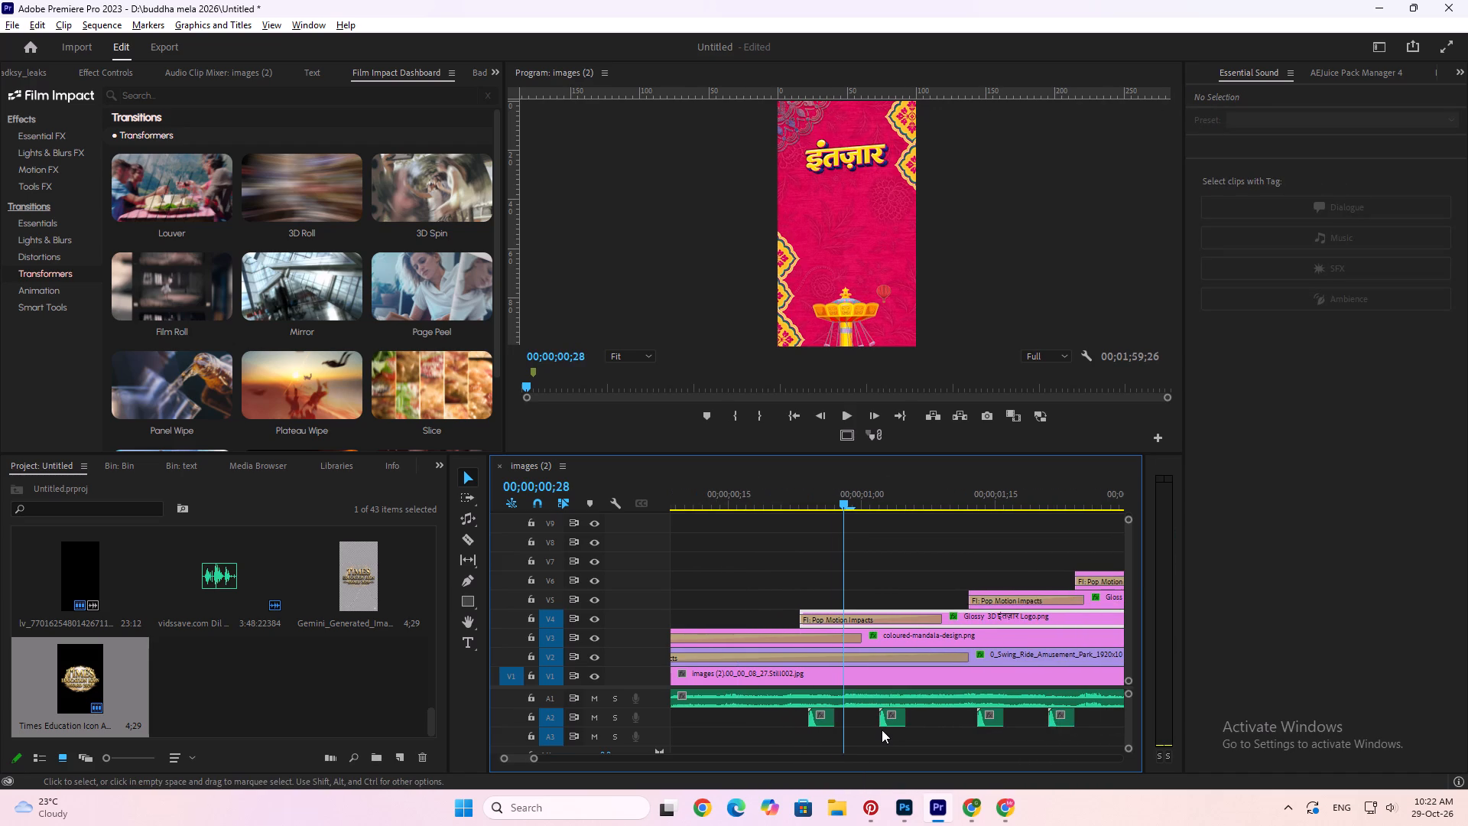
scroll(882, 730, "down", 3)
scroll(908, 729, "down", 2, "alt")
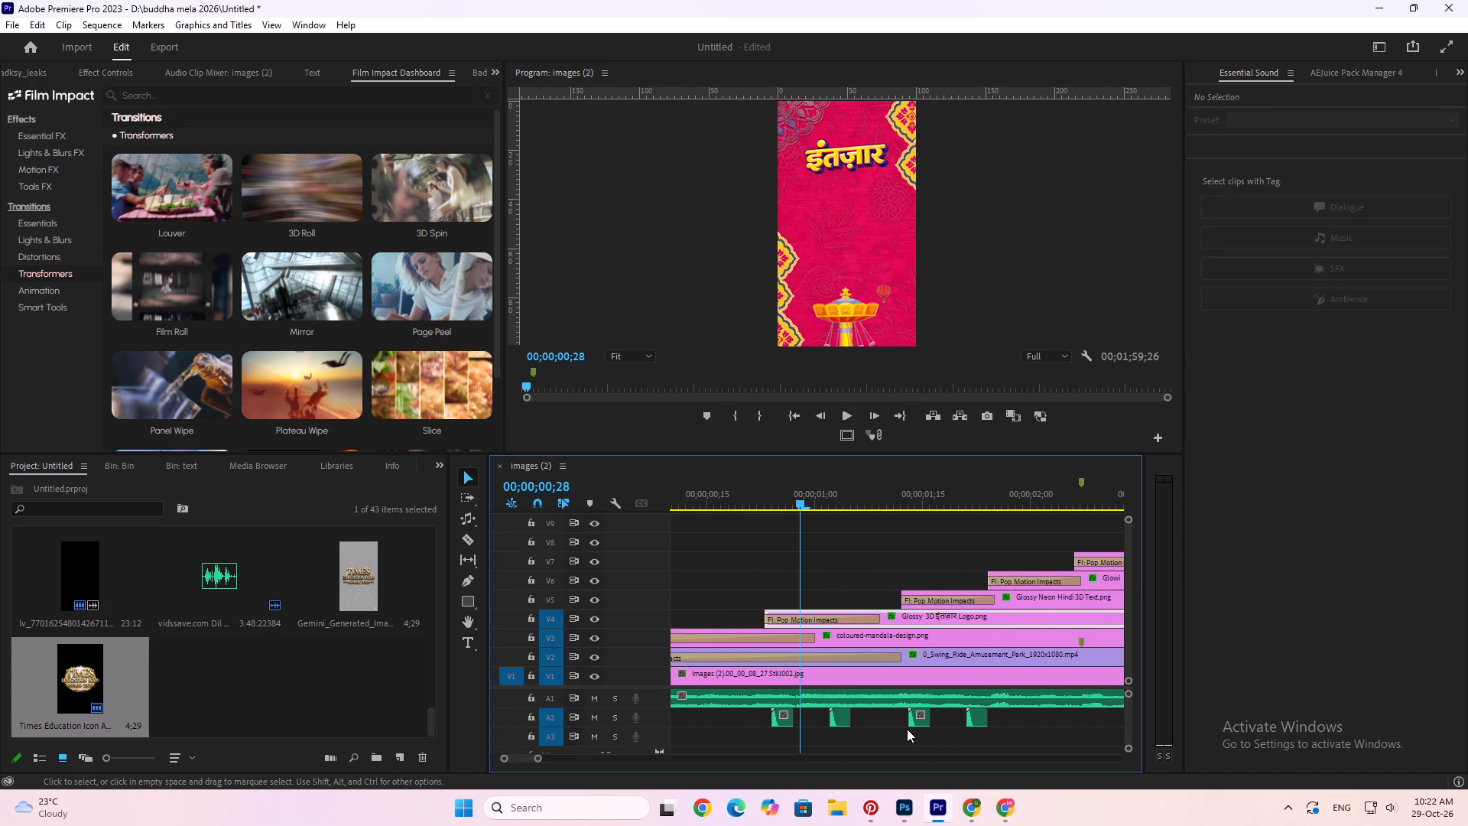
left_click(917, 720)
left_click_drag(1005, 720, 833, 743)
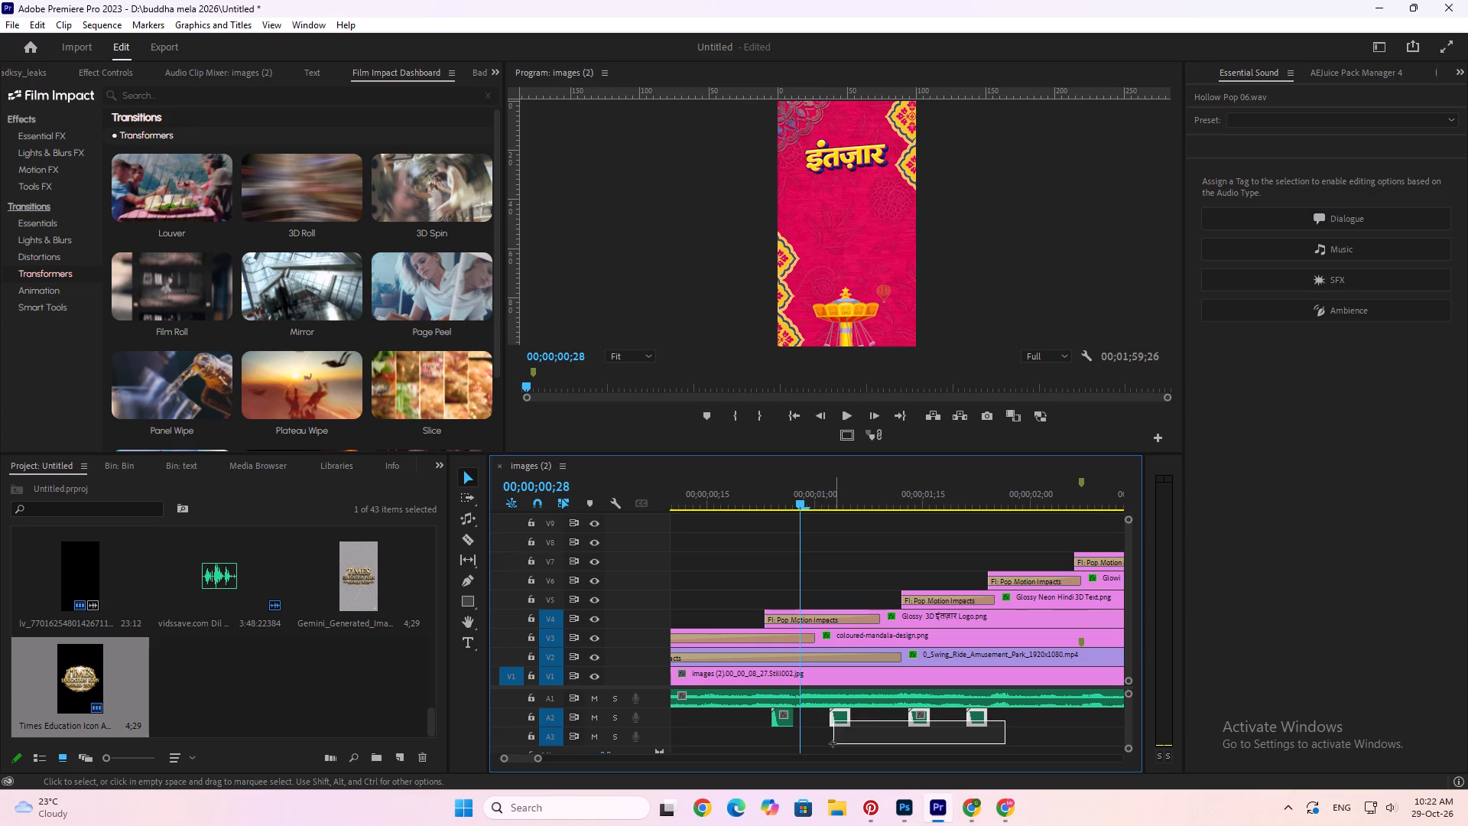
left_click_drag(833, 743, 833, 743)
left_click_drag(843, 725, 921, 734)
scroll(922, 734, "up", 5, "alt")
left_click_drag(911, 737, 910, 724)
scroll(910, 724, "up", 5, "alt")
left_click(859, 499)
key("space")
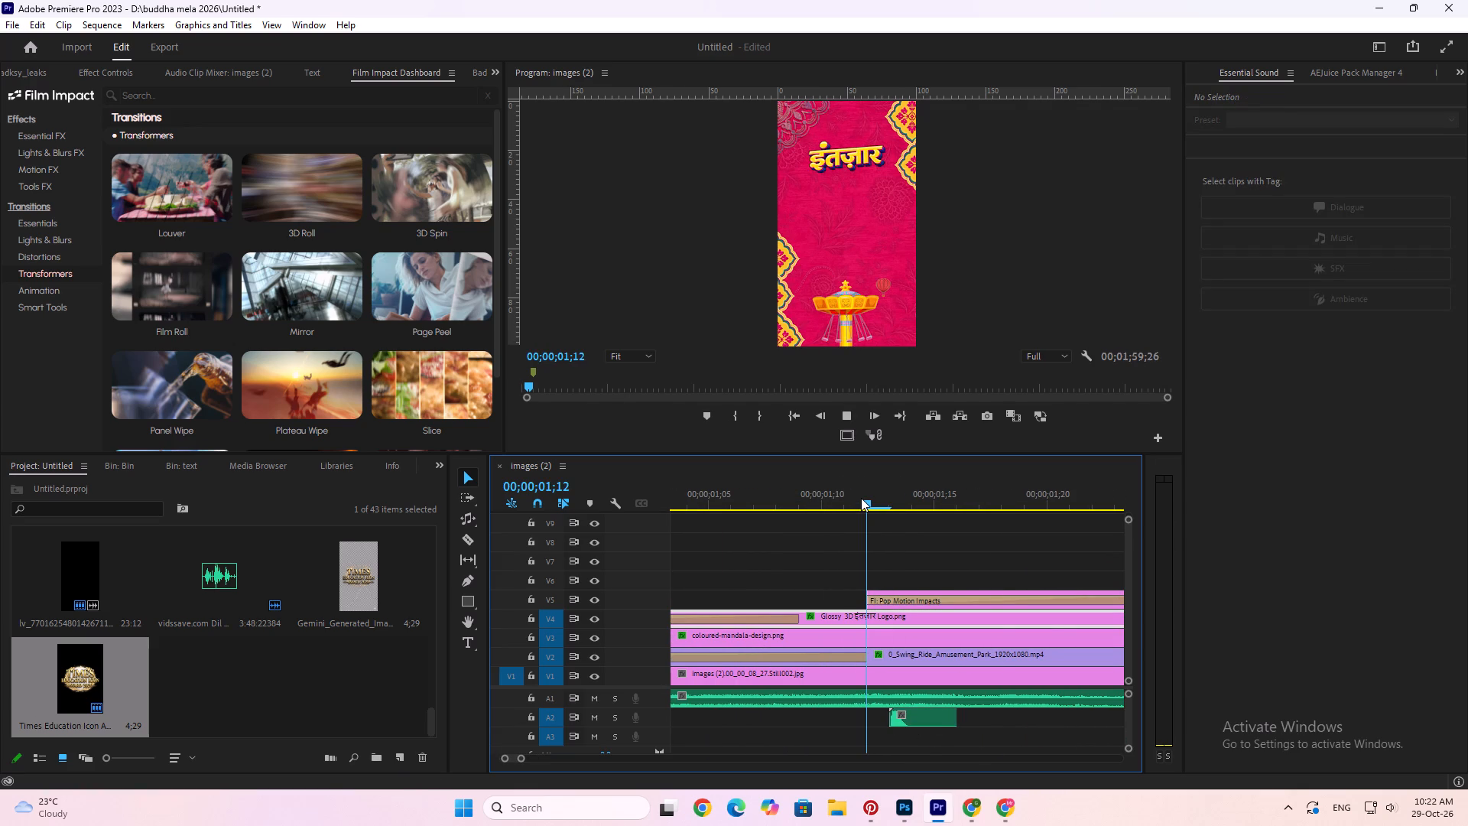
key("space")
Shift the third pop sound to 00;00;01;25, one frame after the V6 title clip's start, and play it.
scroll(806, 614, "down", 6, "alt")
left_click(749, 509)
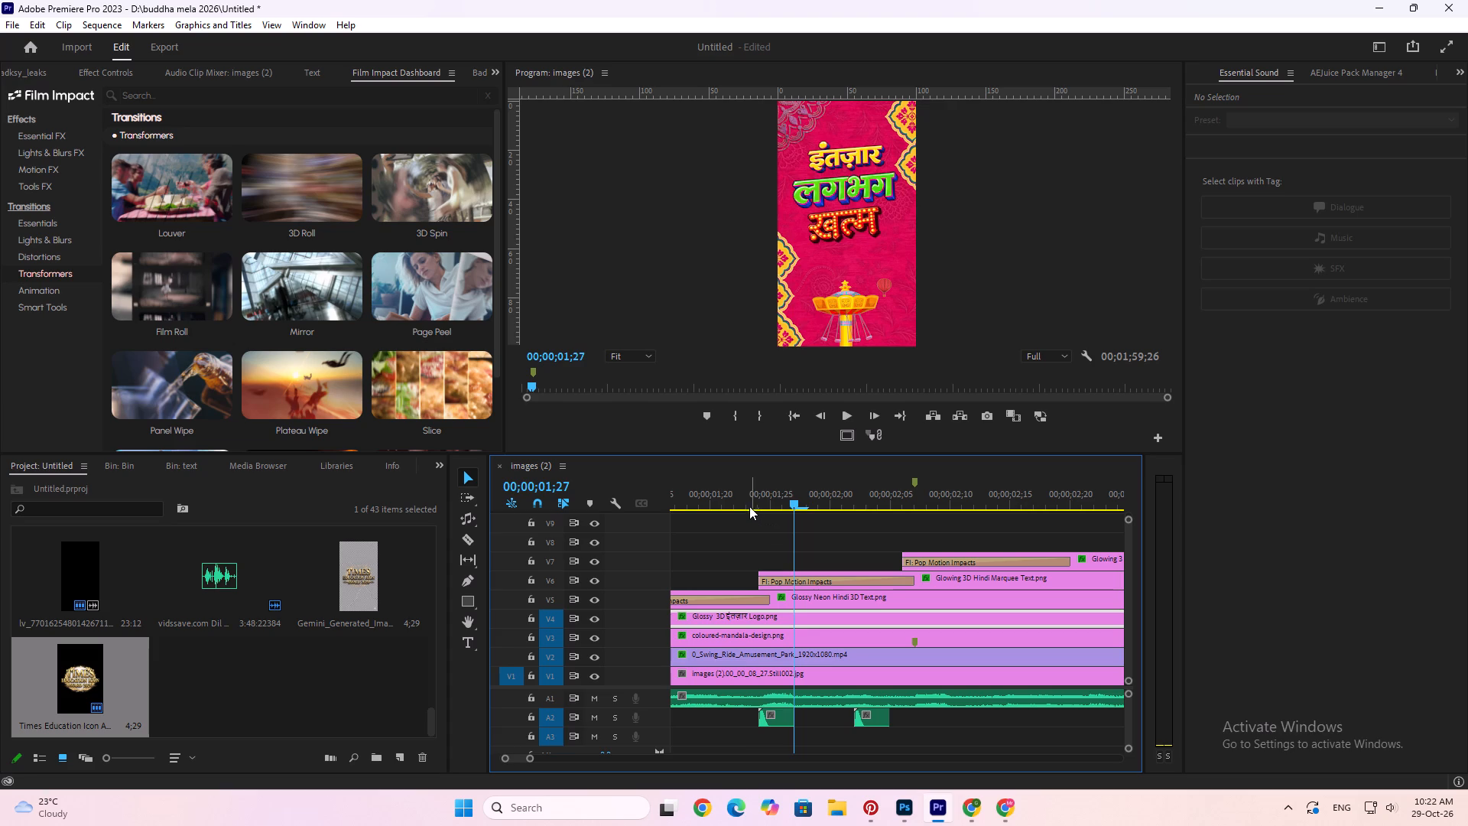
left_click(749, 493)
key("space")
key("space")
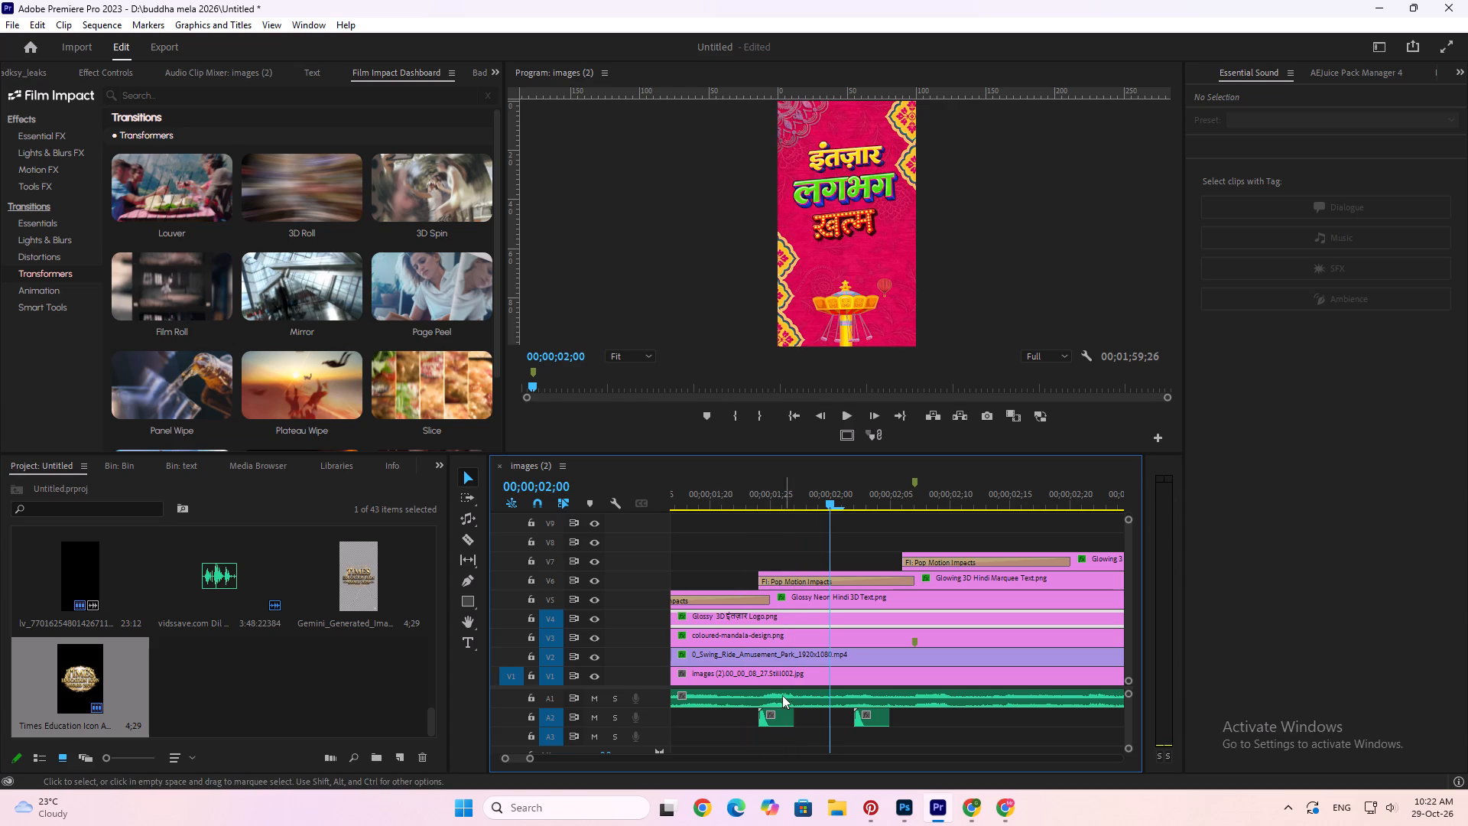
left_click(758, 498)
scroll(771, 561, "up", 7, "alt")
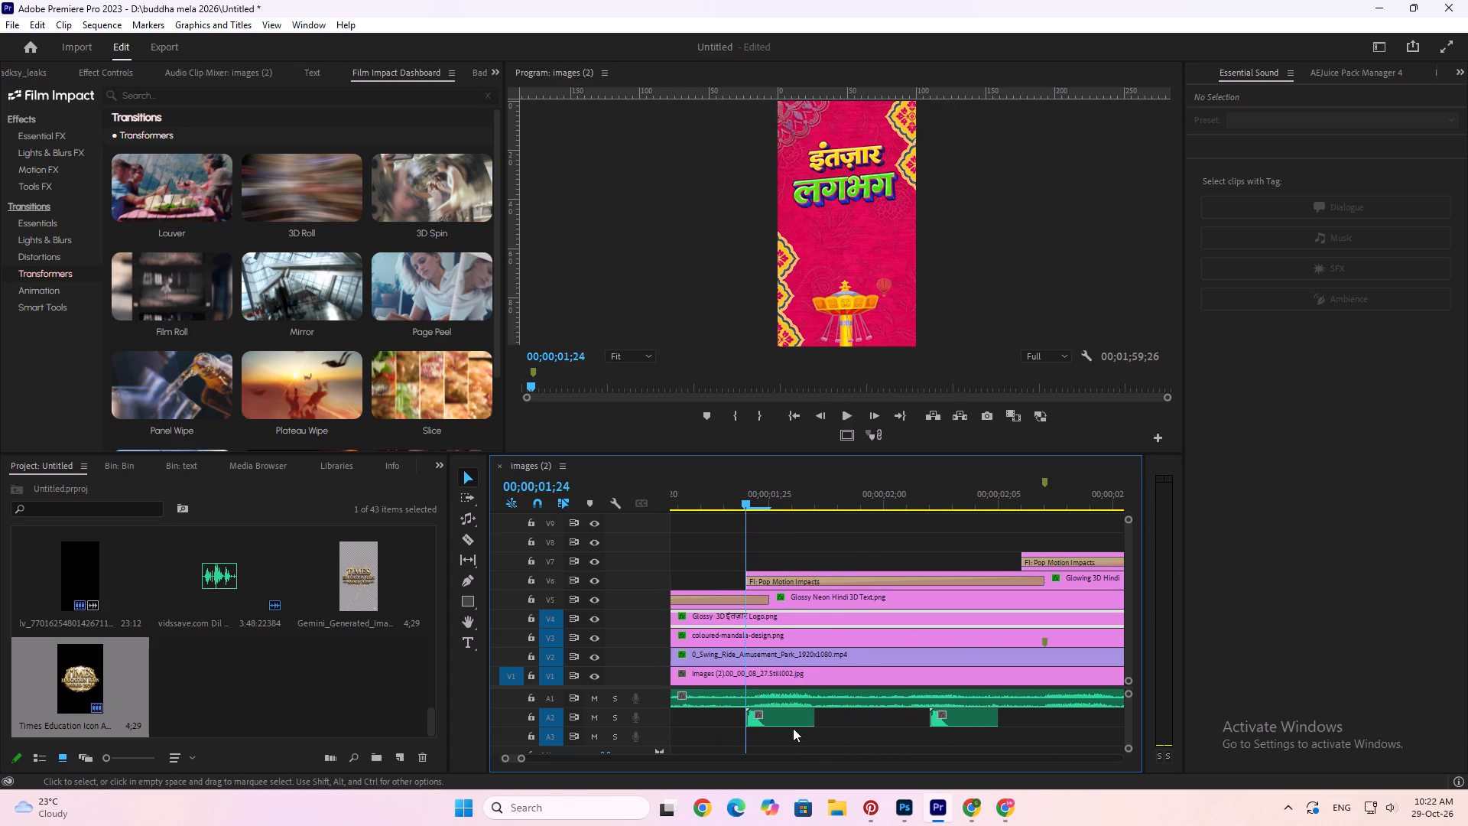
left_click(793, 728)
left_click(777, 717)
left_click_drag(776, 721, 787, 720)
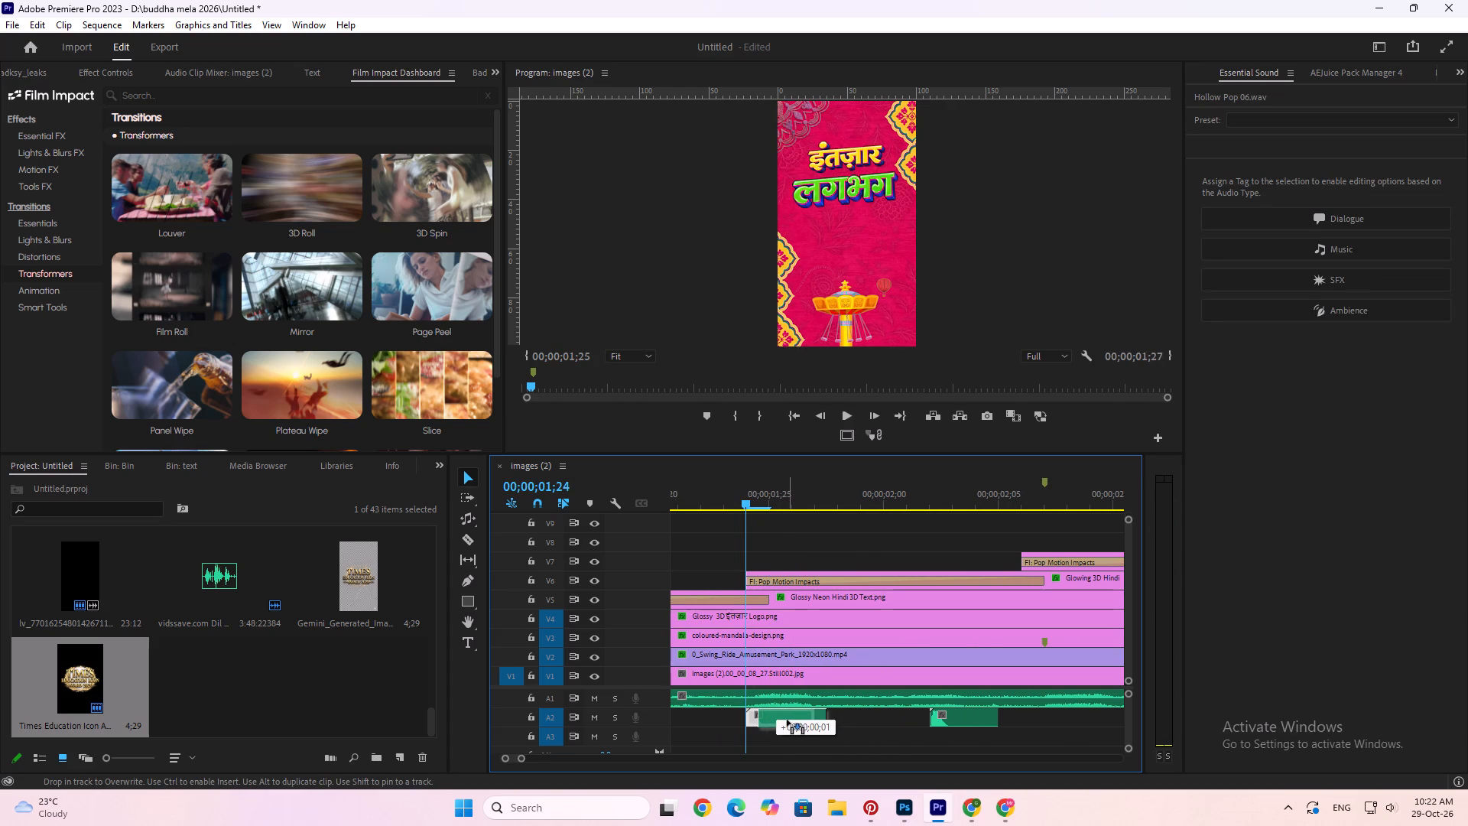
left_click_drag(787, 720, 792, 721)
key("space")
key("space")
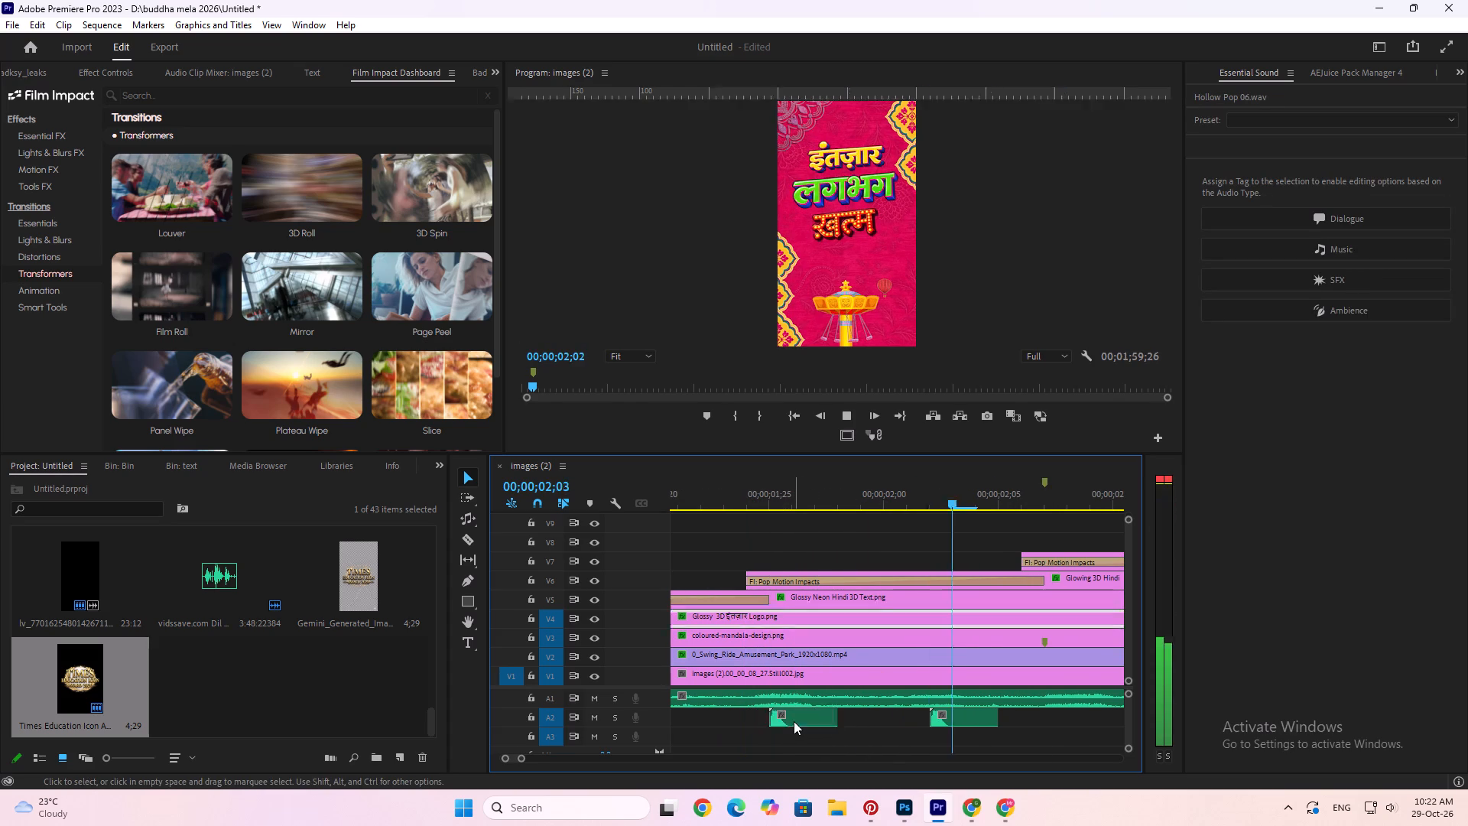
Move the fourth pop sound to 00;00;02;07, at the marker just after the V7 title clip's start, and play it.
scroll(794, 721, "down", 6)
left_click(840, 718)
left_click_drag(820, 721, 894, 719)
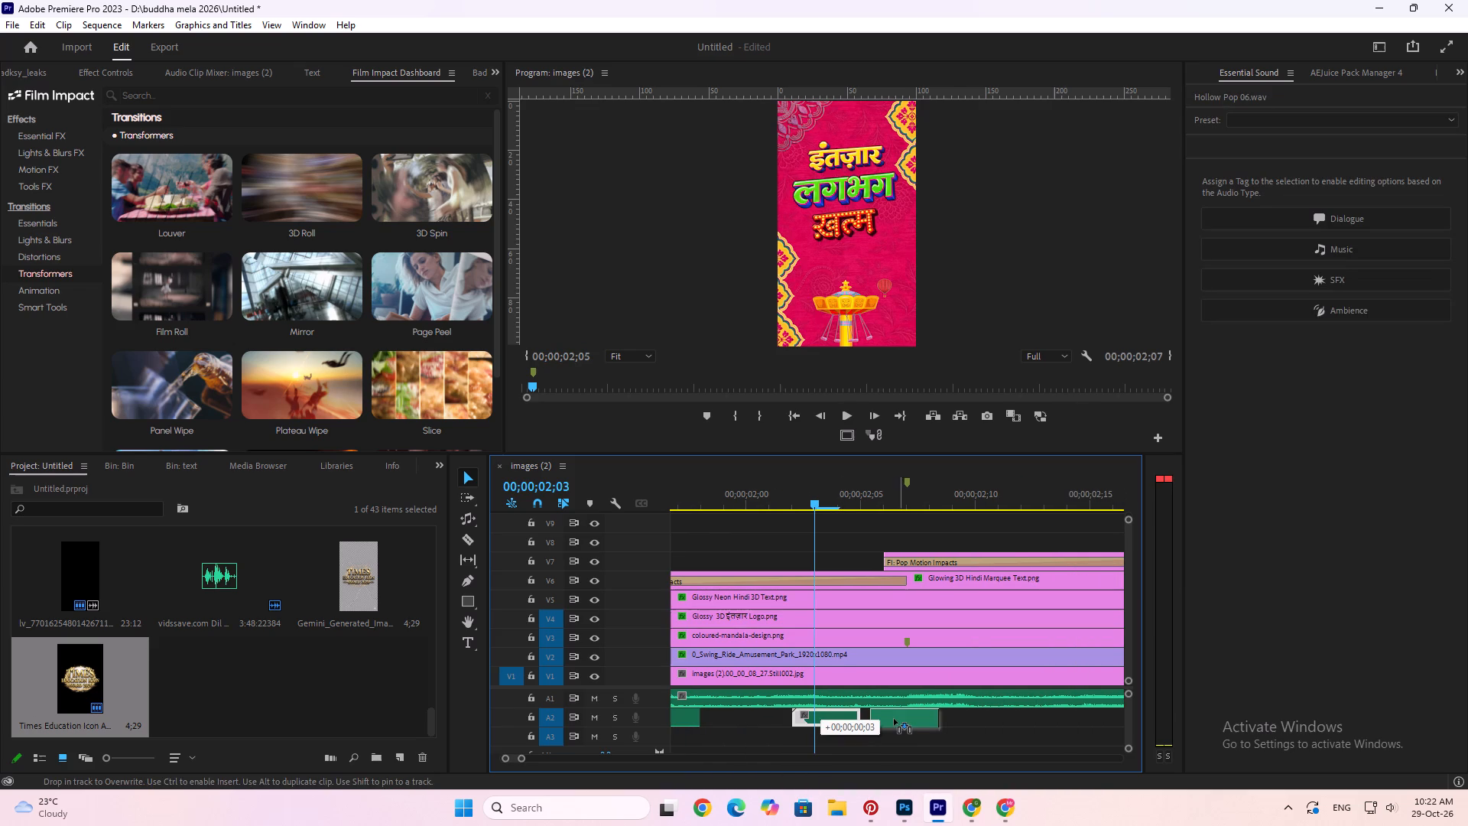
left_click_drag(894, 719, 887, 715)
left_click_drag(895, 716, 933, 716)
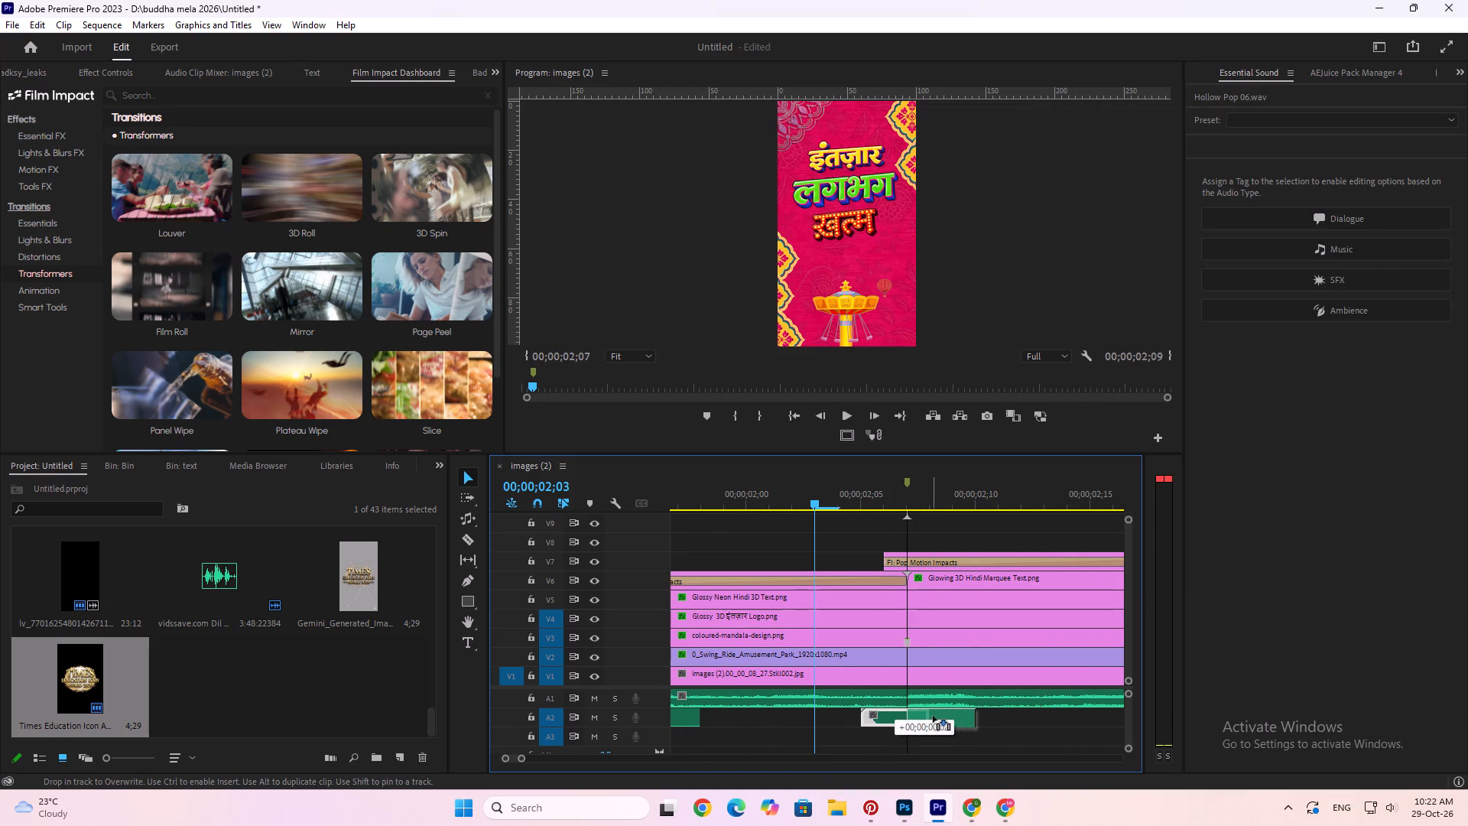
left_click_drag(933, 716, 932, 716)
key("space")
key("space")
Play the opening from before the first title word through the green-panel scene to check the four pop sounds' timing.
scroll(879, 716, "down", 12, "alt")
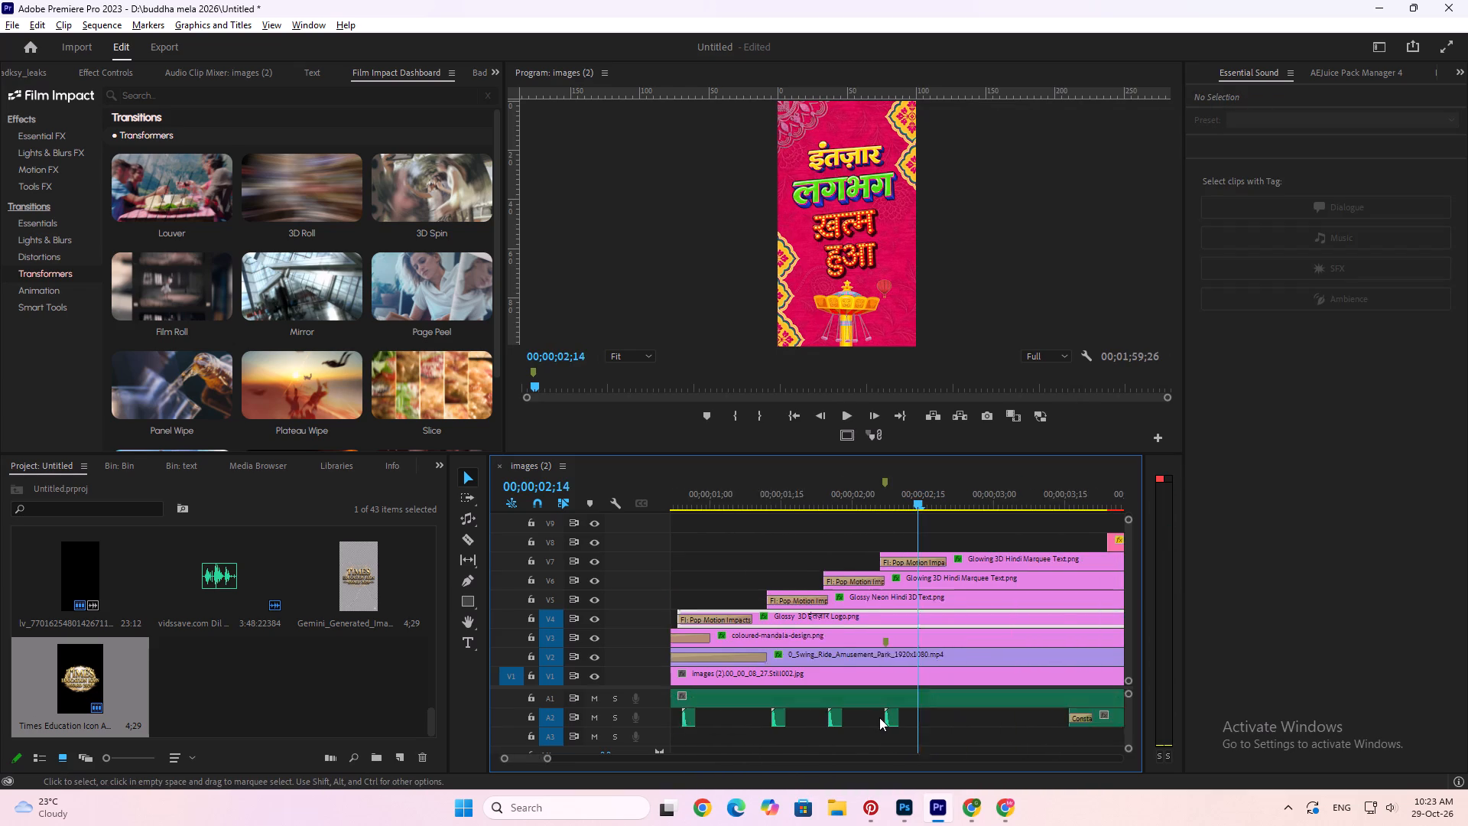
scroll(879, 717, "down", 9, "alt")
left_click(714, 503)
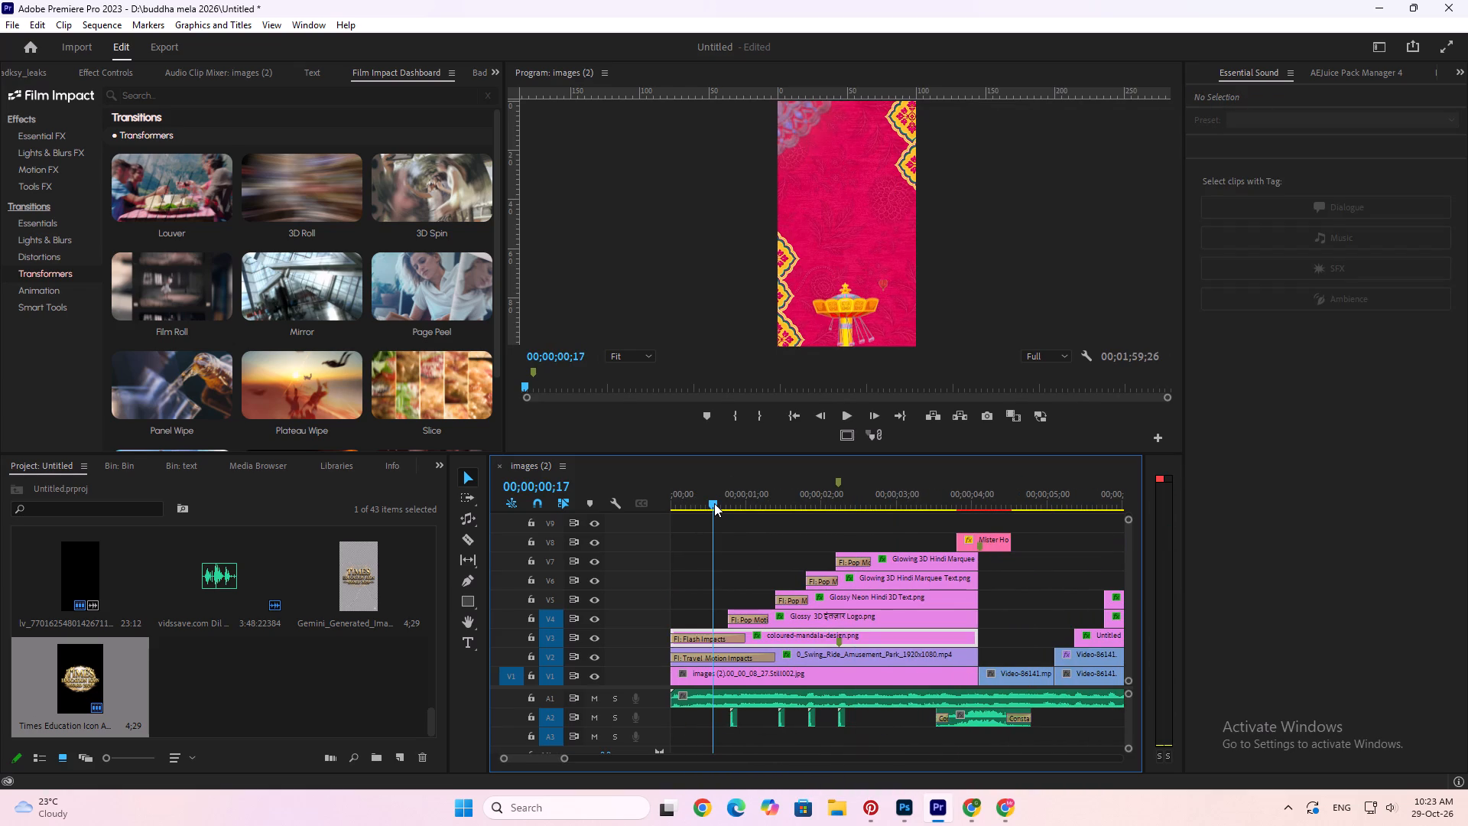
scroll(714, 503, "up", 5)
left_click_drag(695, 494, 682, 486)
key("space")
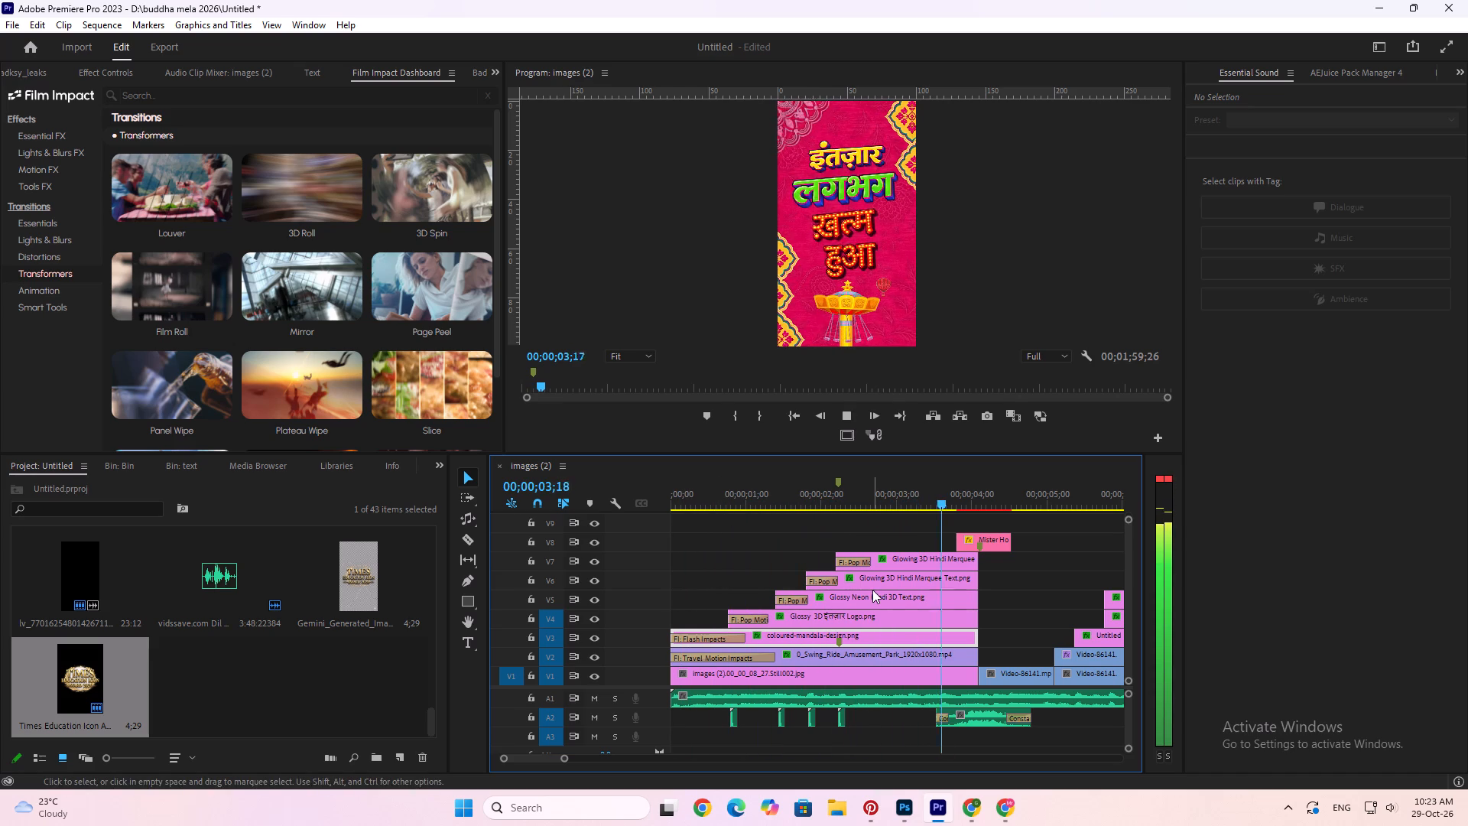
scroll(872, 590, "down", 6)
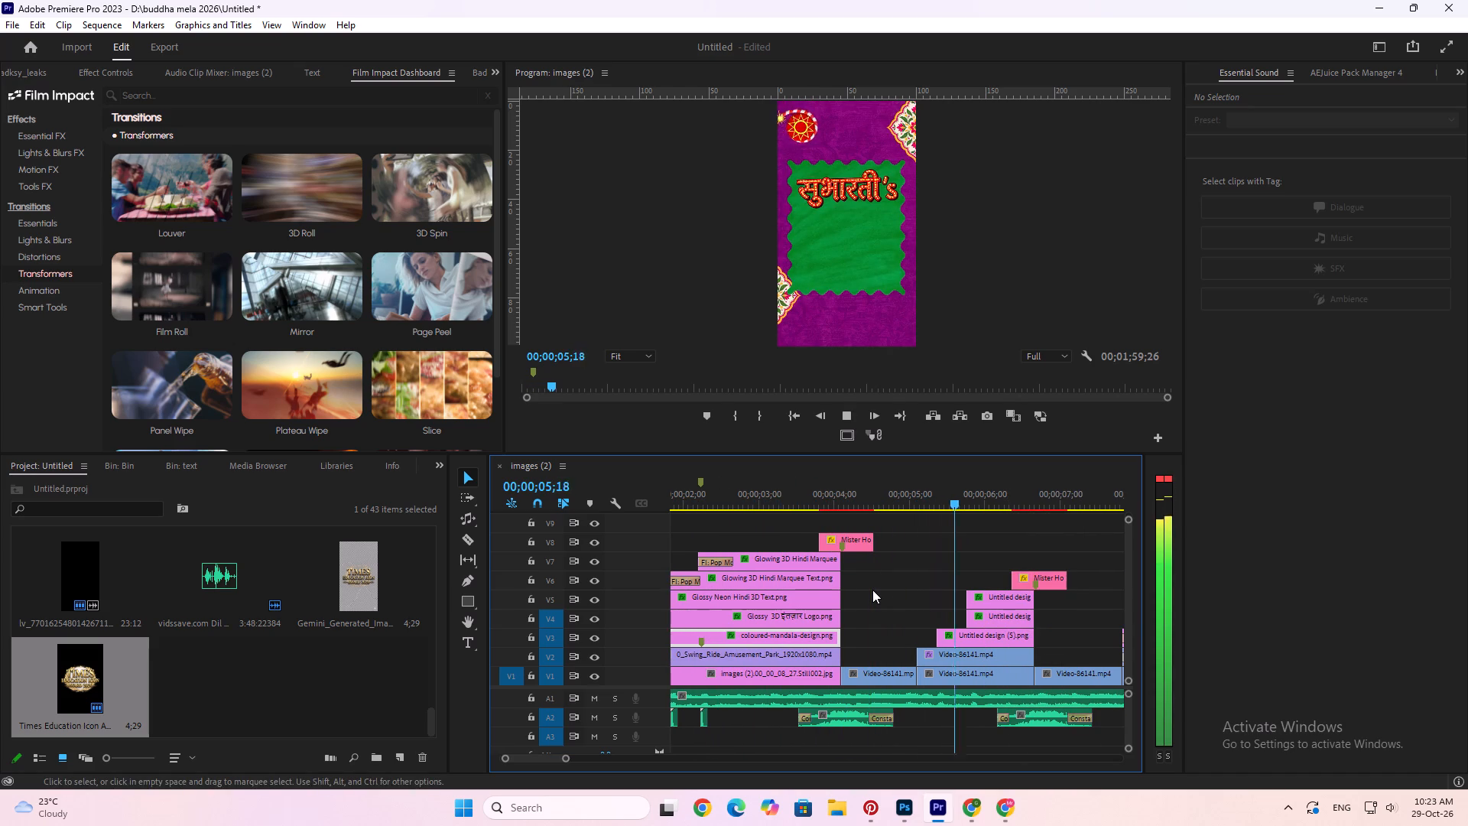
scroll(872, 590, "down", 5)
key("space")
Replay the green-panel scene from about 00;00;05;00 to see where another sound effect fits.
left_click(808, 496)
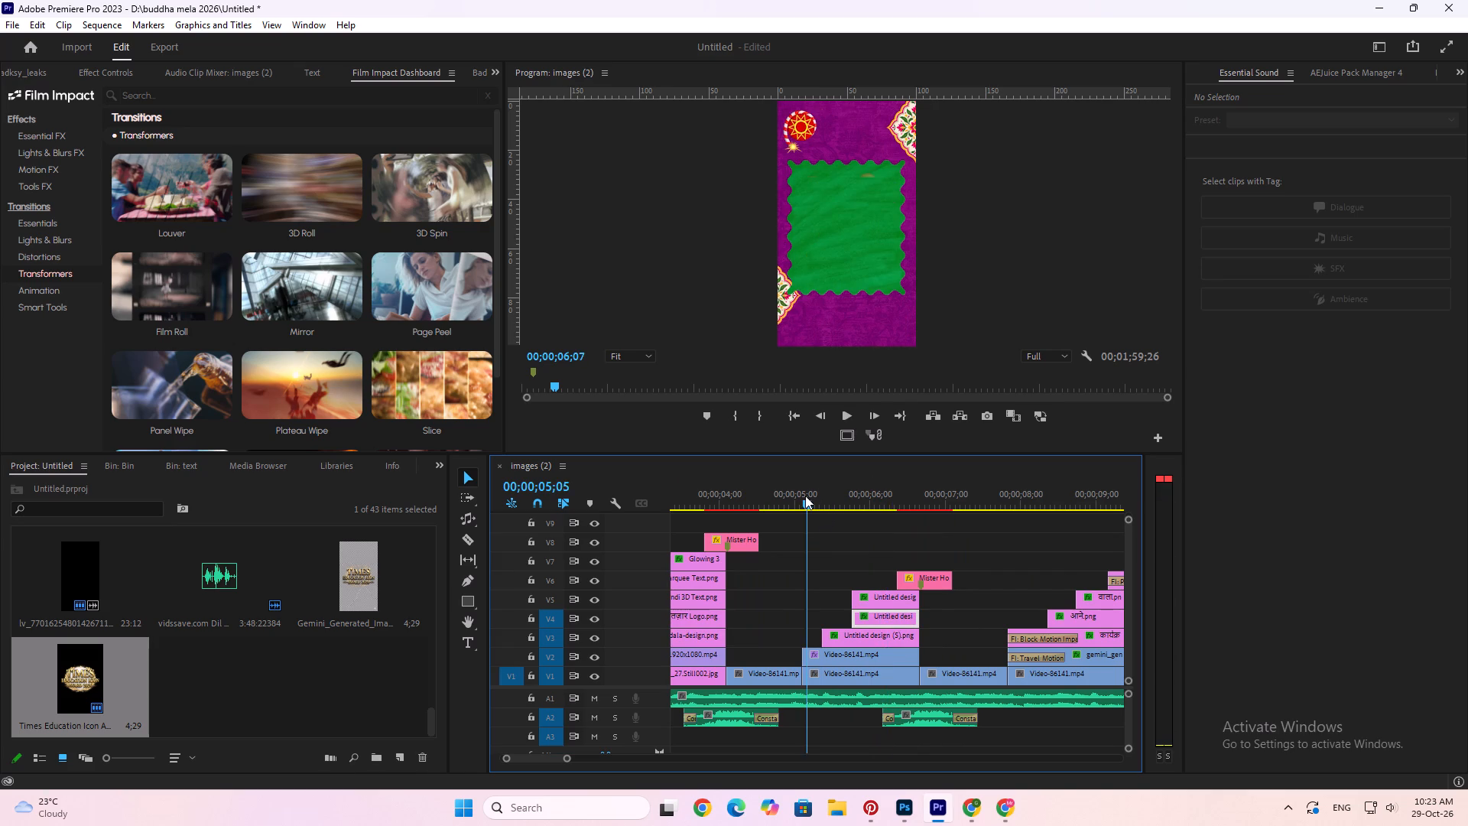
left_click(799, 499)
scroll(798, 502, "up", 7)
key("space")
key("space")
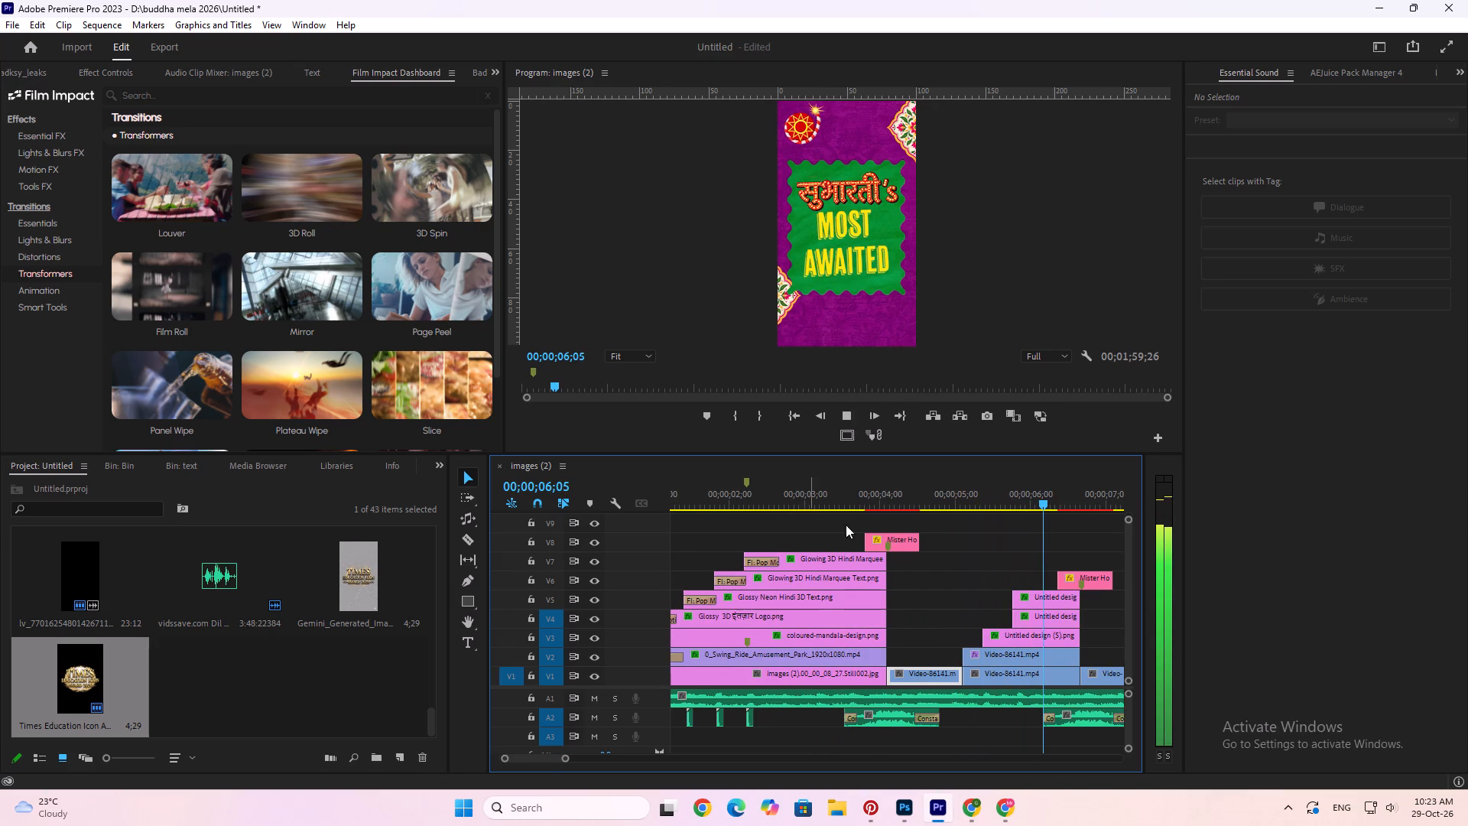
Park the playhead at 00;00;05;00 and open the Premiere Composer extension.
left_click_drag(965, 499, 957, 500)
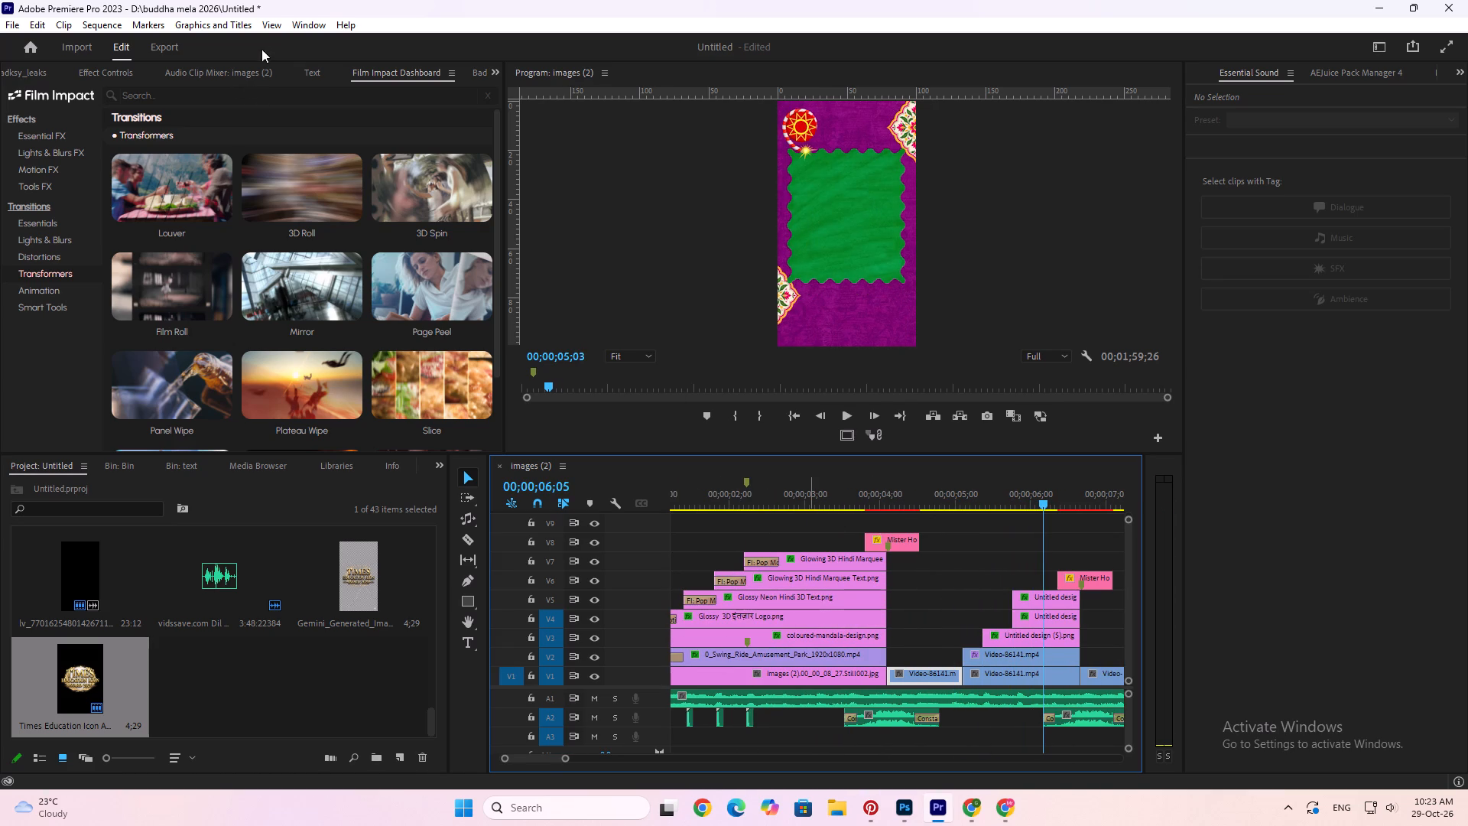
left_click(317, 18)
left_click(323, 63)
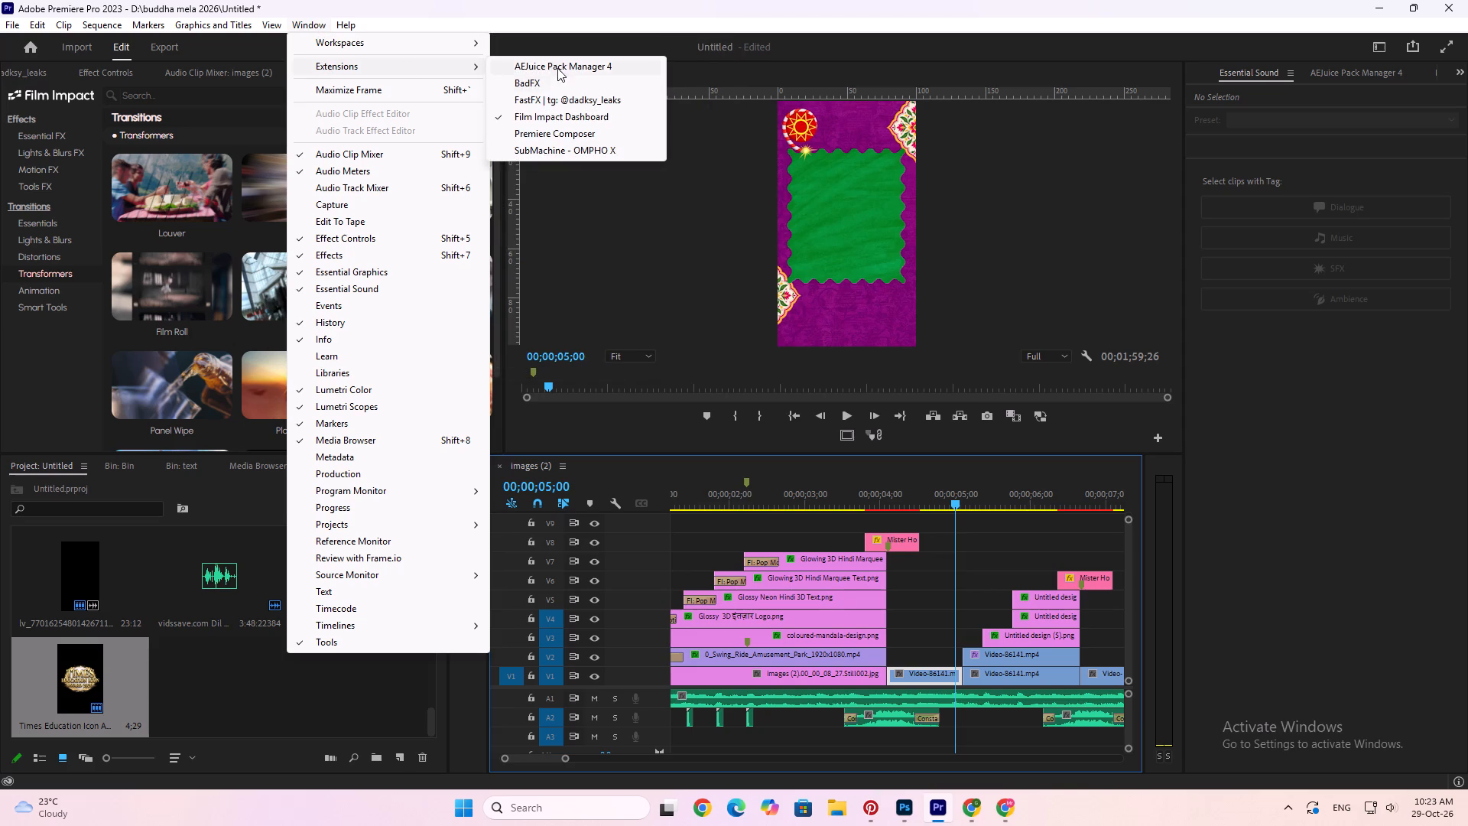
left_click(560, 125)
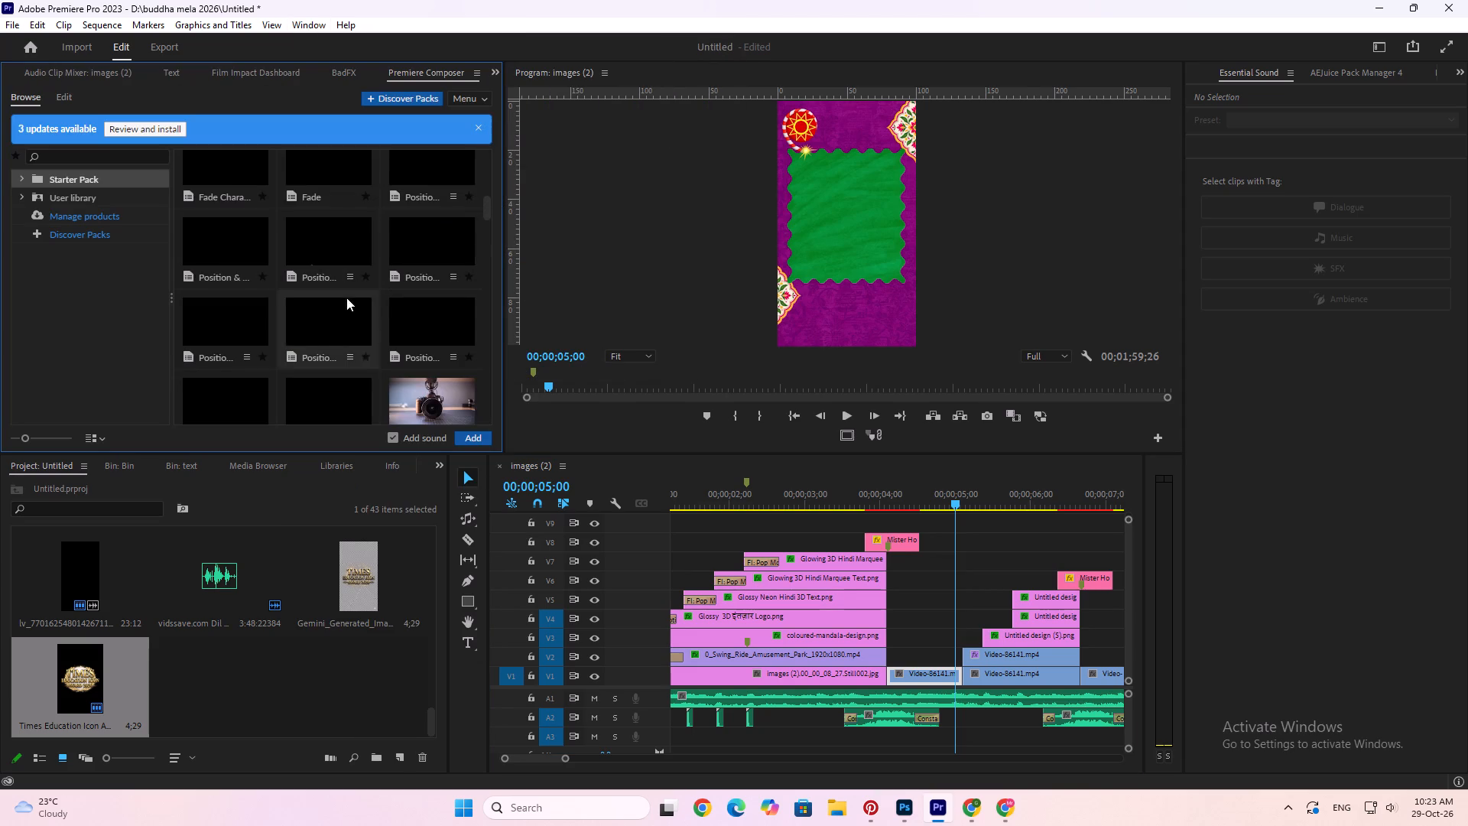
Audition Starter Pack sounds and place Sci-fi Energy Gun Blast 07 on A2 at 00;00;05;03, the V2 Video-86141 clip's start.
scroll(337, 336, "down", 12)
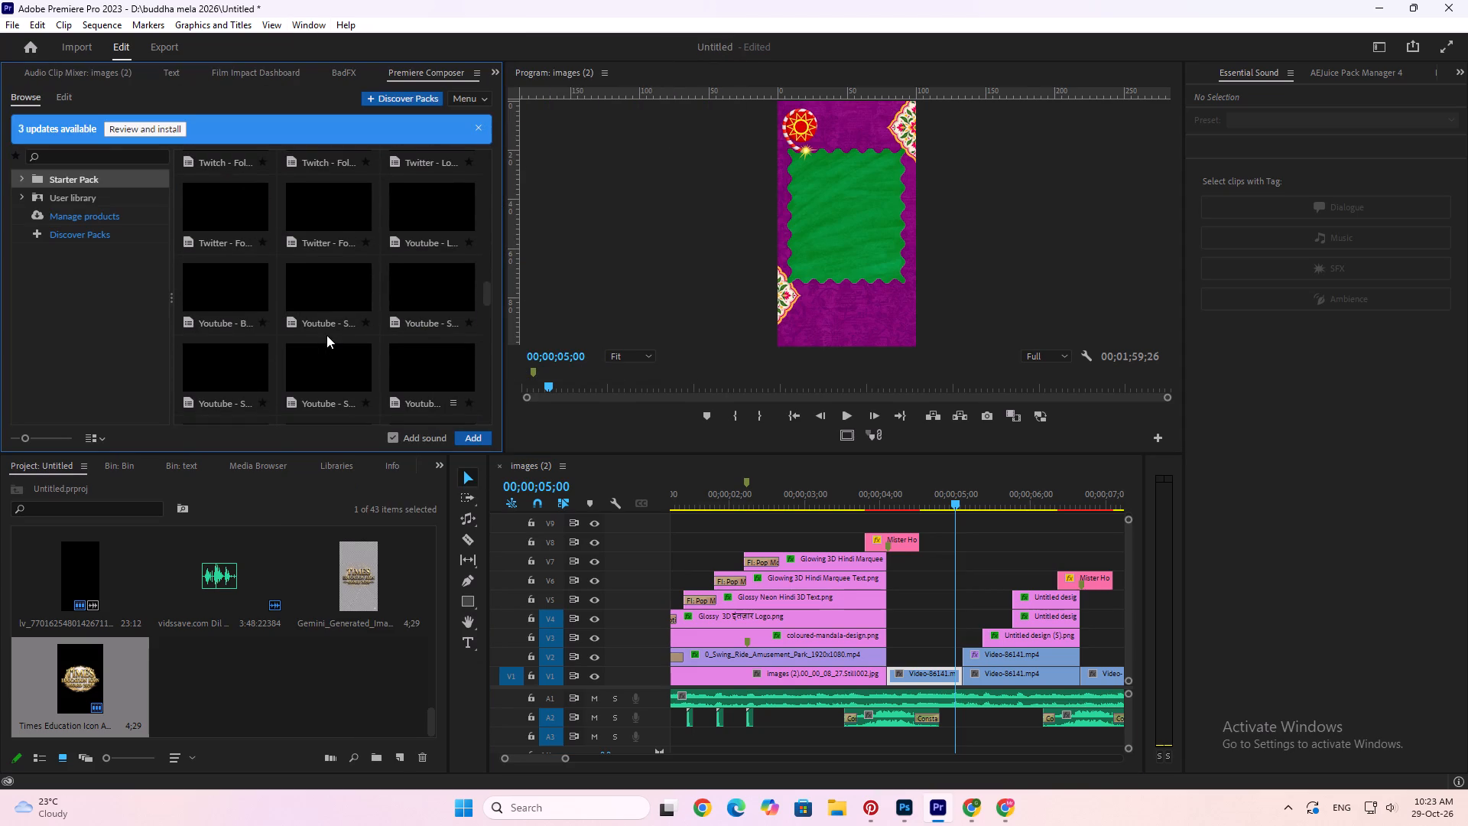
scroll(437, 315, "down", 3)
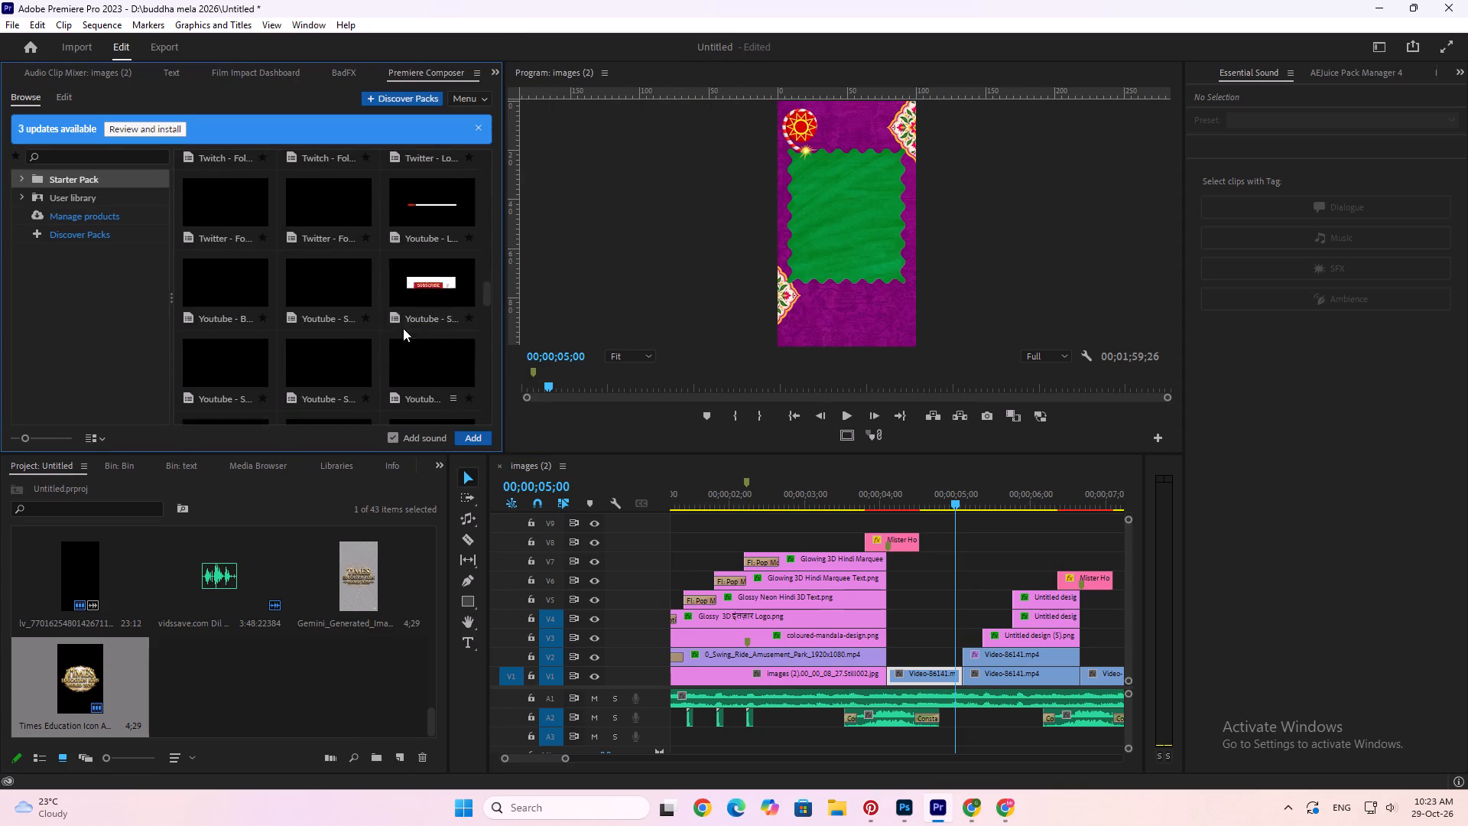
scroll(403, 328, "down", 7)
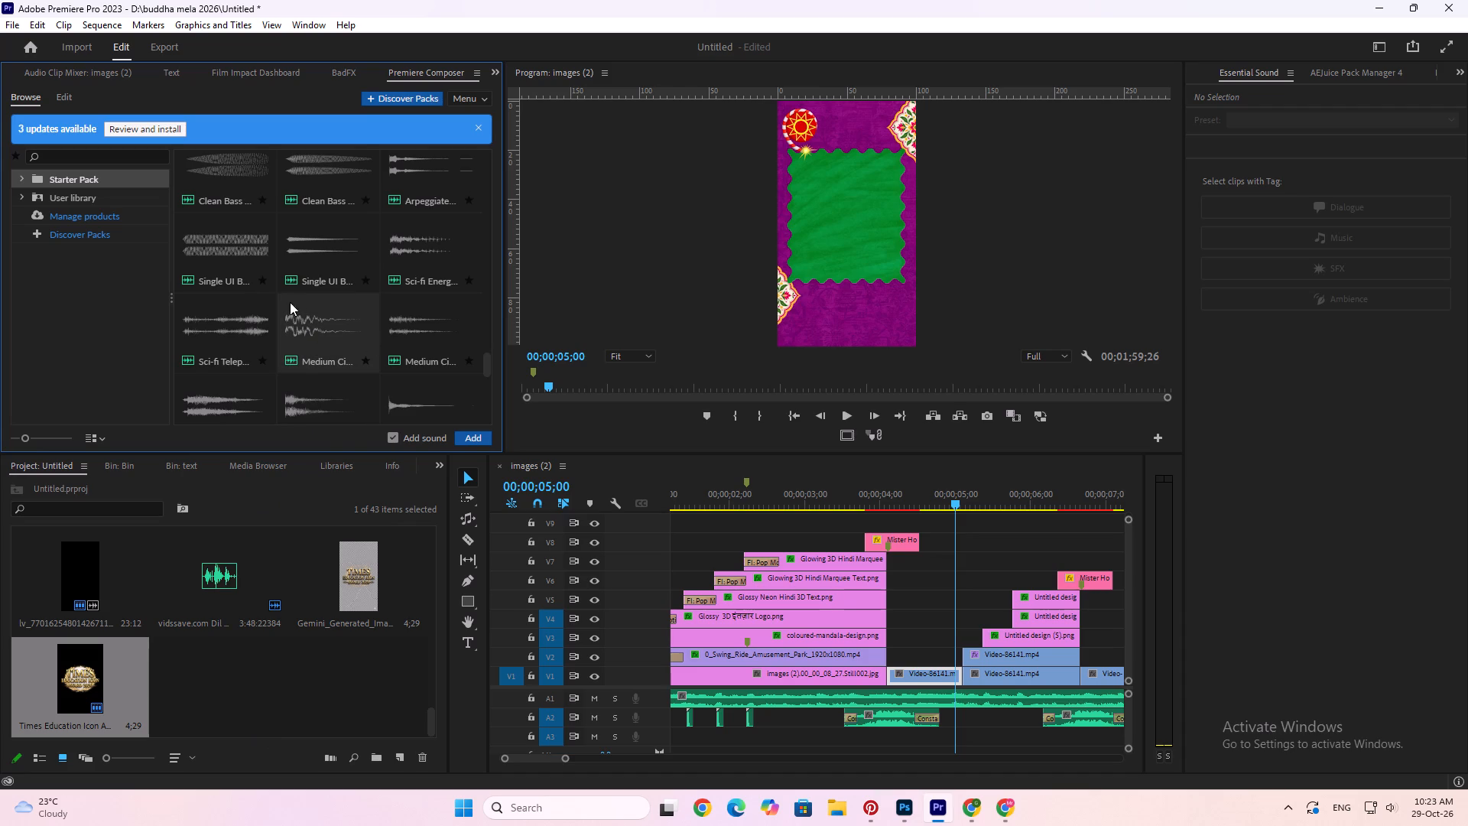
left_click(303, 314)
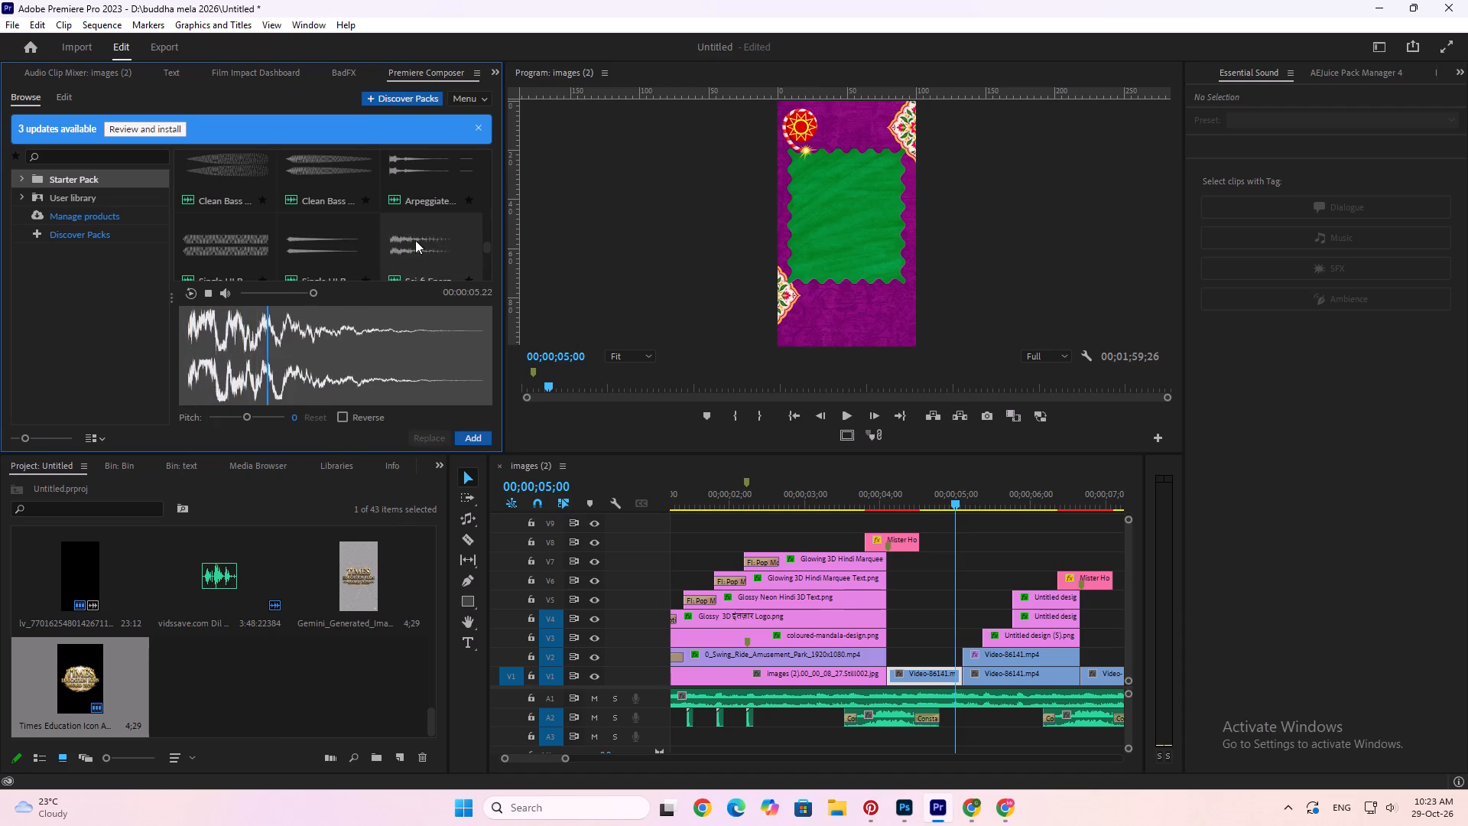
left_click(415, 240)
left_click(232, 210)
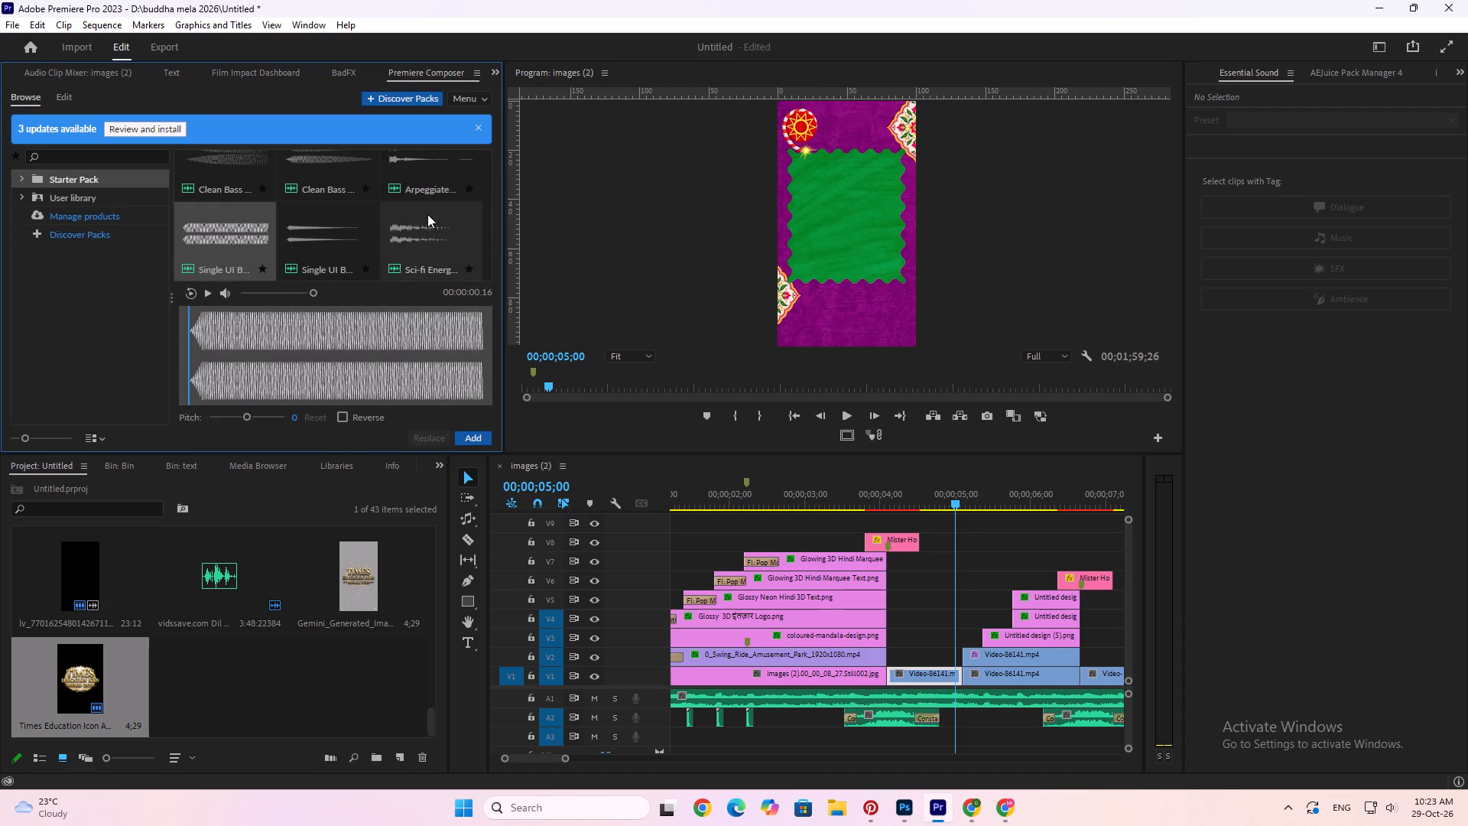
left_click(443, 213)
left_click_drag(432, 220, 622, 522)
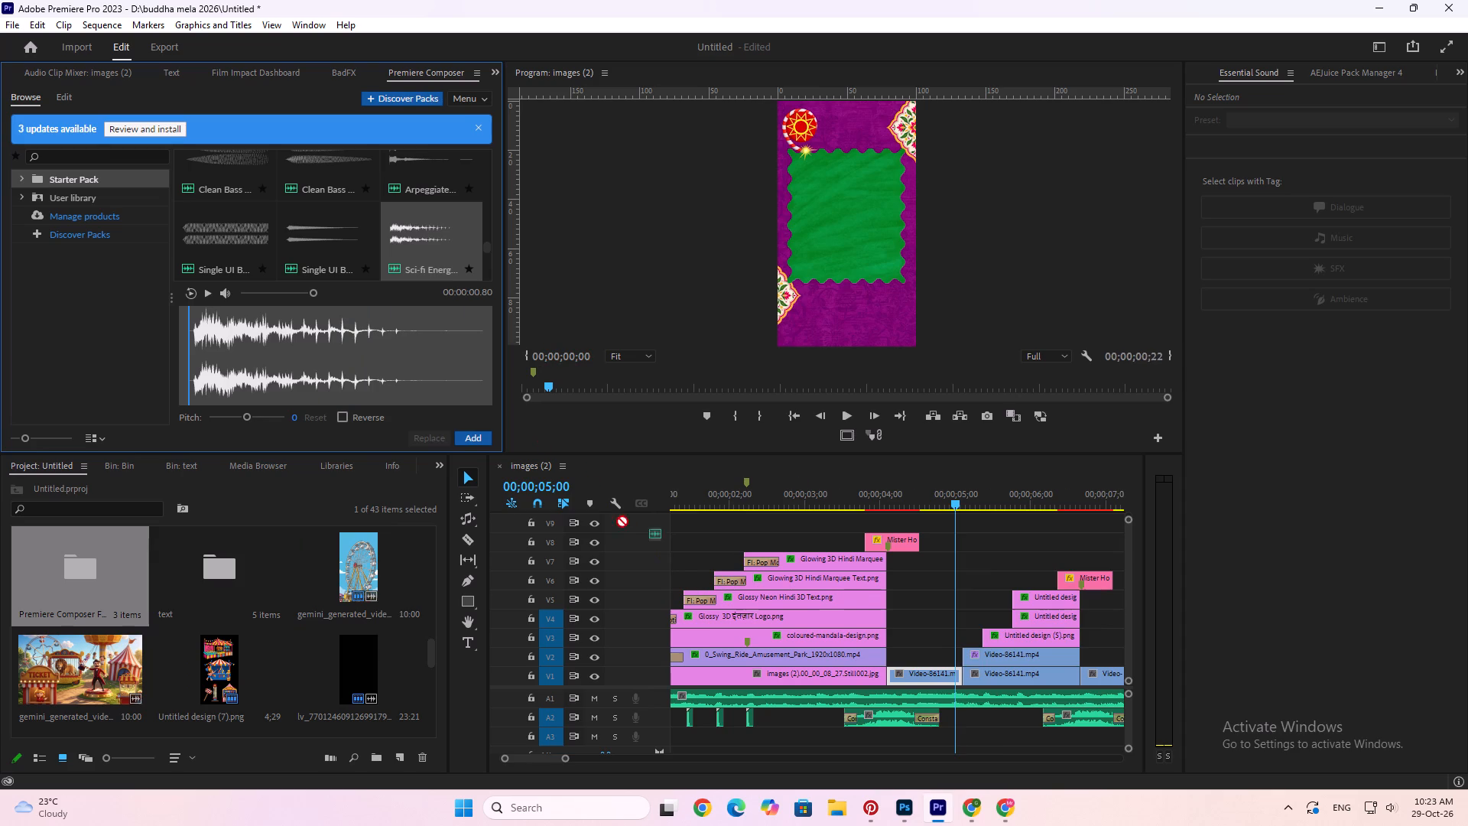
left_click_drag(622, 522, 1034, 754)
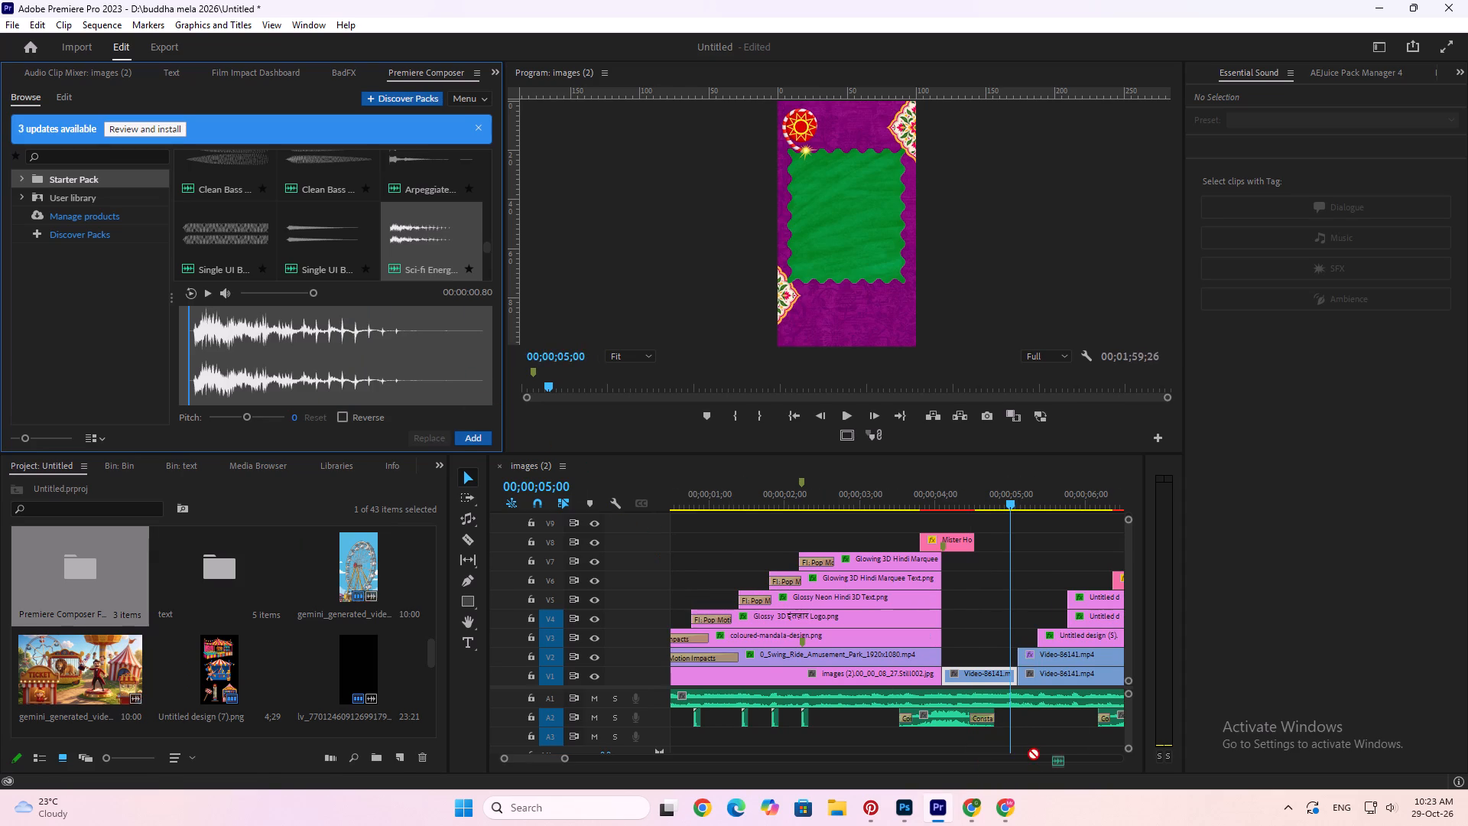
left_click_drag(1034, 754, 1019, 727)
Play the gun blast sound from about 00;00;05;00 against the green-panel scene.
scroll(1026, 720, "down", 7)
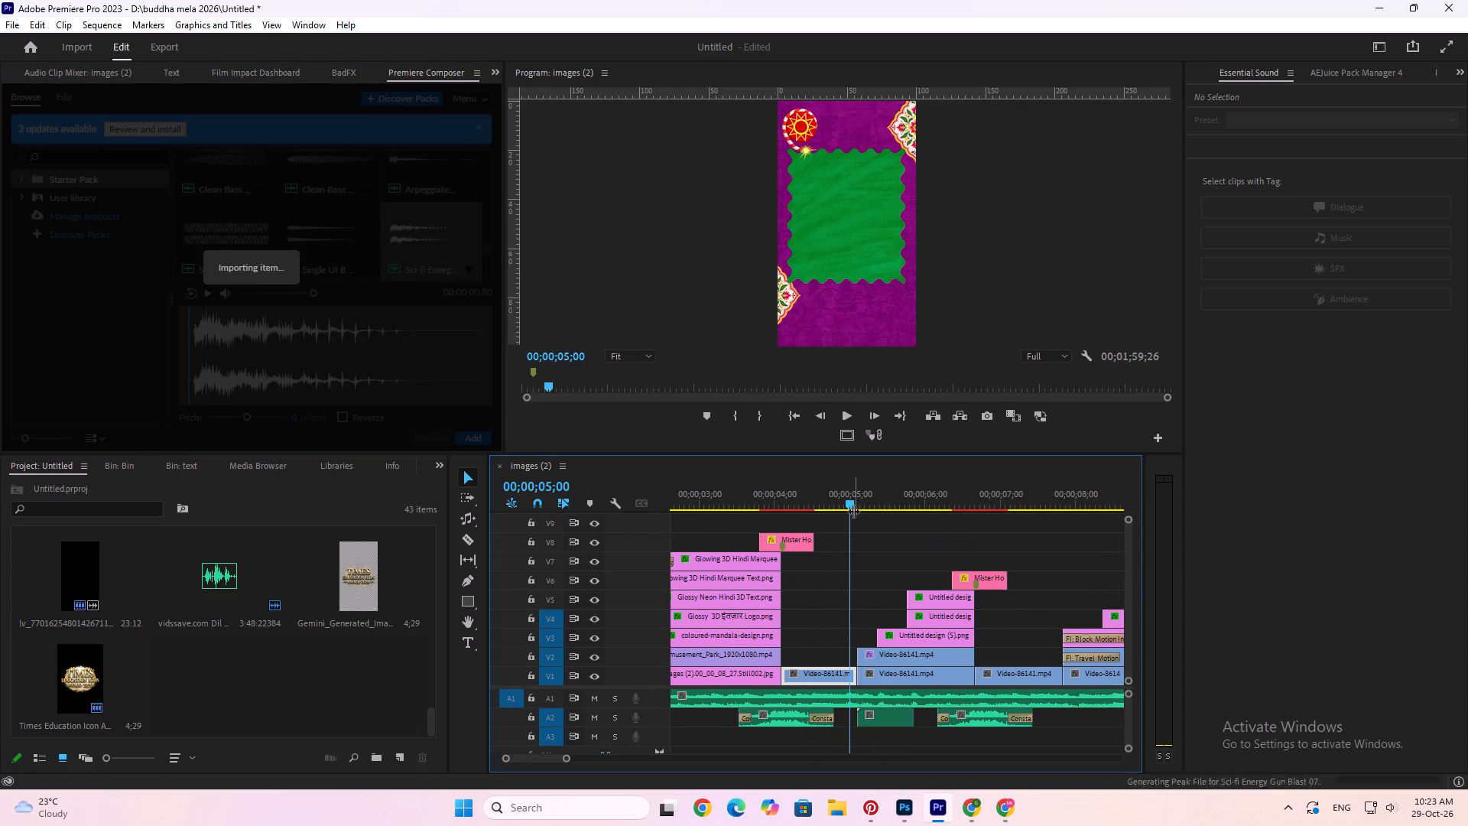
left_click(849, 499)
key("space")
key("space")
scroll(885, 571, "up", 4)
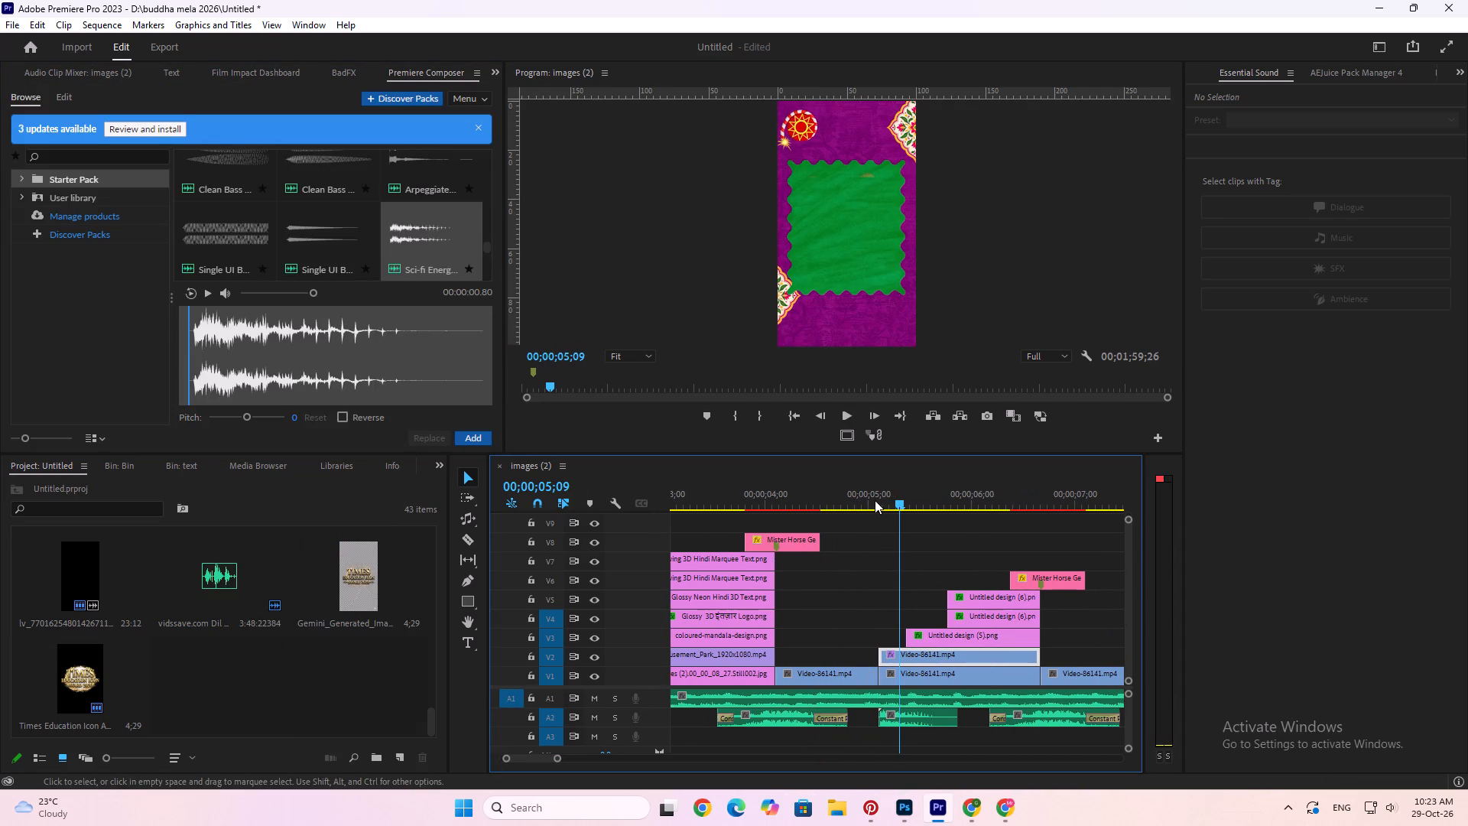
left_click(875, 500)
key("space")
key("space")
Move the Sci-fi Energy Gun Blast 07 sound to A3, starting at 00;00;04;03 where the title clips end.
left_click_drag(873, 499, 770, 519)
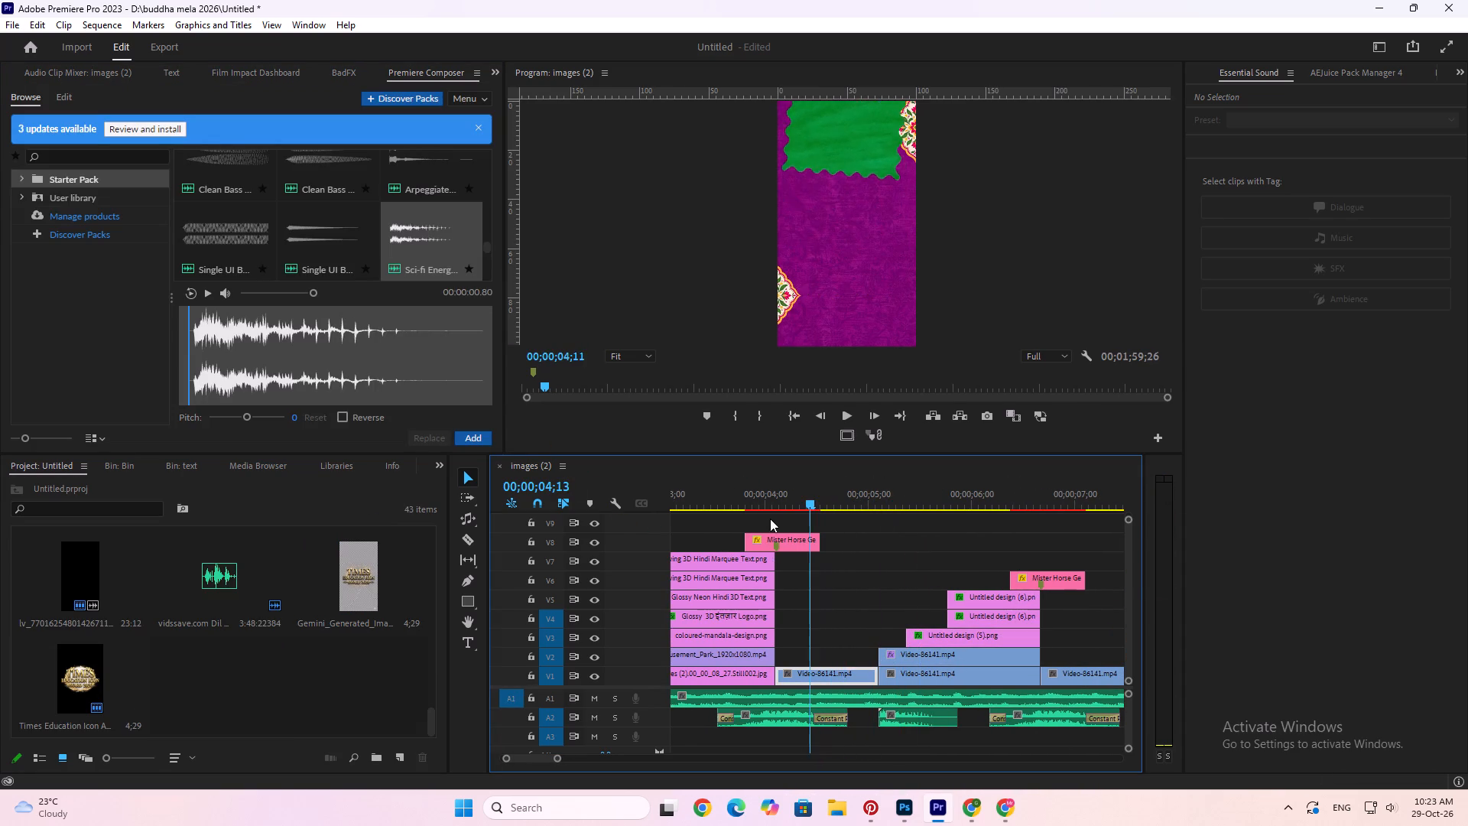
left_click_drag(770, 519, 767, 518)
left_click_drag(914, 716, 811, 743)
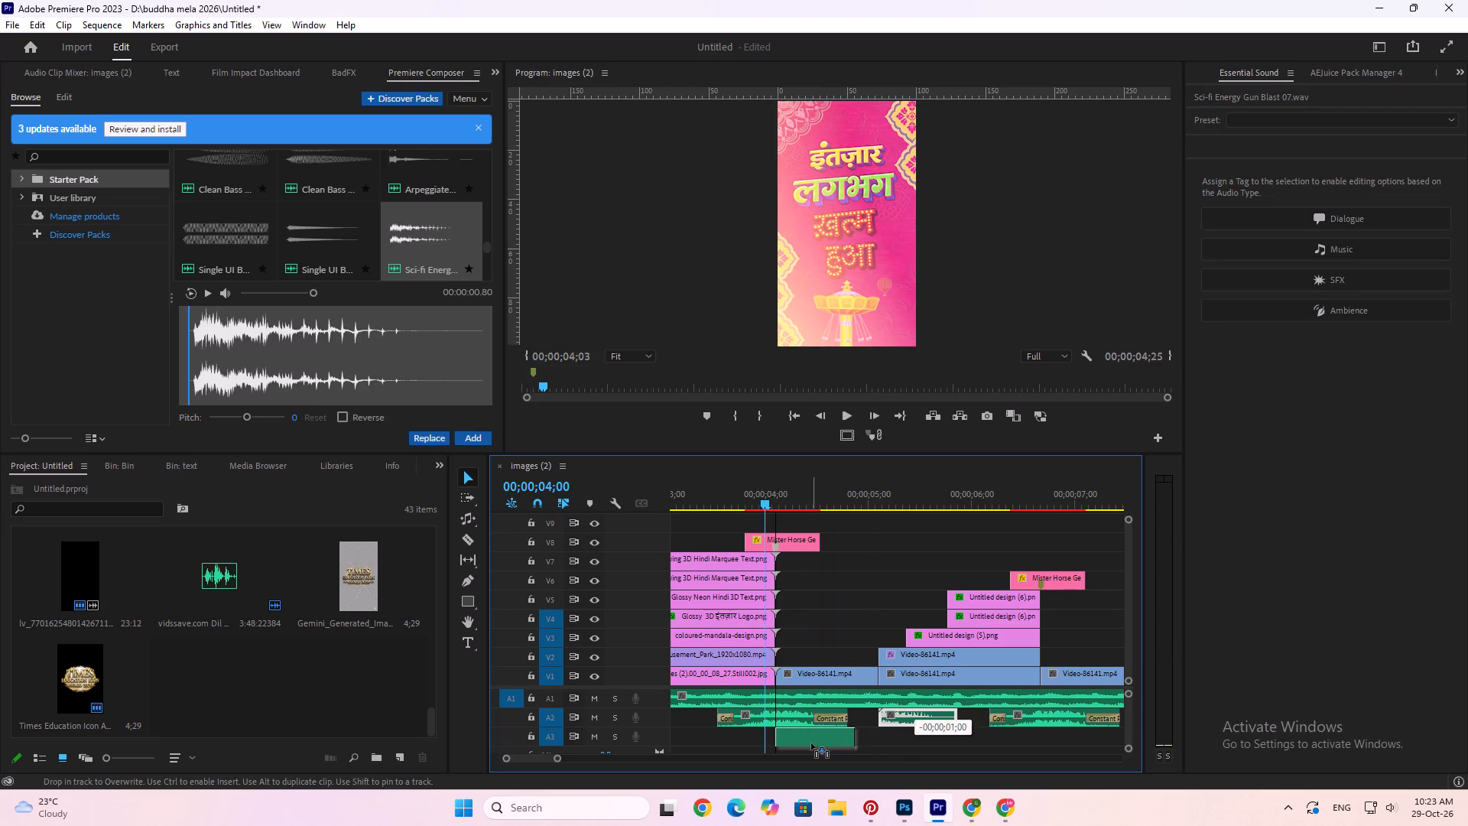
left_click_drag(811, 743, 810, 743)
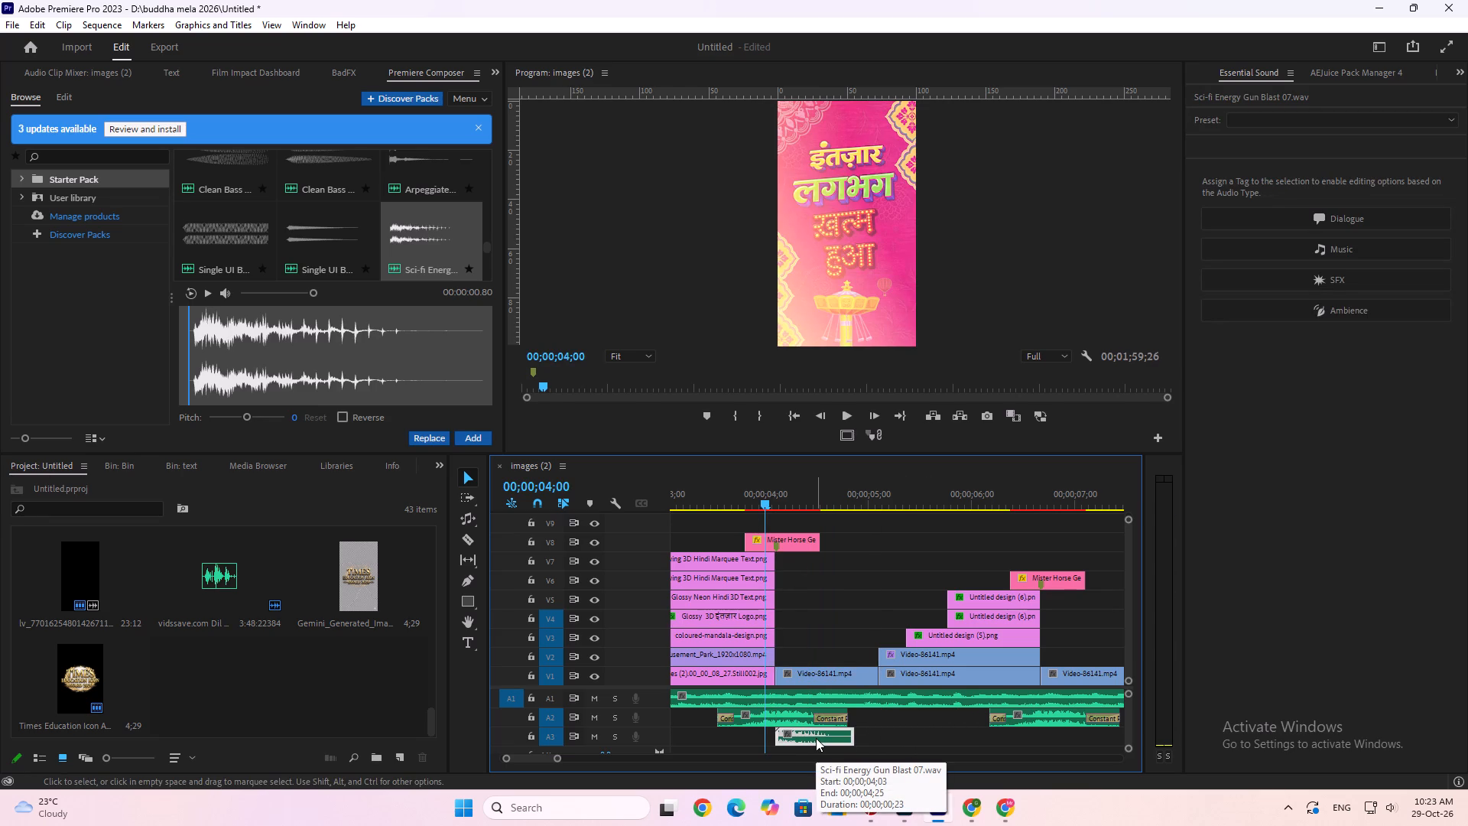
Play the transition repeatedly from about 00;00;04;00 to check the gun blast against the incoming green panel.
key("space")
key("space")
key("space")
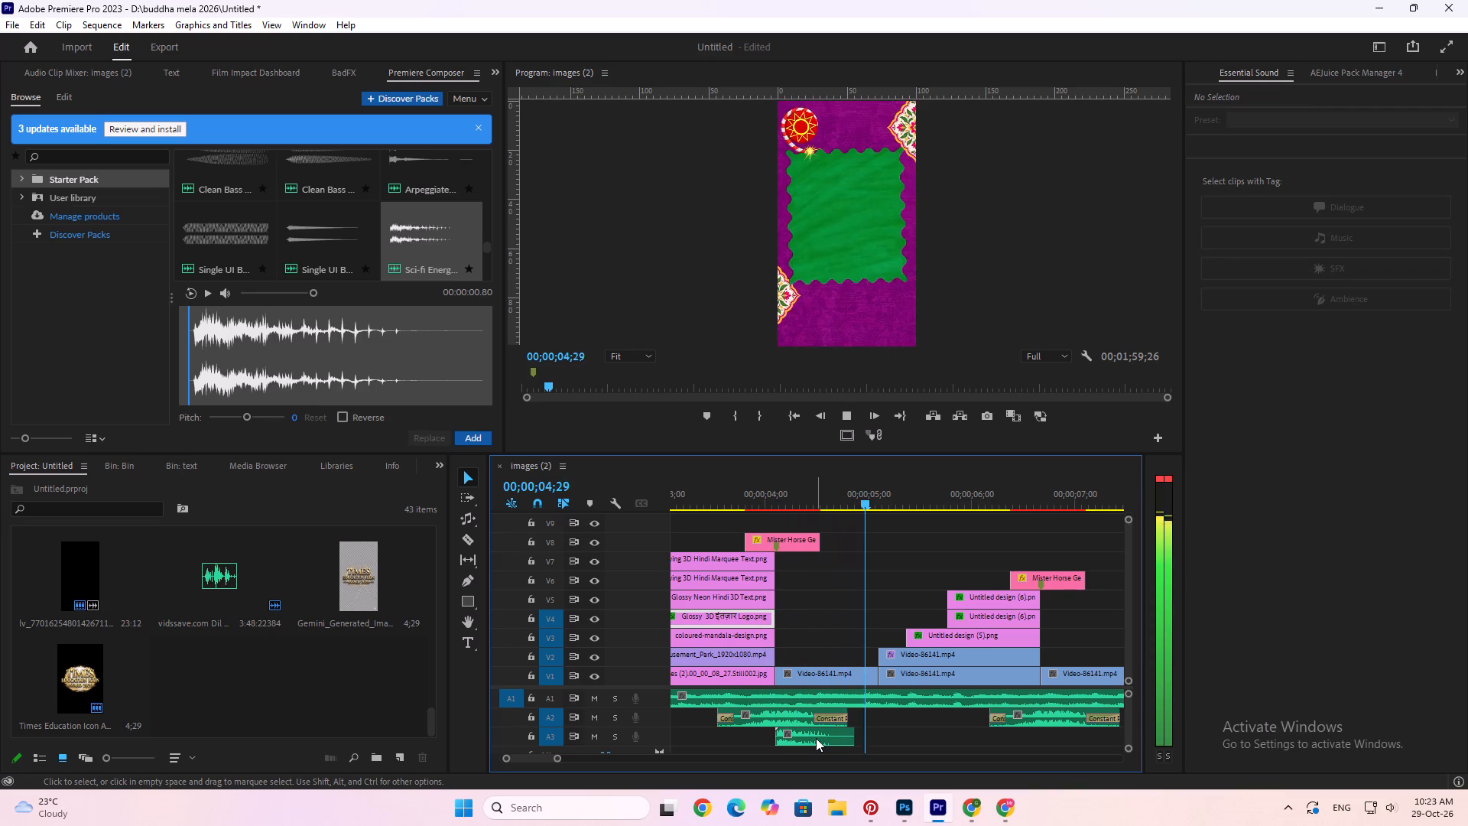
key("space")
left_click(764, 493)
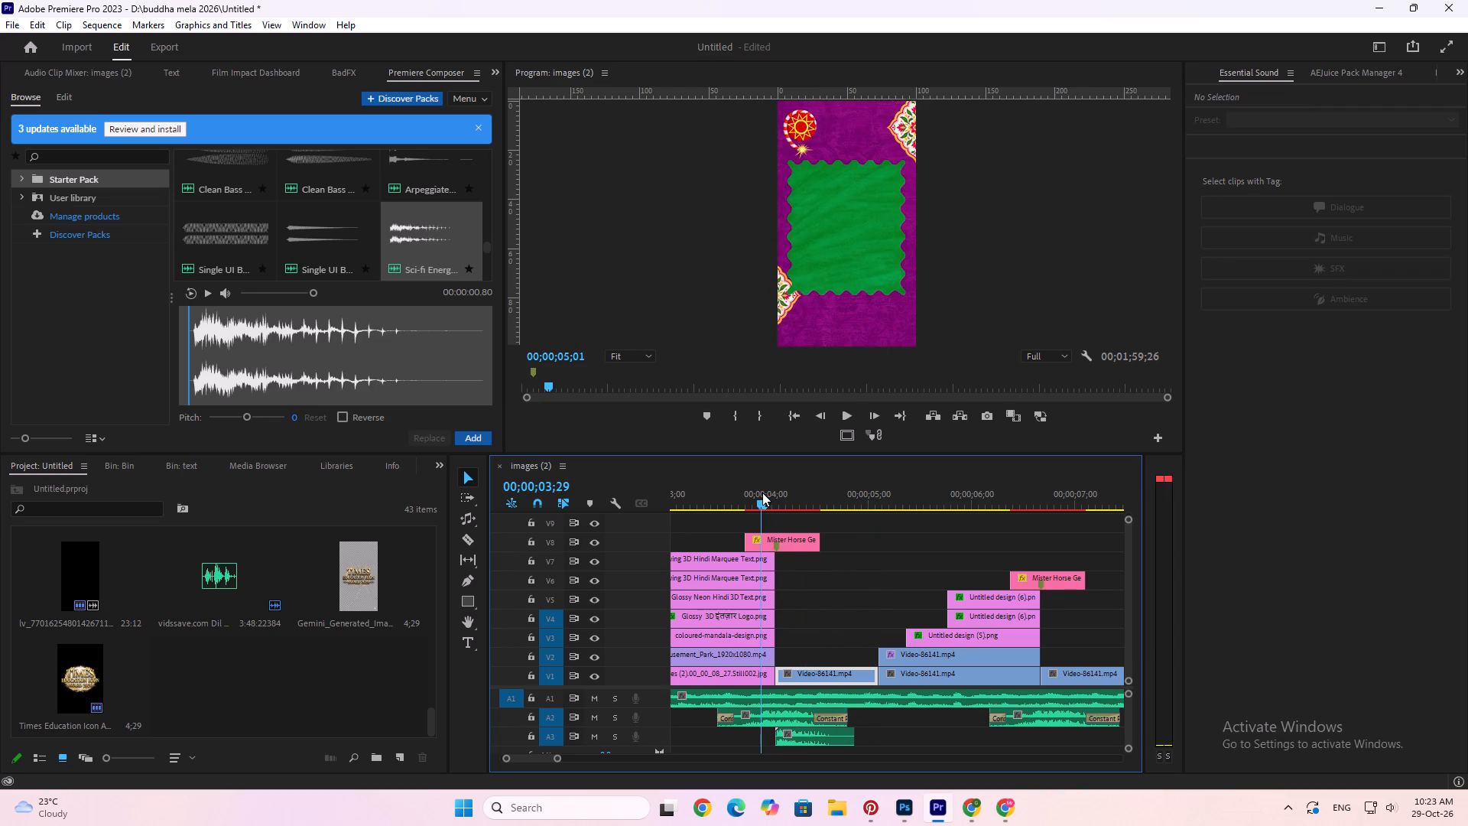
key("space")
key("space")
key("space")
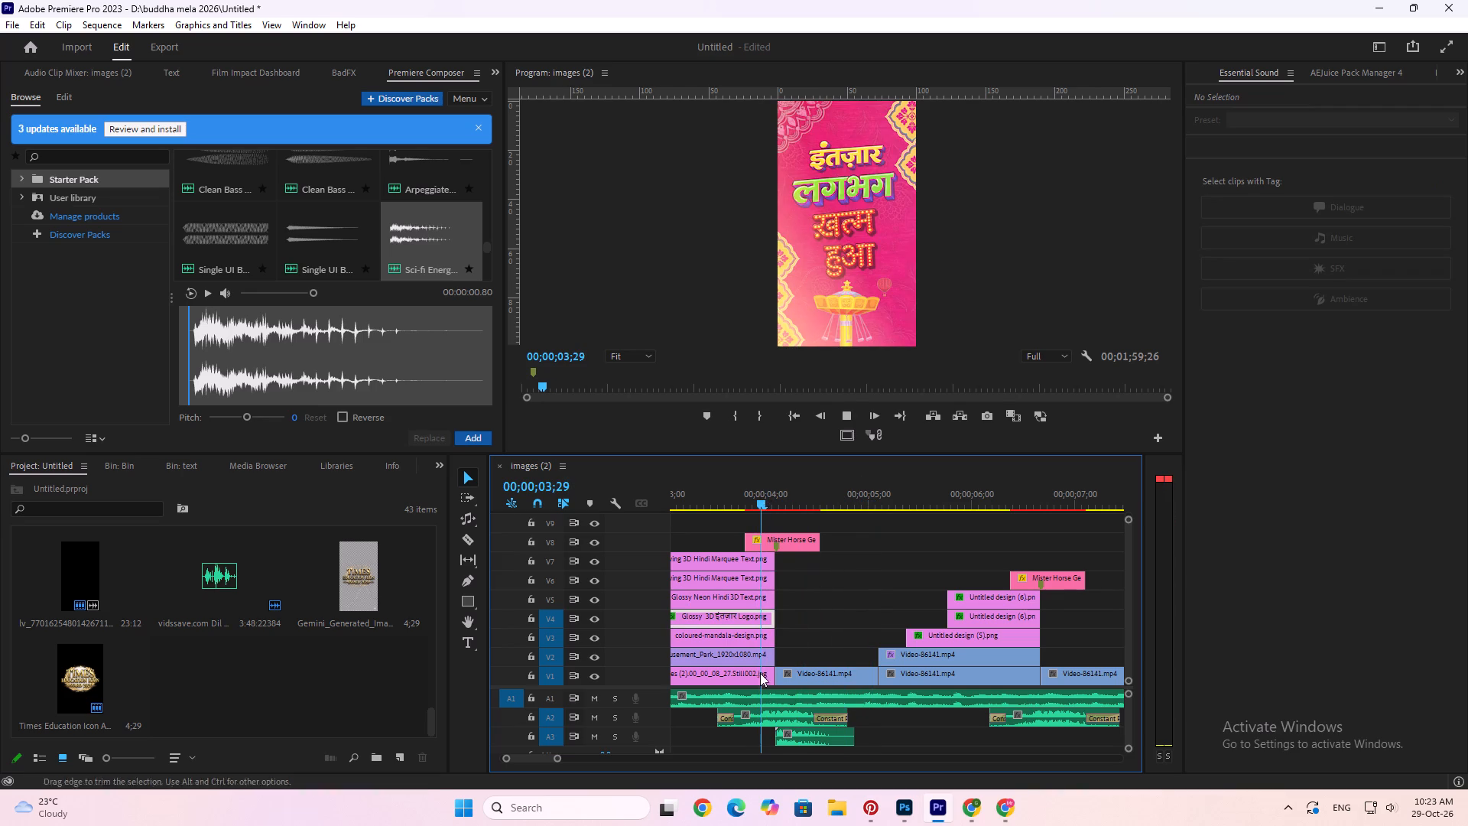
key("space")
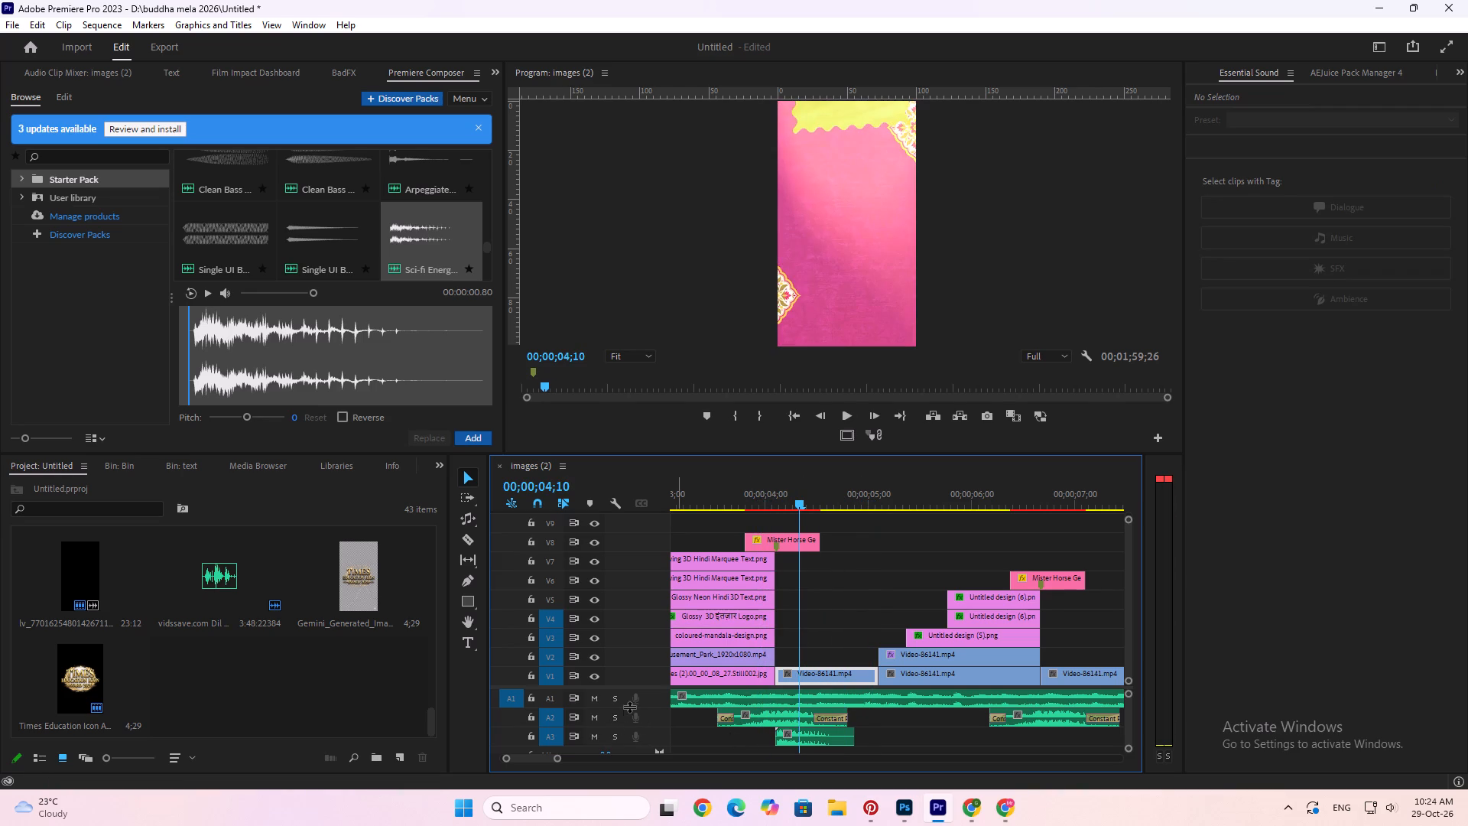
Enlarge audio track A3 to show the gun blast's waveform and replay the transition from about 00;00;04;00.
left_click_drag(638, 688, 632, 647)
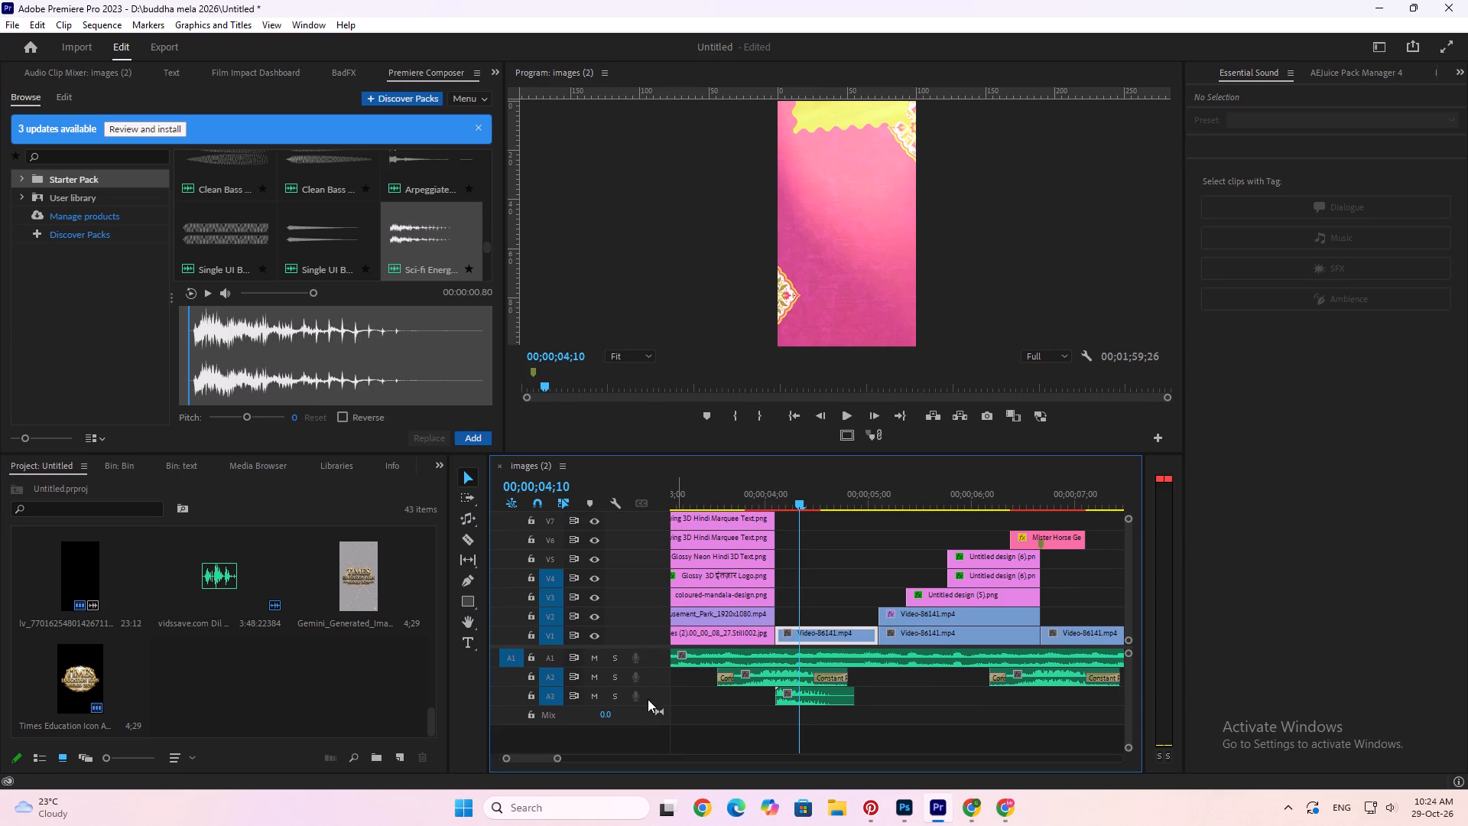
left_click_drag(651, 704, 659, 758)
left_click_drag(818, 717, 818, 729)
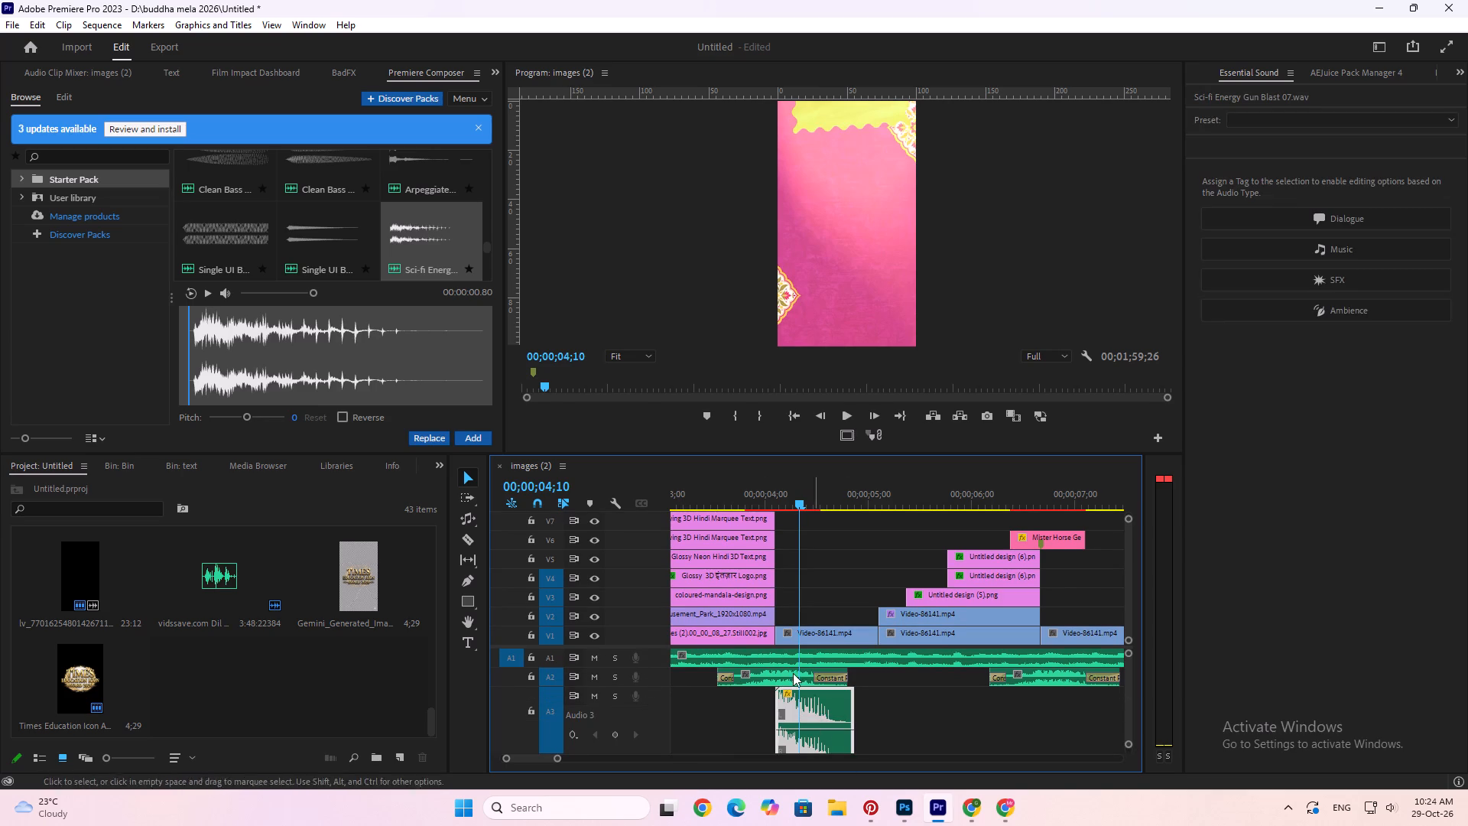
left_click(768, 483)
key("space")
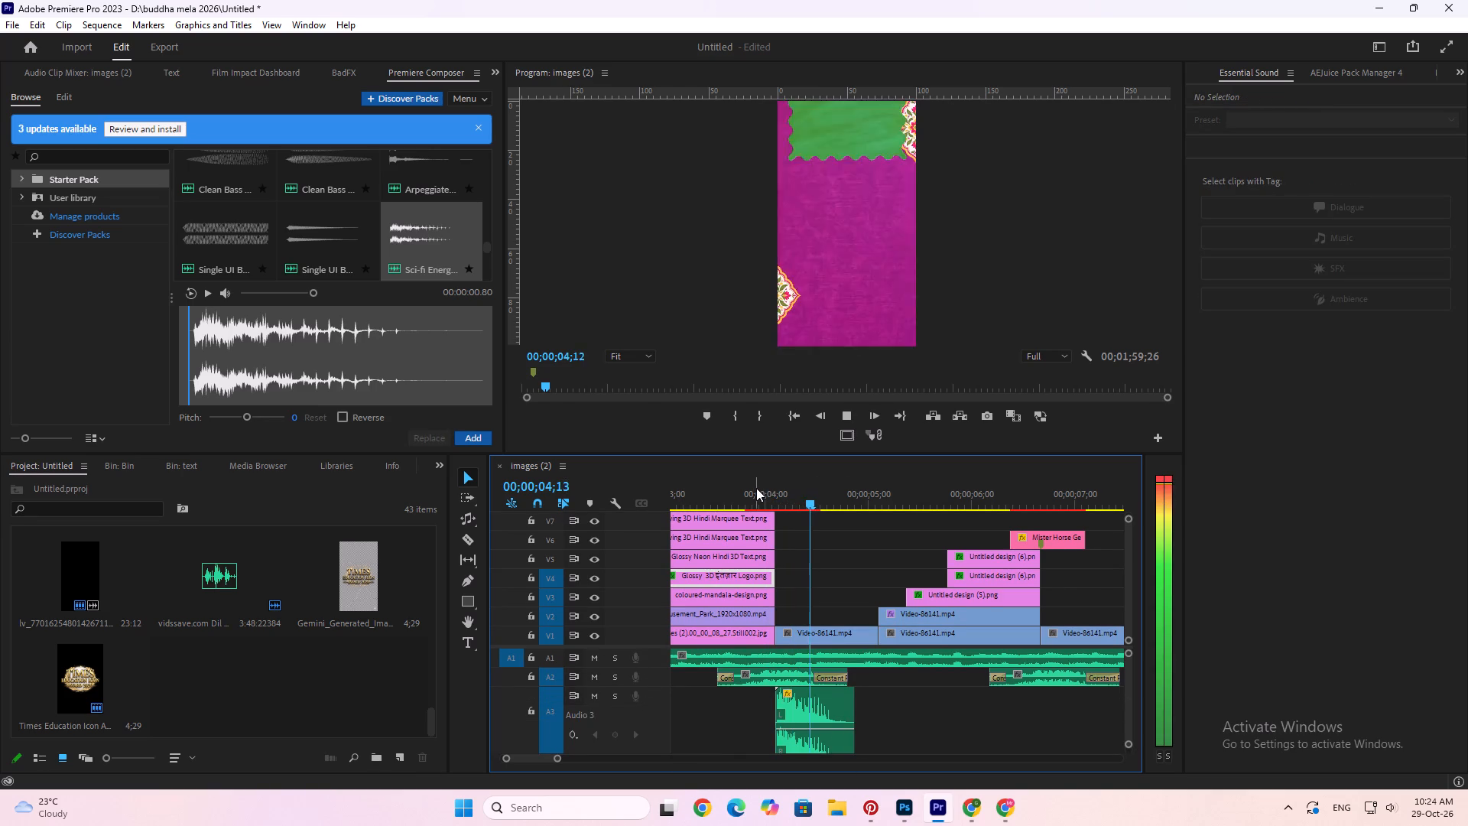
key("space")
Audition several Starter Pack sounds and add Wineglass Clang 02 to audio track A3 at 00;00;06;00.
scroll(820, 529, "down", 2)
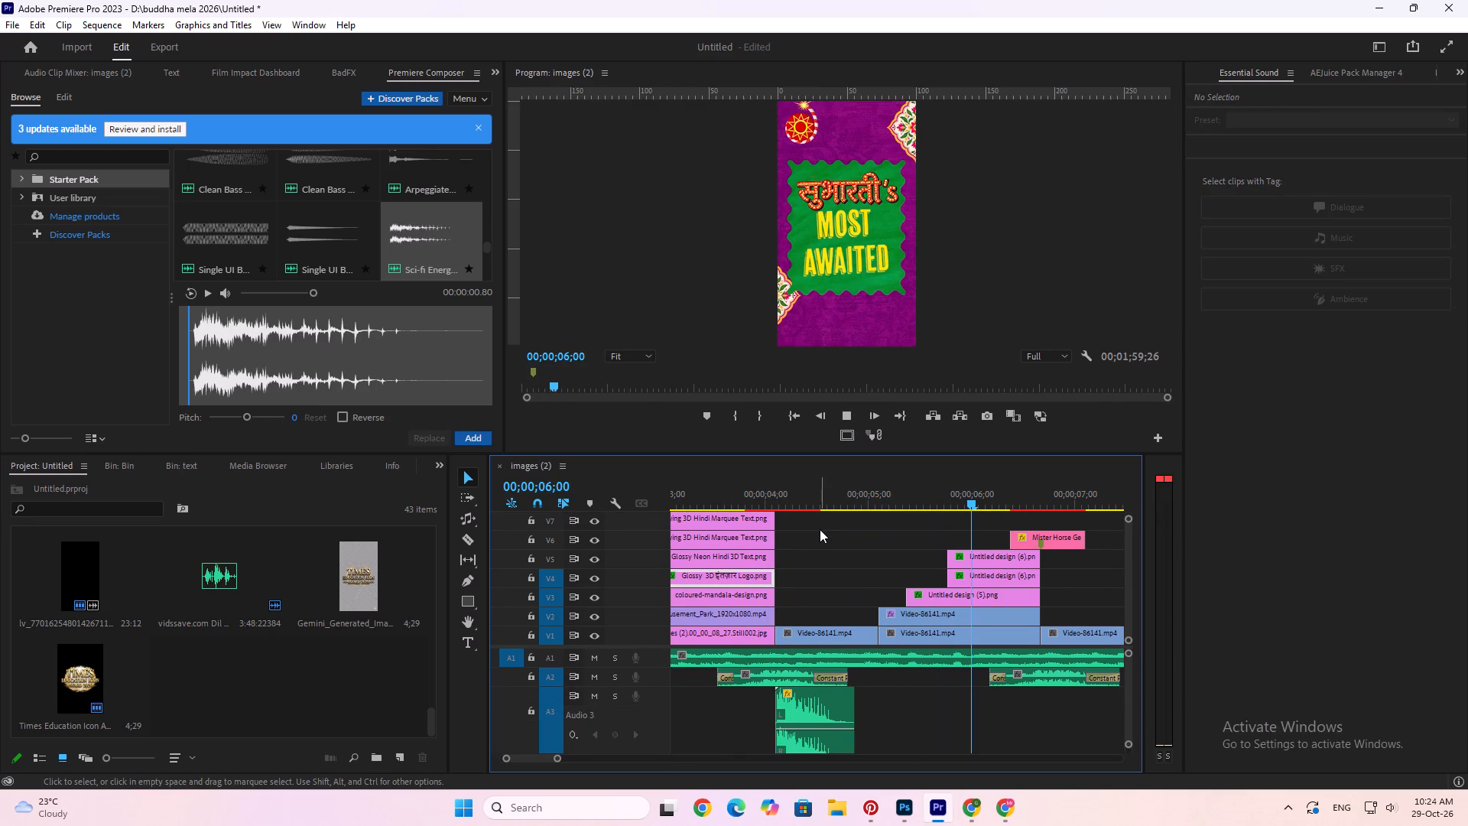
left_click(309, 232)
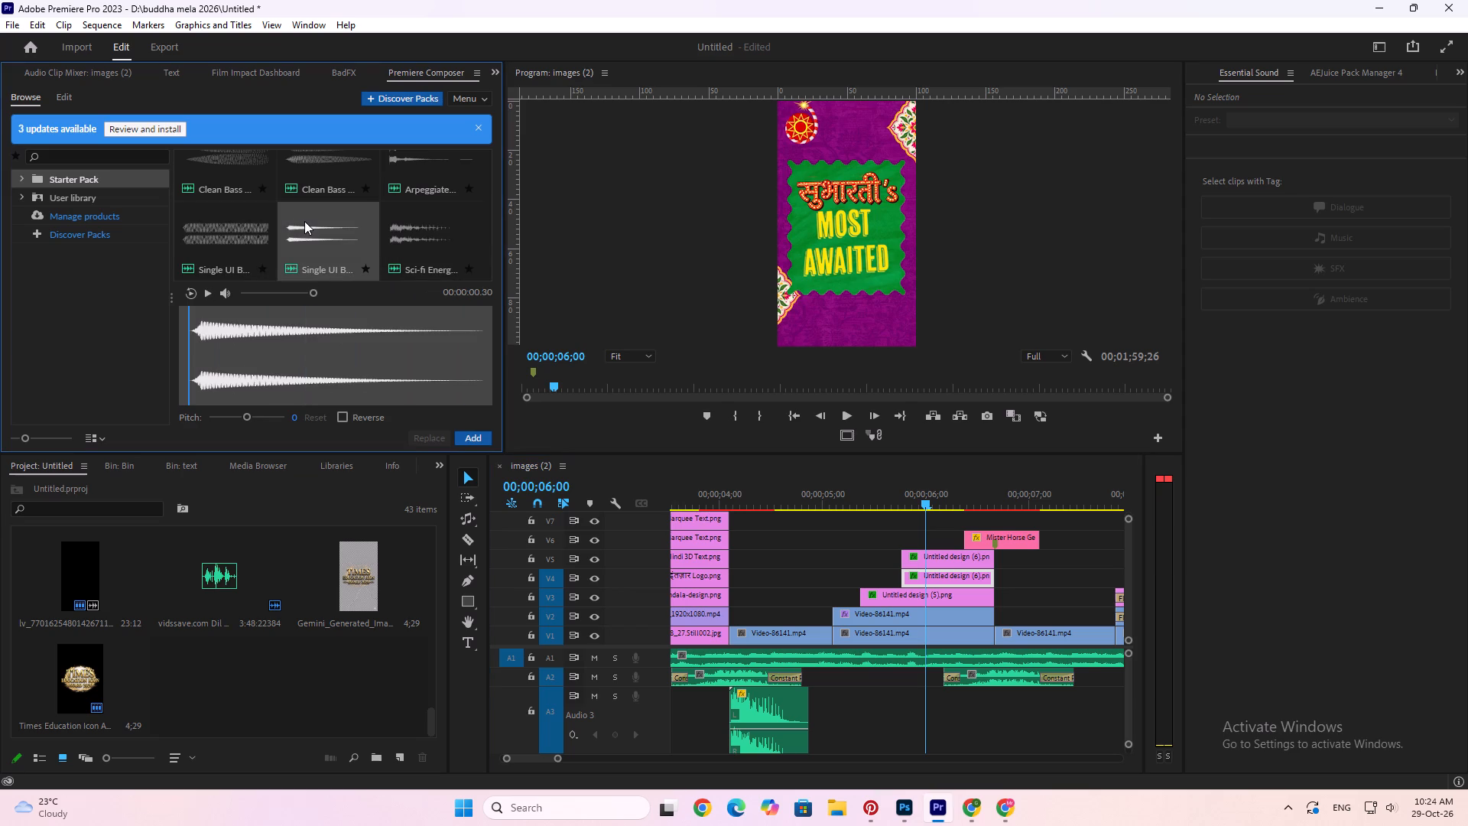
left_click(241, 232)
scroll(240, 233, "up", 1)
left_click(333, 234)
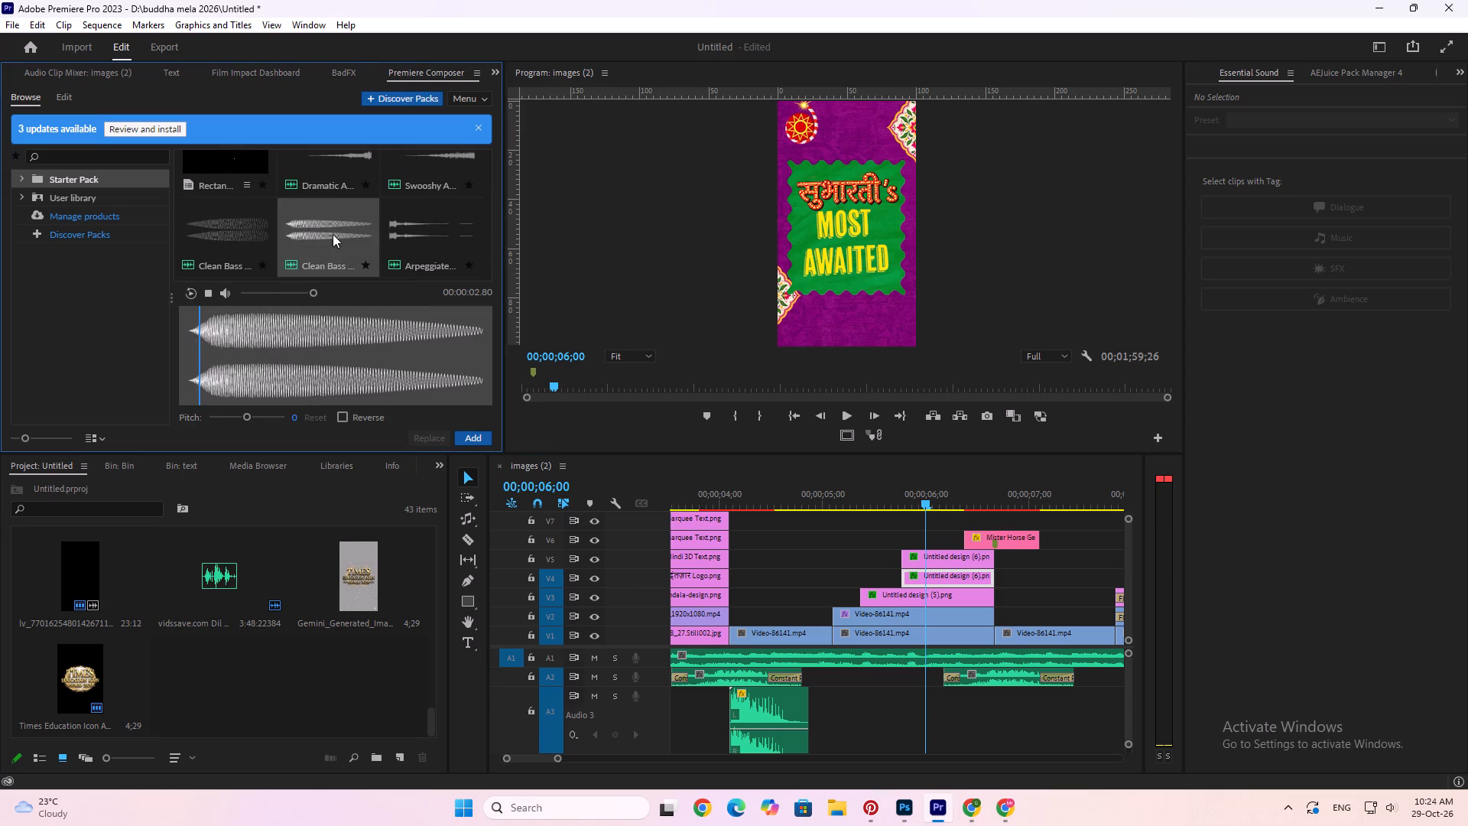
scroll(333, 234, "down", 4)
left_click(327, 240)
left_click(410, 246)
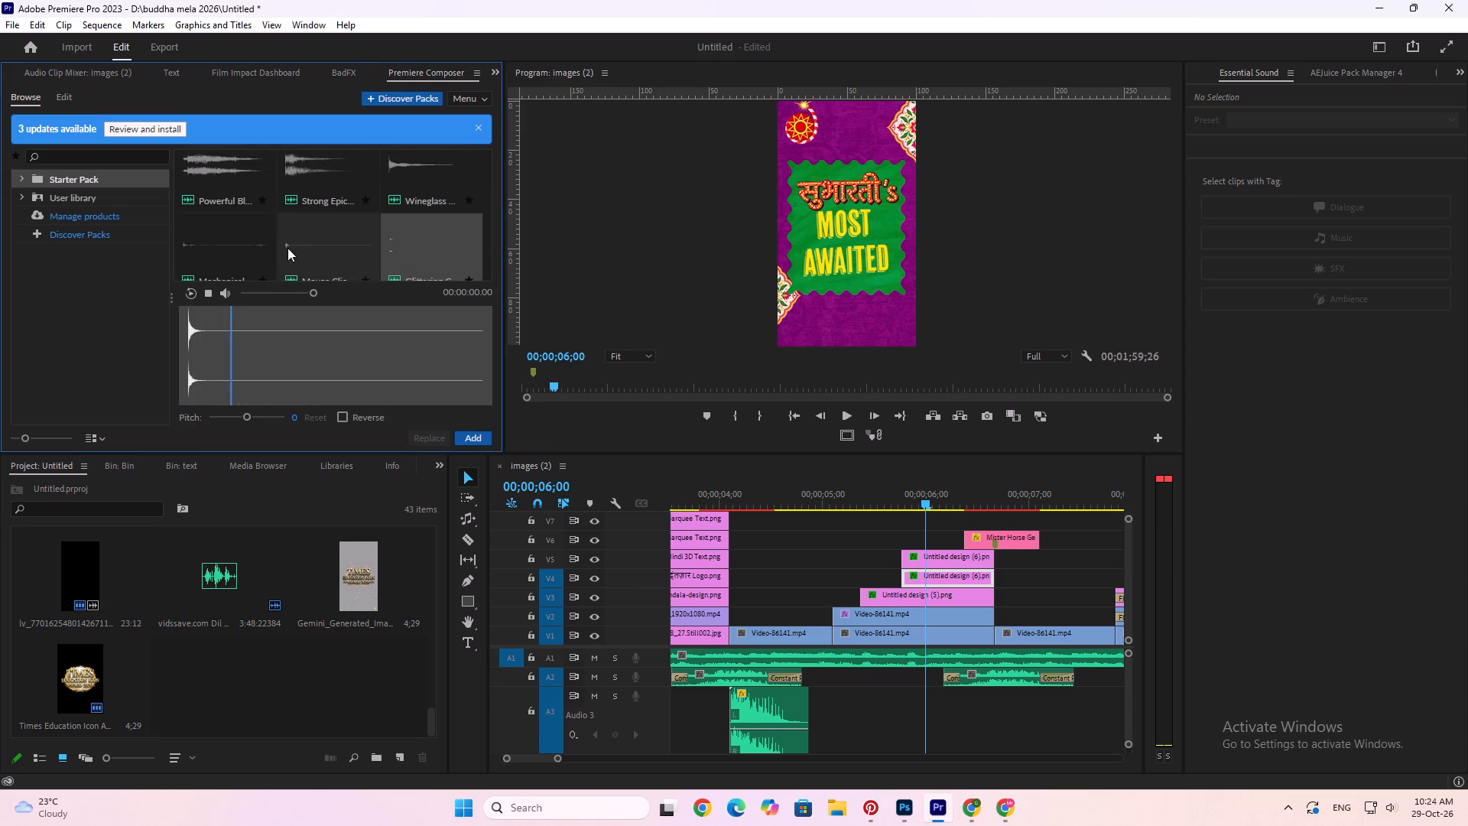
left_click(229, 240)
left_click(398, 187)
scroll(398, 210, "down", 3)
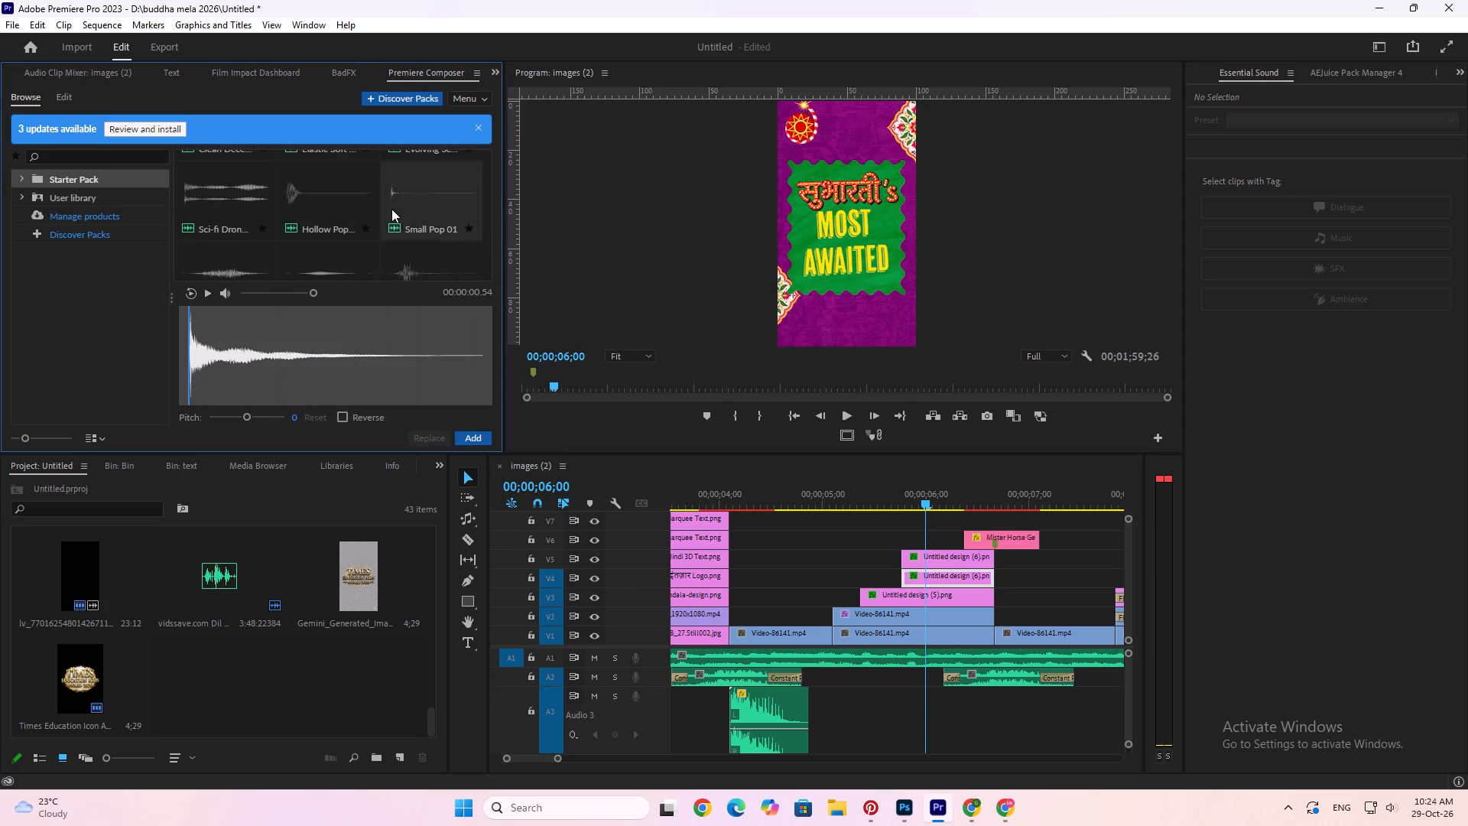
scroll(391, 209, "up", 2)
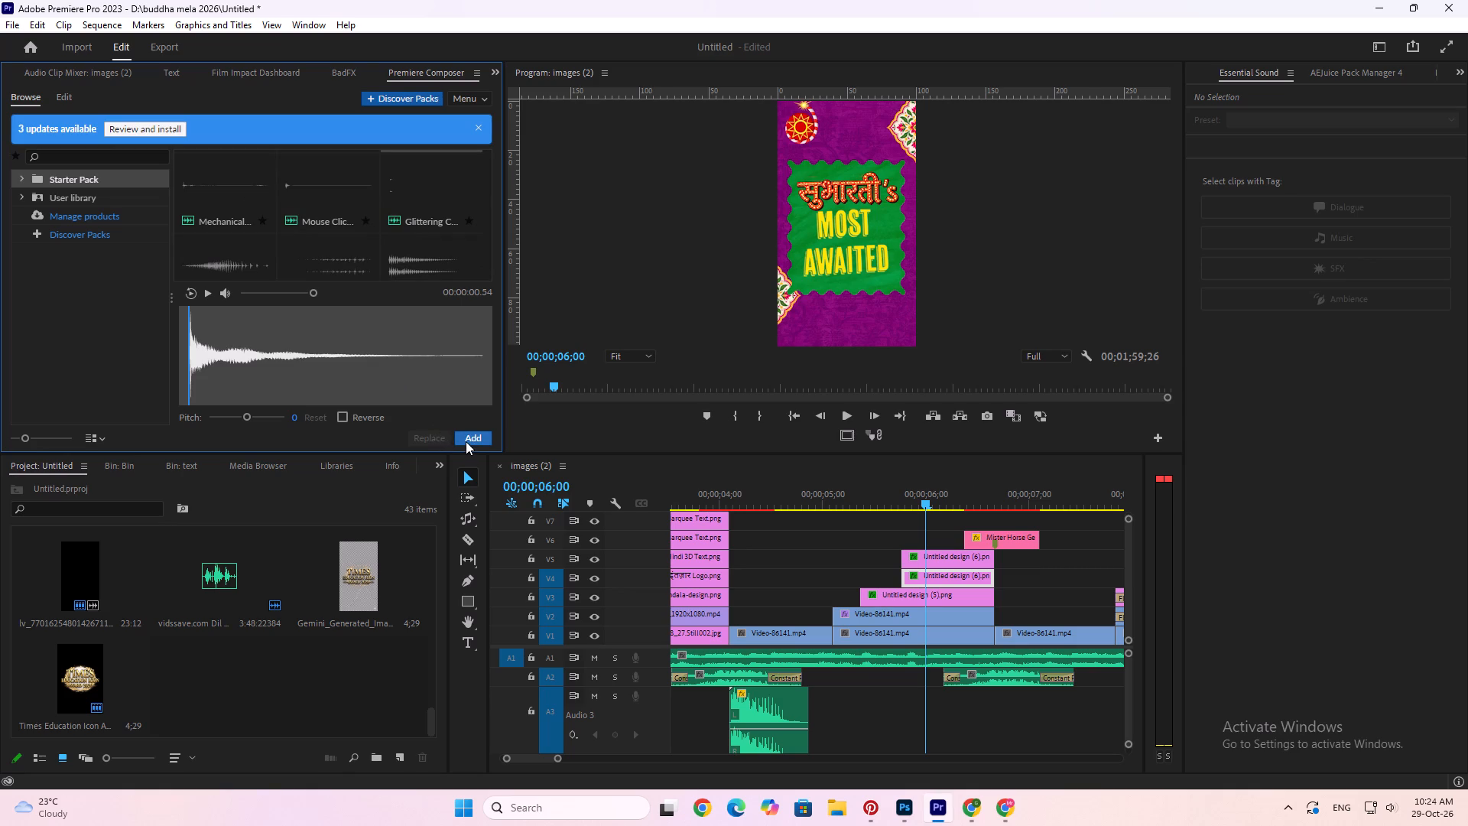
left_click(466, 441)
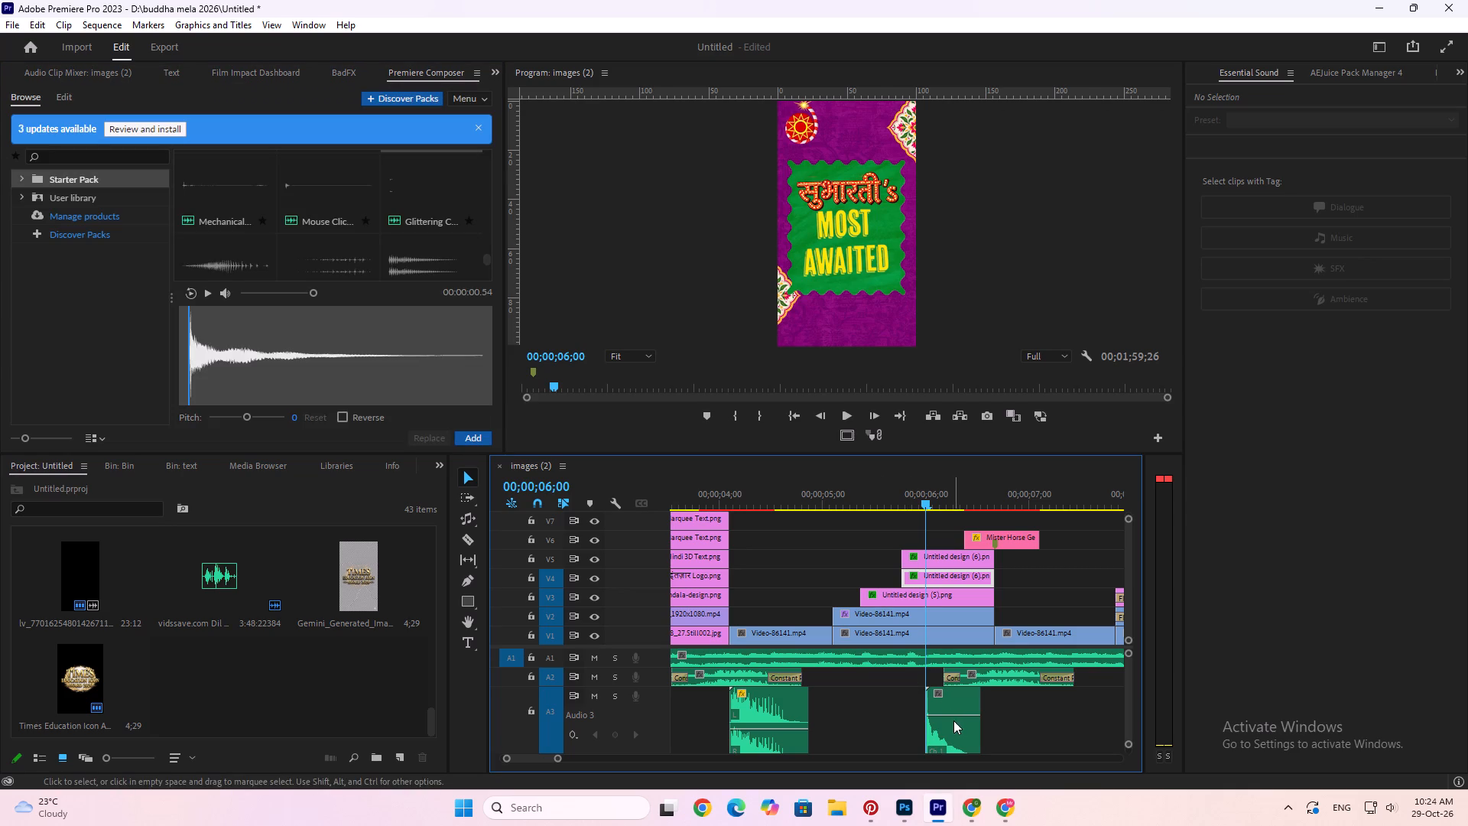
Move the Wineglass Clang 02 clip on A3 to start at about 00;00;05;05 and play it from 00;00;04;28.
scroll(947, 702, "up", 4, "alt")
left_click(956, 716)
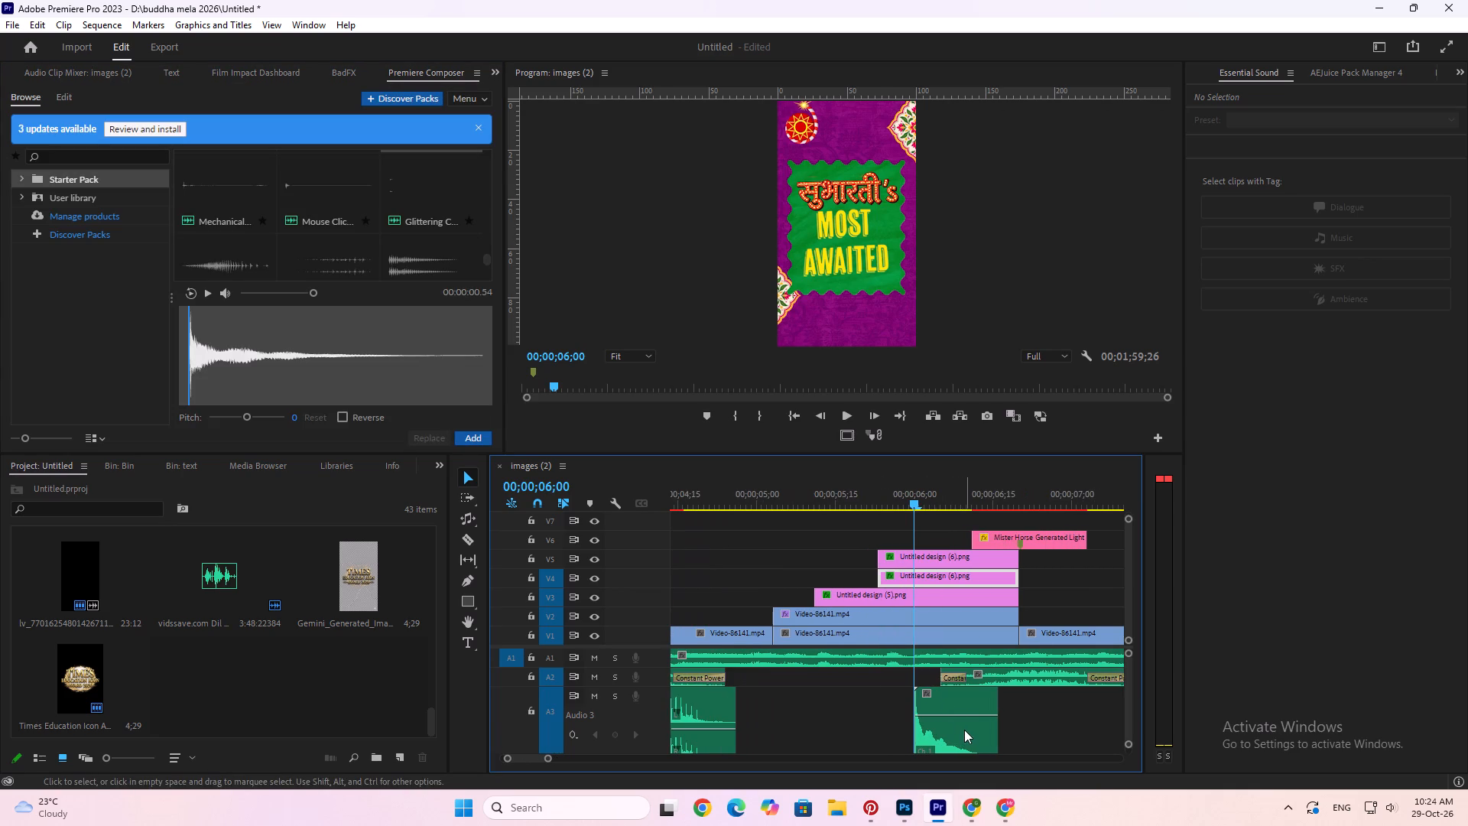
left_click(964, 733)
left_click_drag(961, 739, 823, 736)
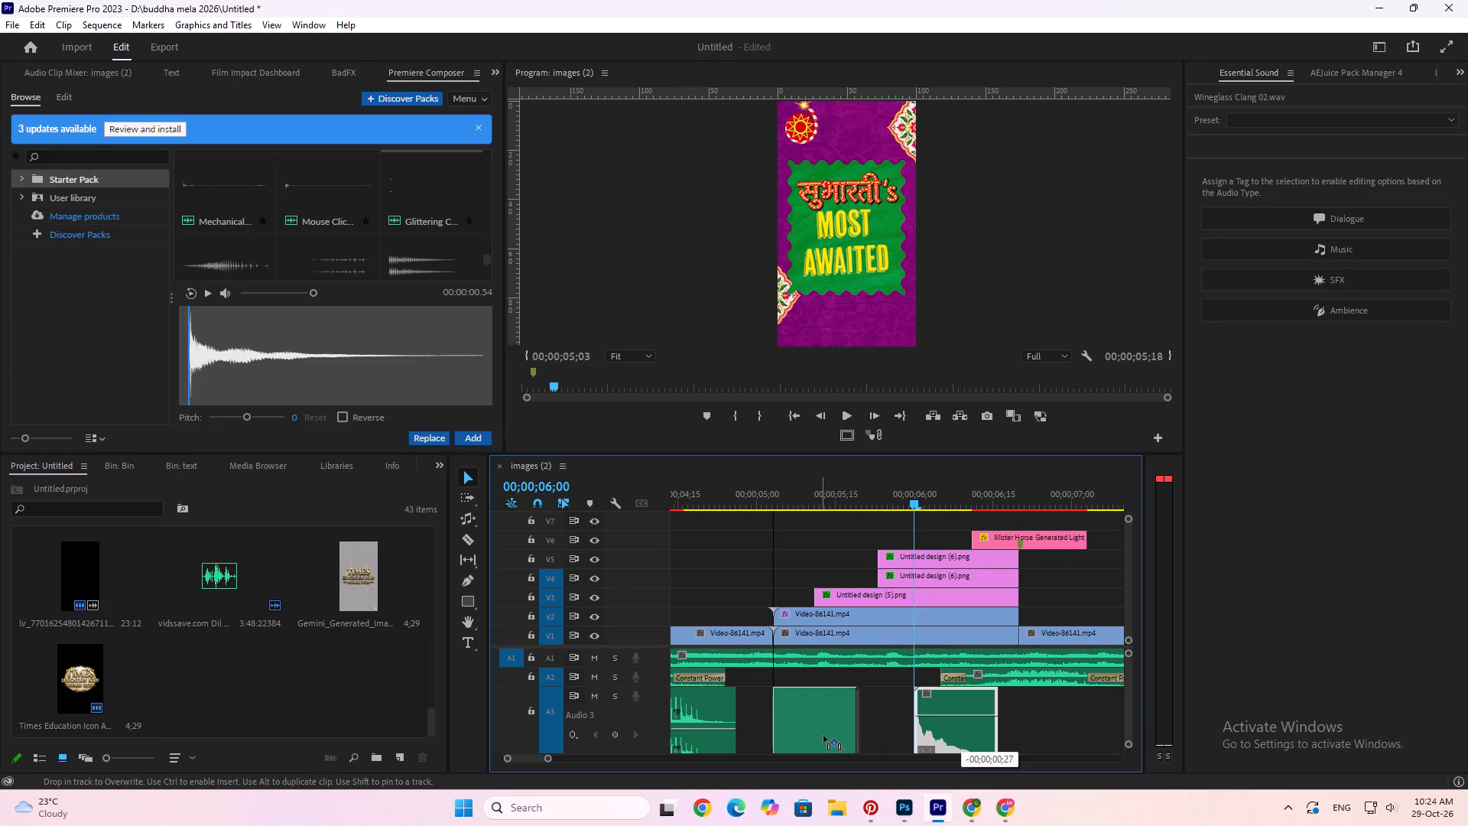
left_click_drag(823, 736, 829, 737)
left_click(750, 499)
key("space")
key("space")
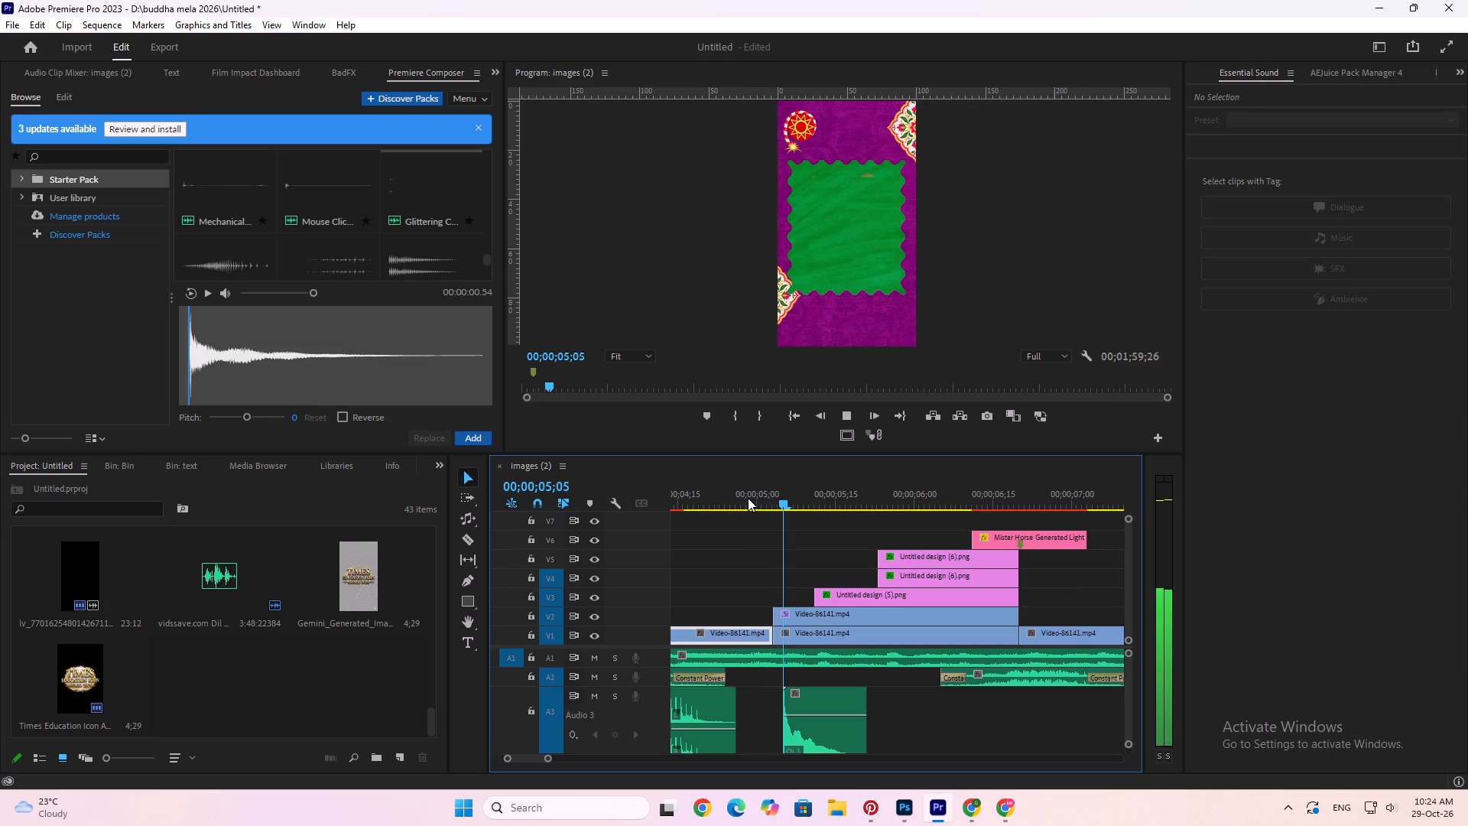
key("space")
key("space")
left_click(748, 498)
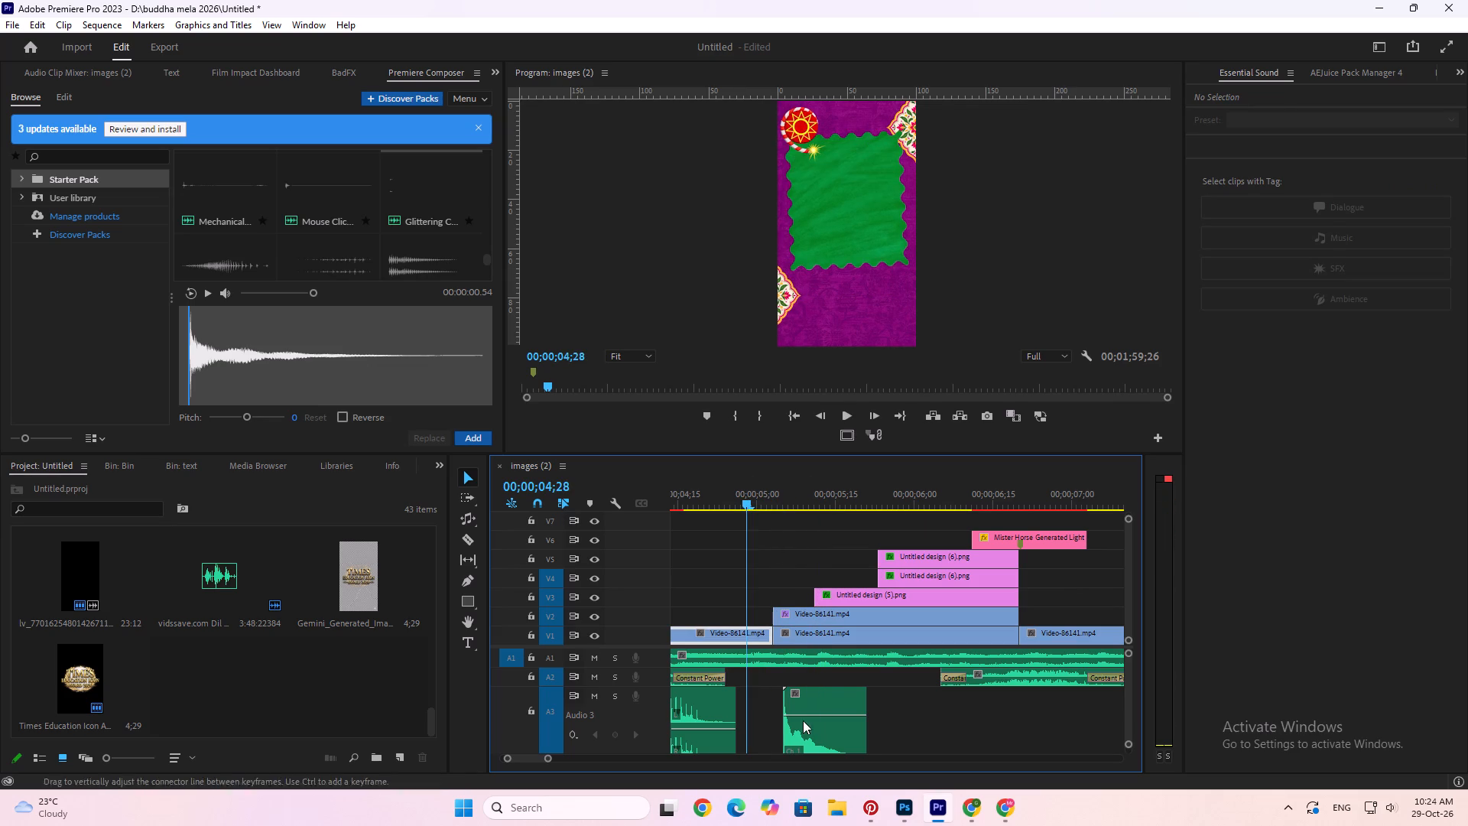
Fine-tune the Wineglass Clang 02 clip to start at about 00;00;05;07, checking its timing against the सुभारती's text by playback.
left_click_drag(816, 740, 807, 737)
key("space")
key("space")
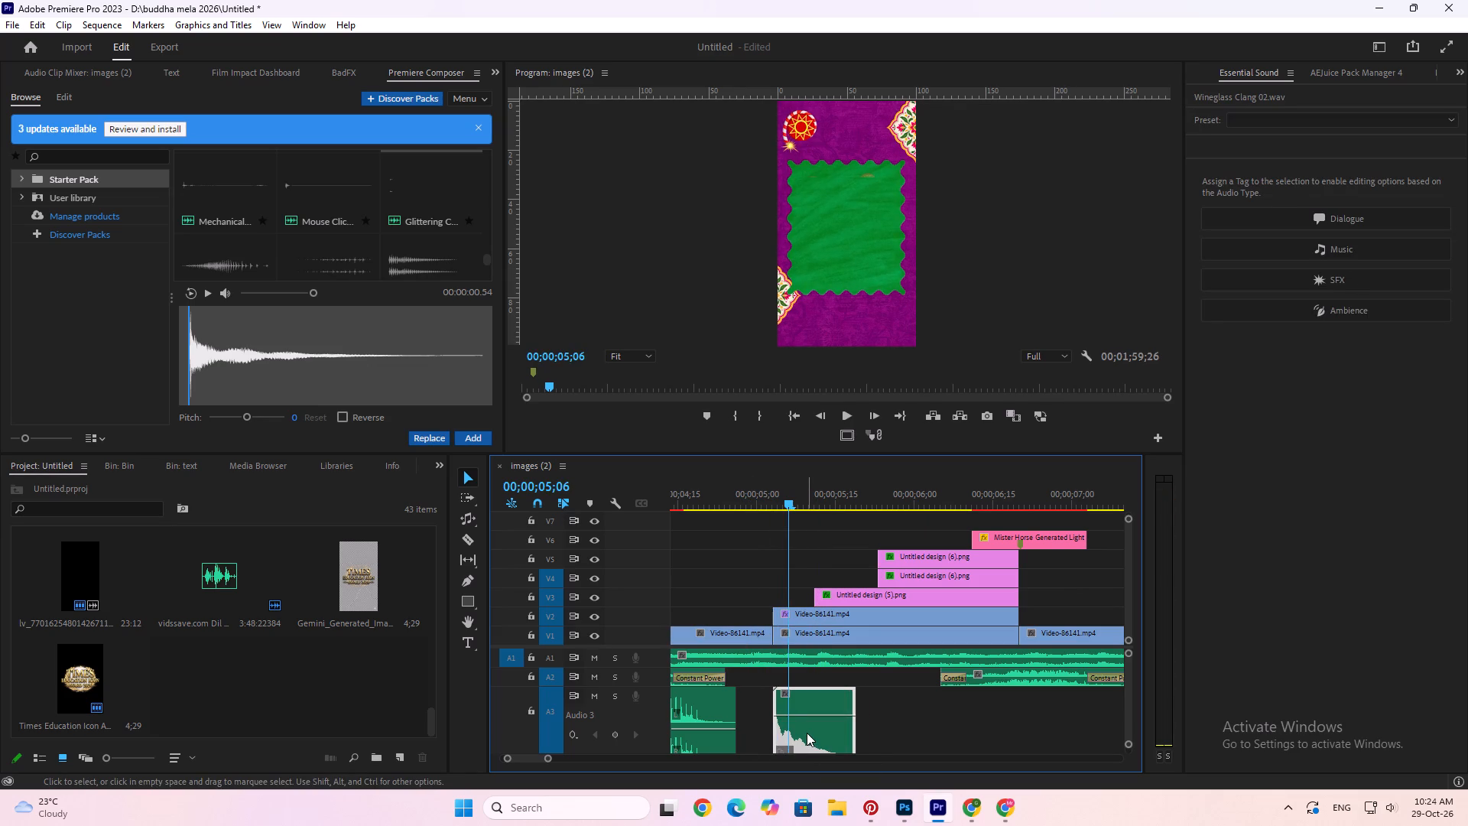
key("space")
key("space")
left_click_drag(807, 730, 821, 730)
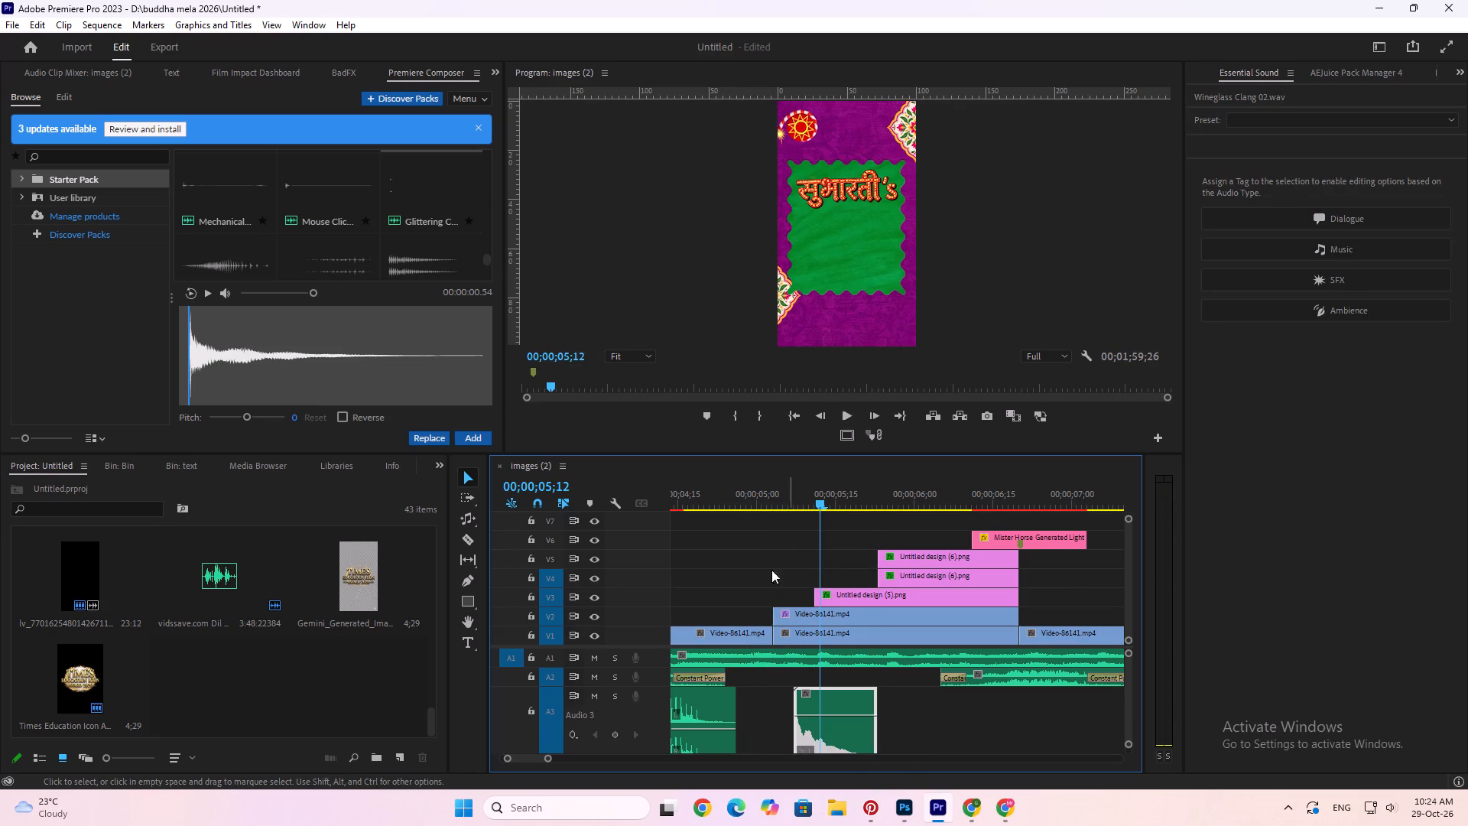
left_click(756, 498)
key("space")
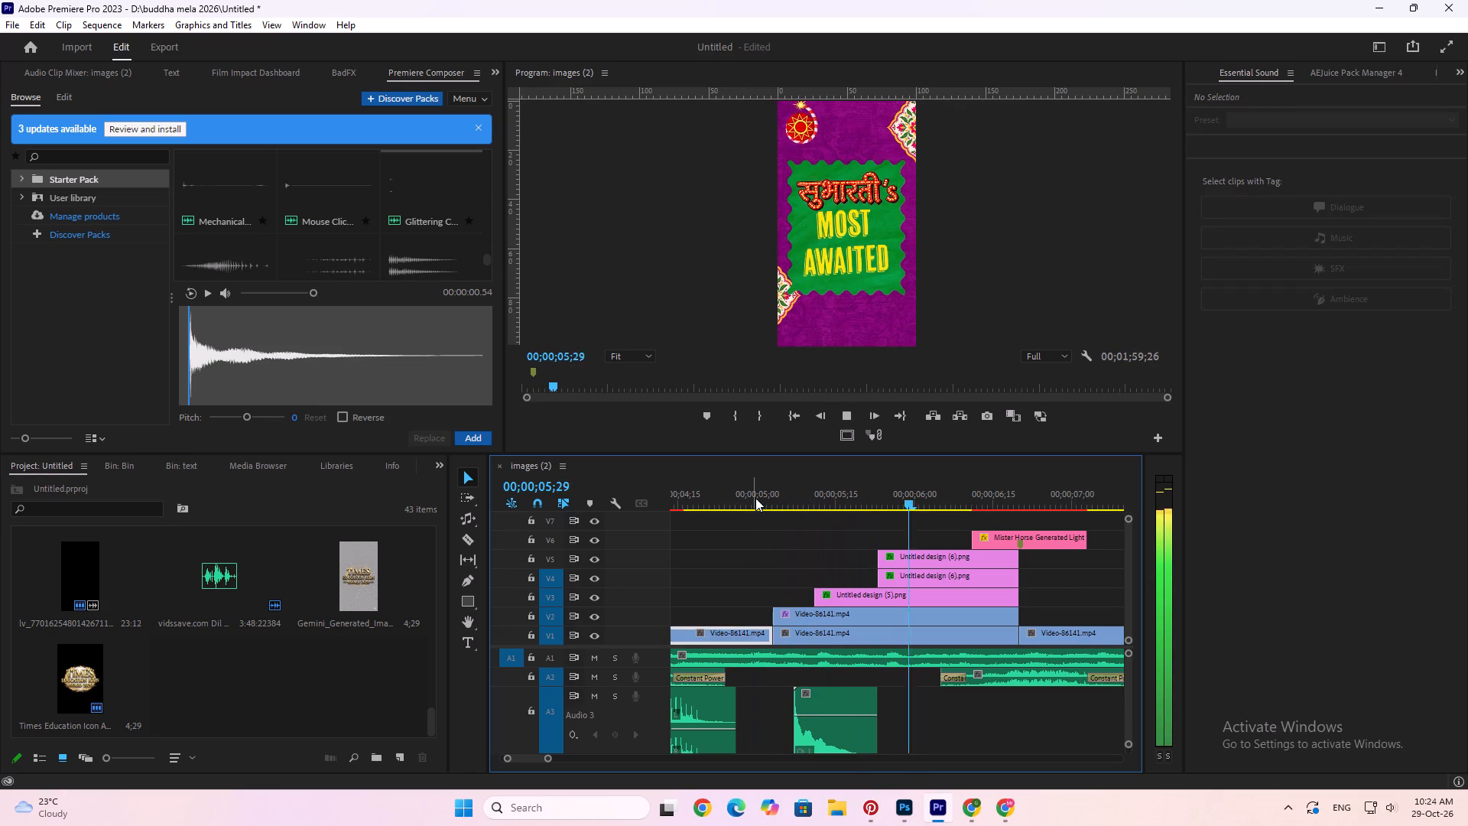
key("space")
Place the third Hollow Pop 06 sound from A2 on A3, starting at about 00;00;05;24 after the Wineglass Clang 02 clip.
scroll(864, 704, "down", 7, "alt")
scroll(862, 707, "up", 6)
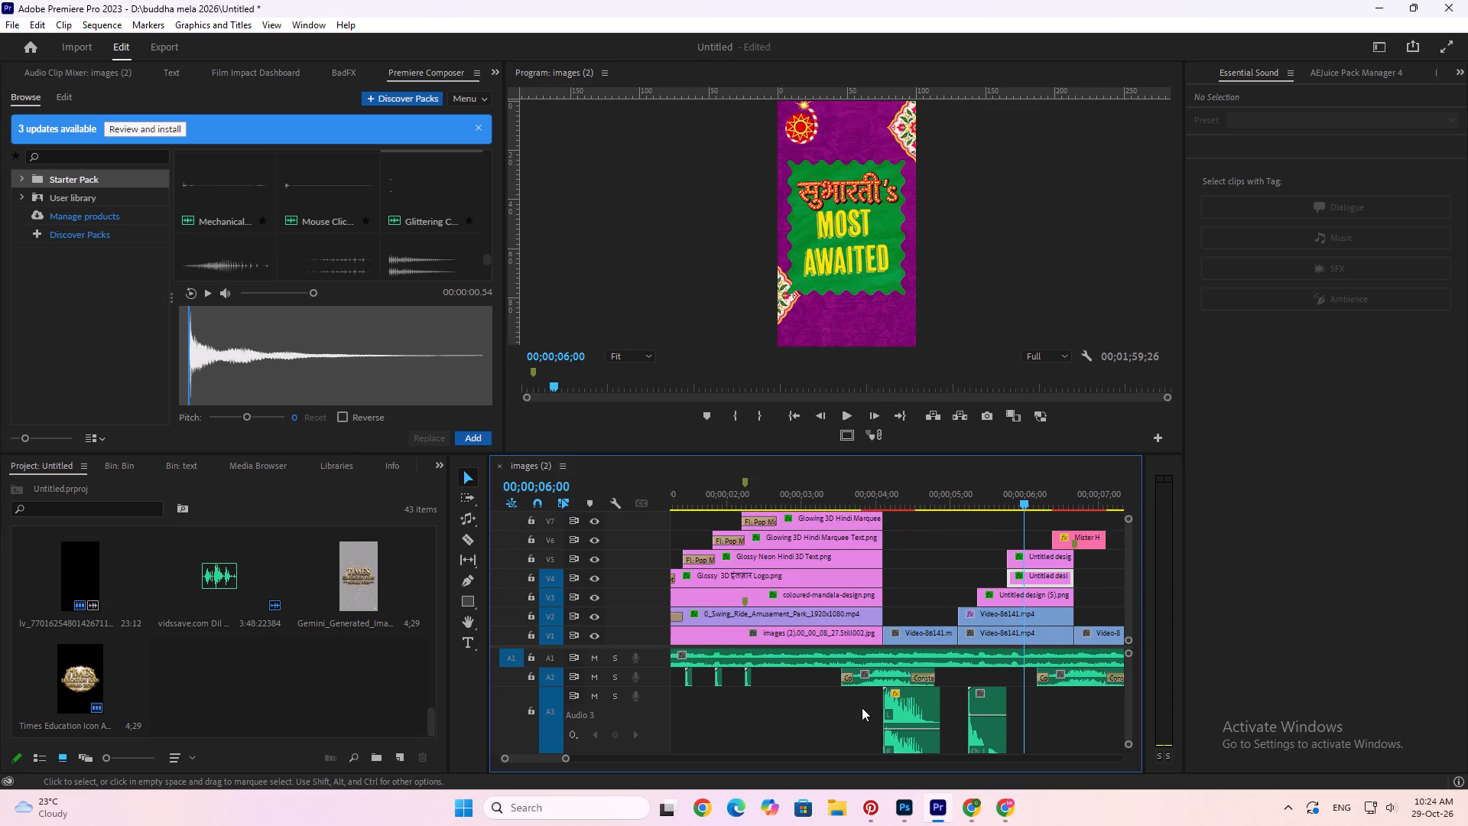
scroll(862, 707, "up", 1)
left_click(772, 682)
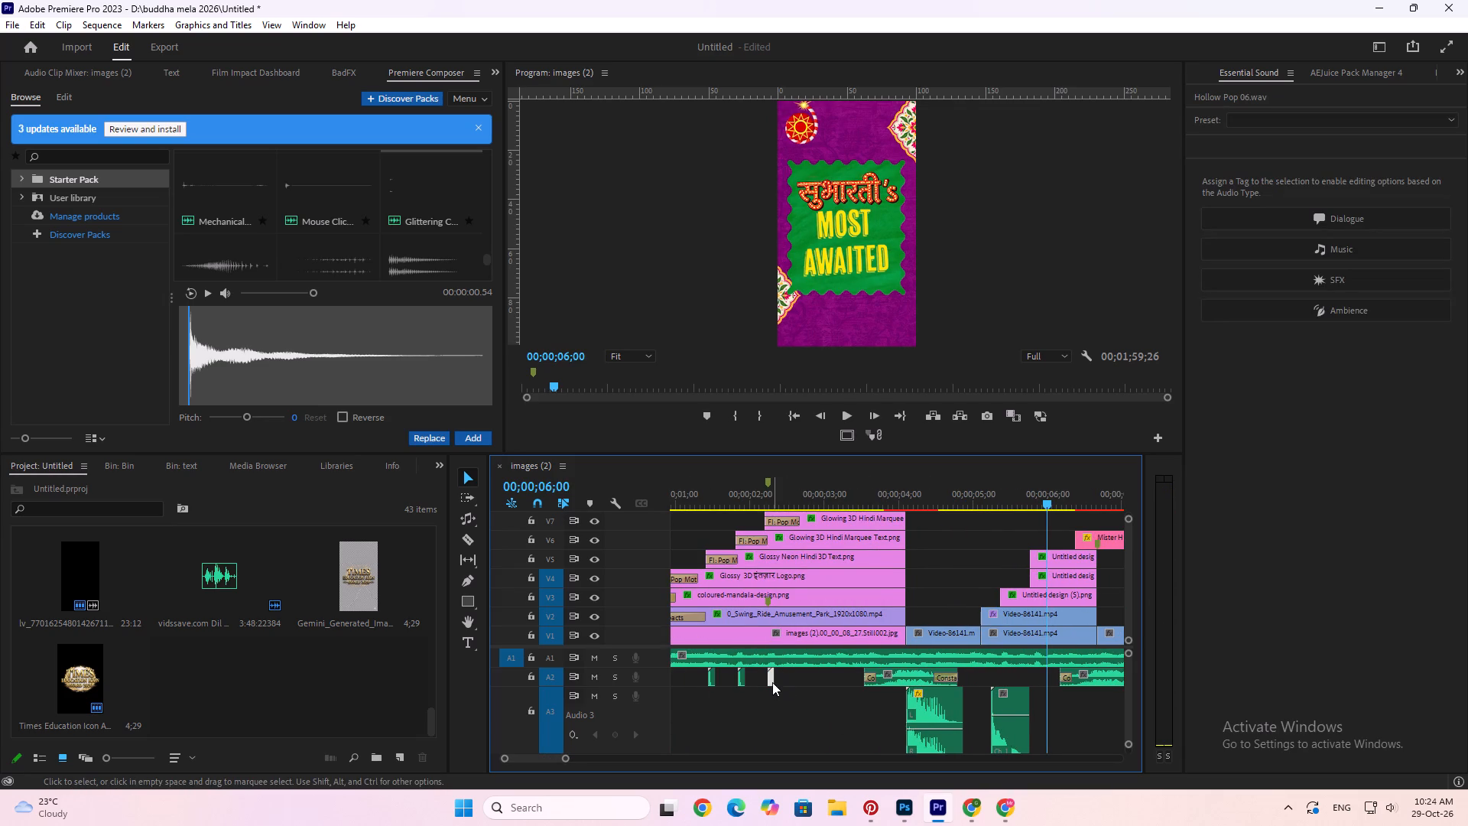
scroll(772, 682, "down", 4)
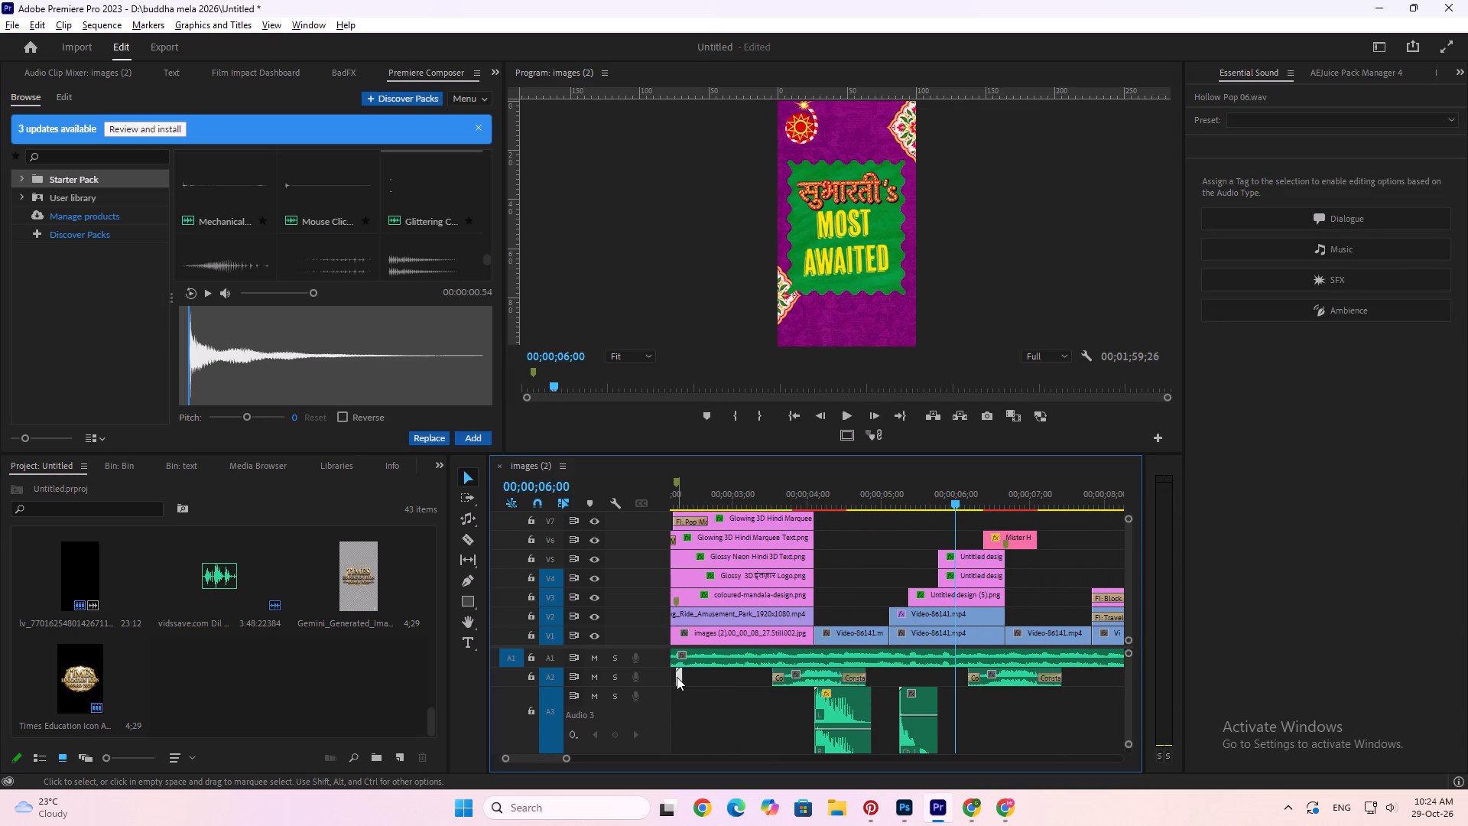
left_click_drag(677, 677, 953, 736, "alt")
scroll(953, 736, "up", 6, "alt")
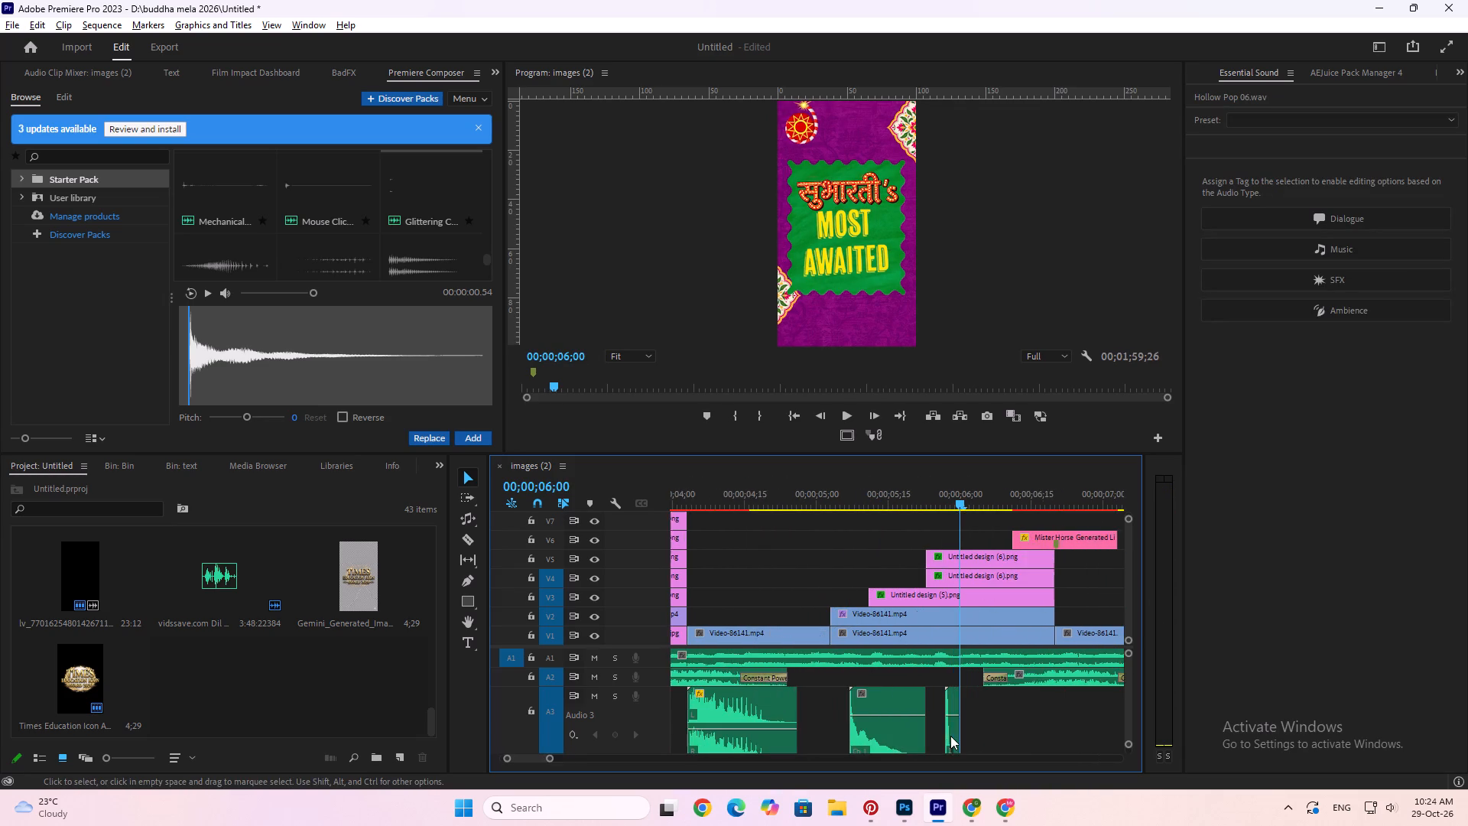
scroll(950, 736, "up", 7, "alt")
left_click(957, 727)
left_click_drag(956, 734, 931, 730)
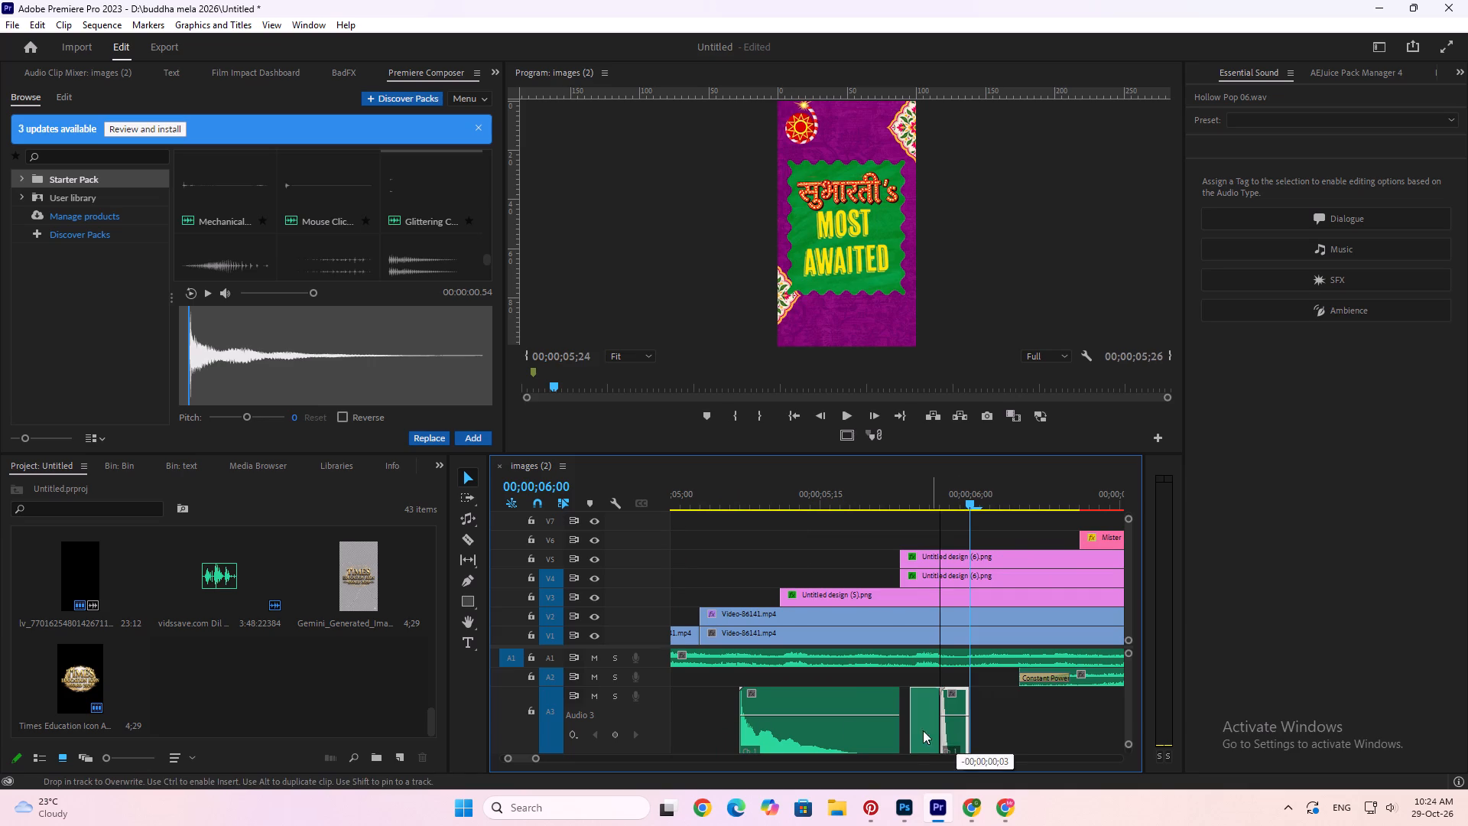
Maximise the timeline and reduce the height of audio track A3.
key("grave")
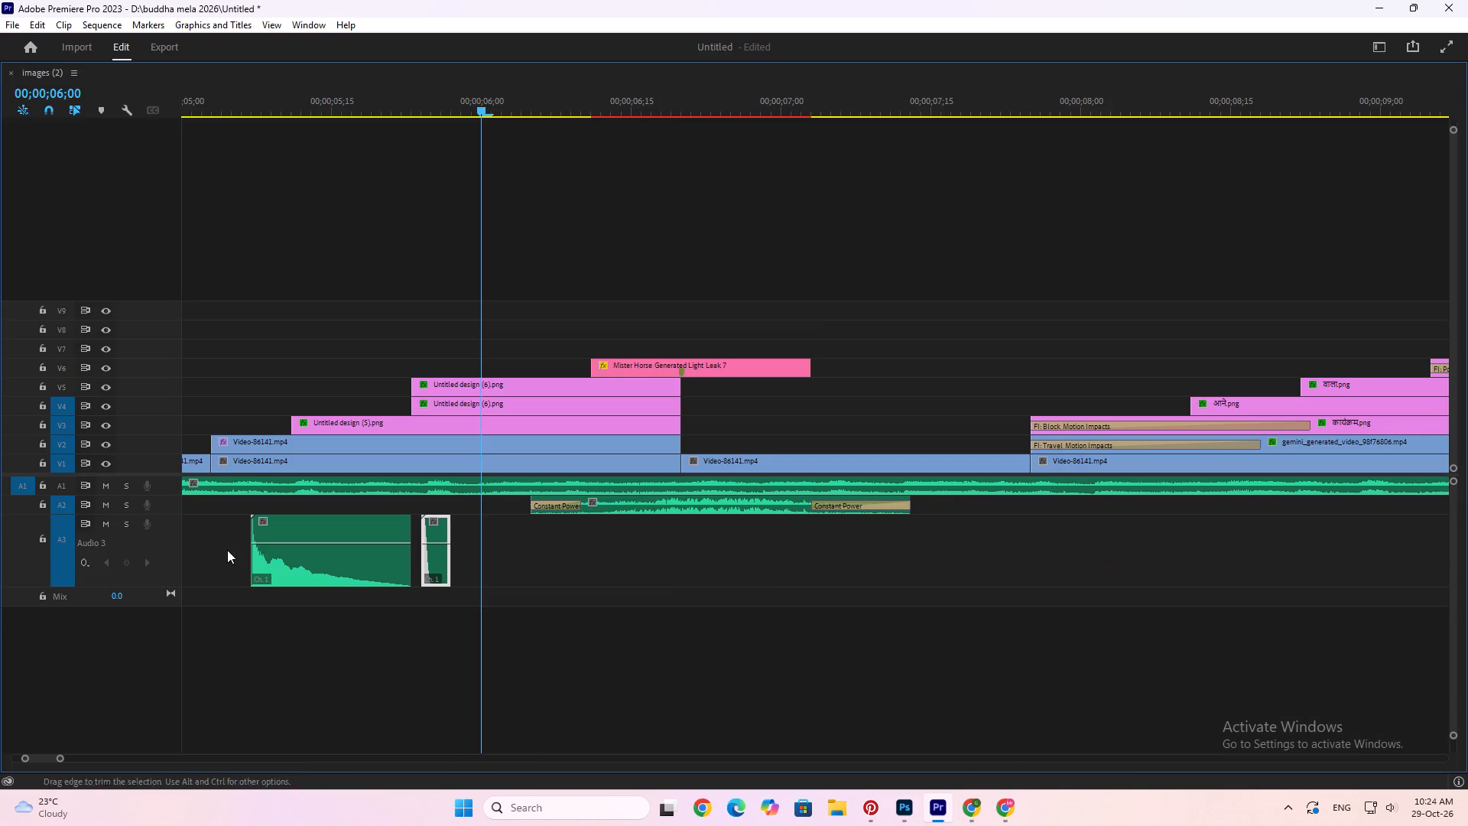
left_click_drag(154, 585, 156, 560)
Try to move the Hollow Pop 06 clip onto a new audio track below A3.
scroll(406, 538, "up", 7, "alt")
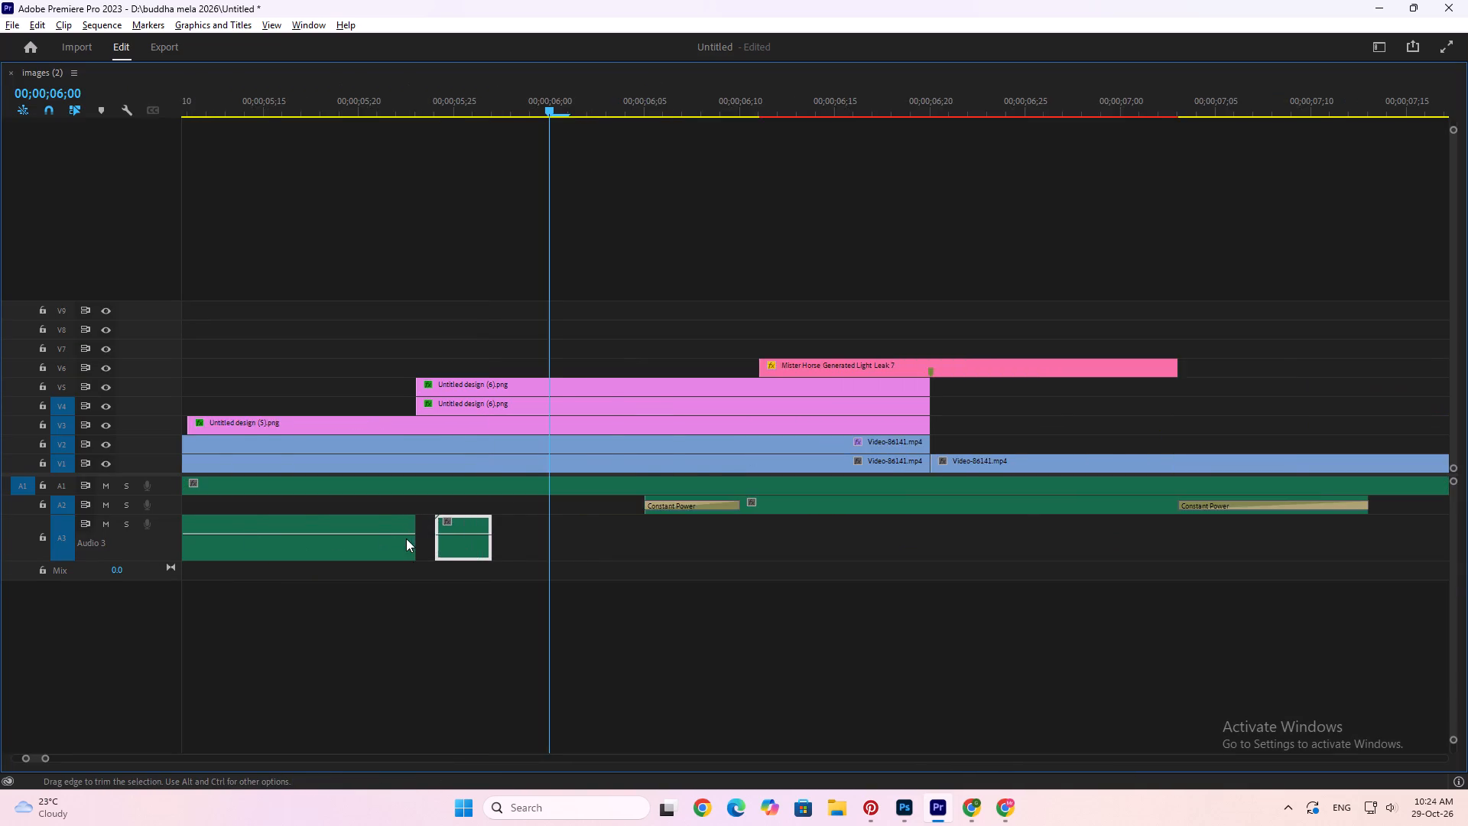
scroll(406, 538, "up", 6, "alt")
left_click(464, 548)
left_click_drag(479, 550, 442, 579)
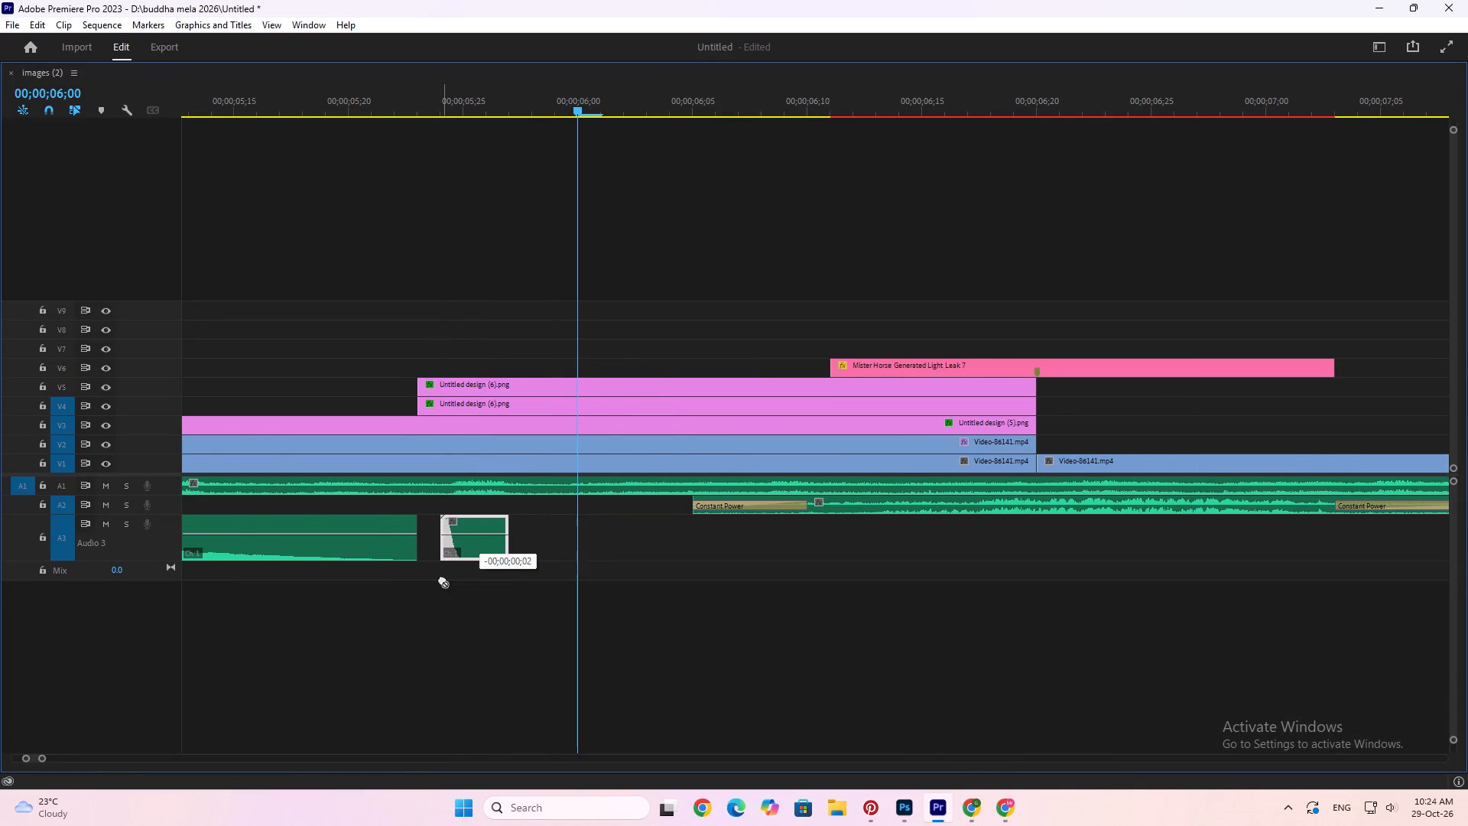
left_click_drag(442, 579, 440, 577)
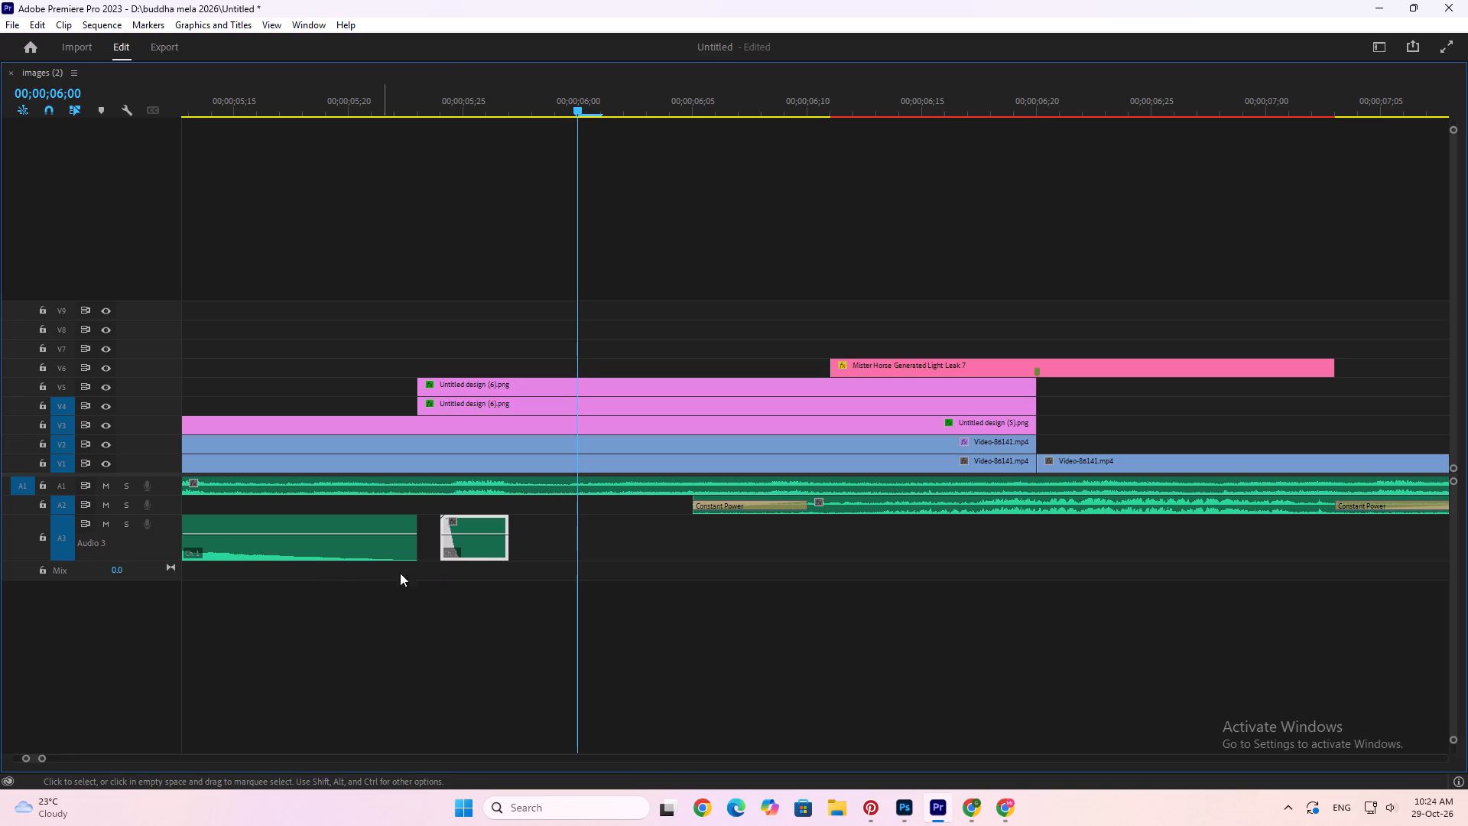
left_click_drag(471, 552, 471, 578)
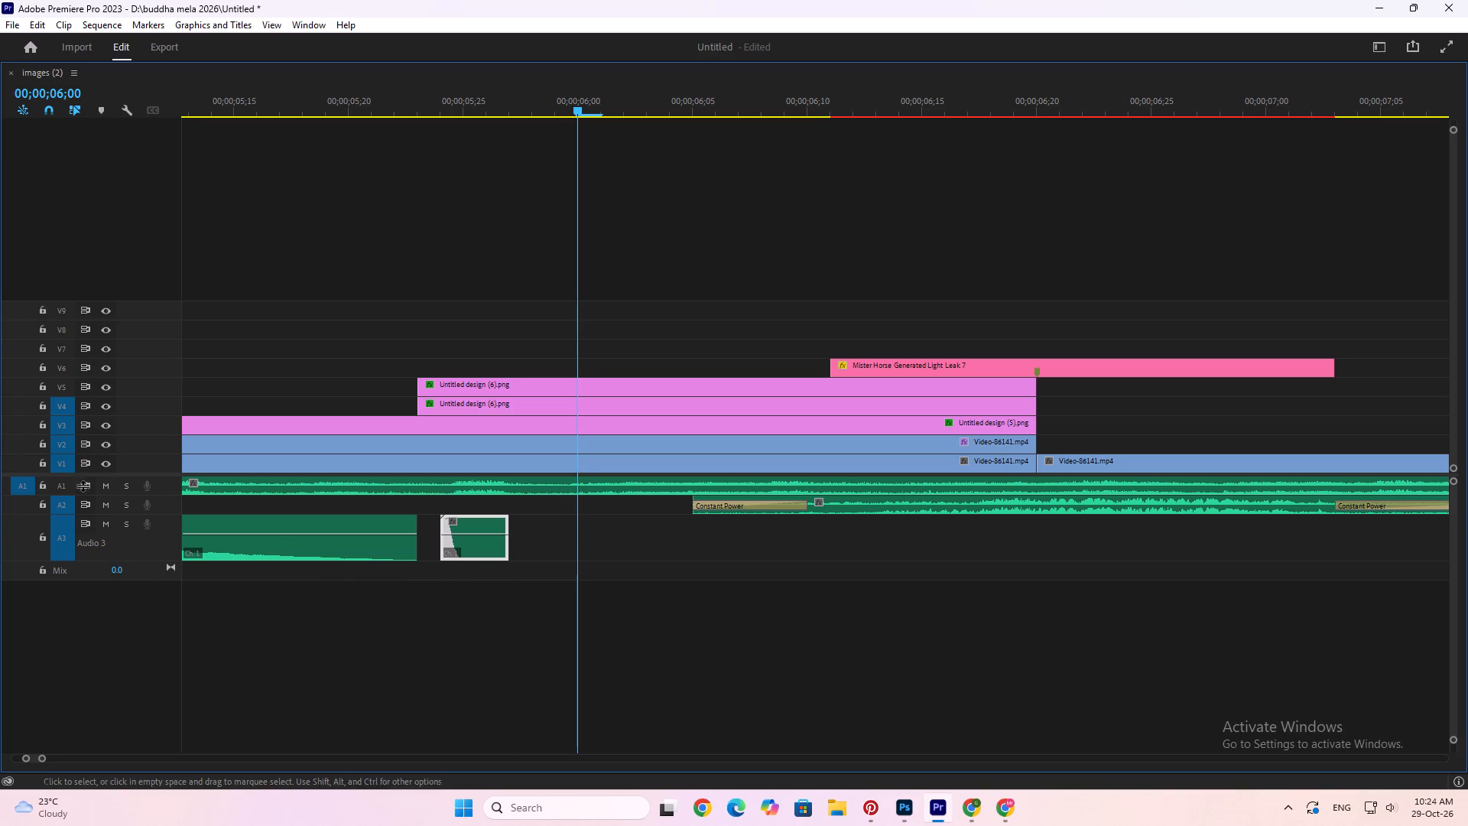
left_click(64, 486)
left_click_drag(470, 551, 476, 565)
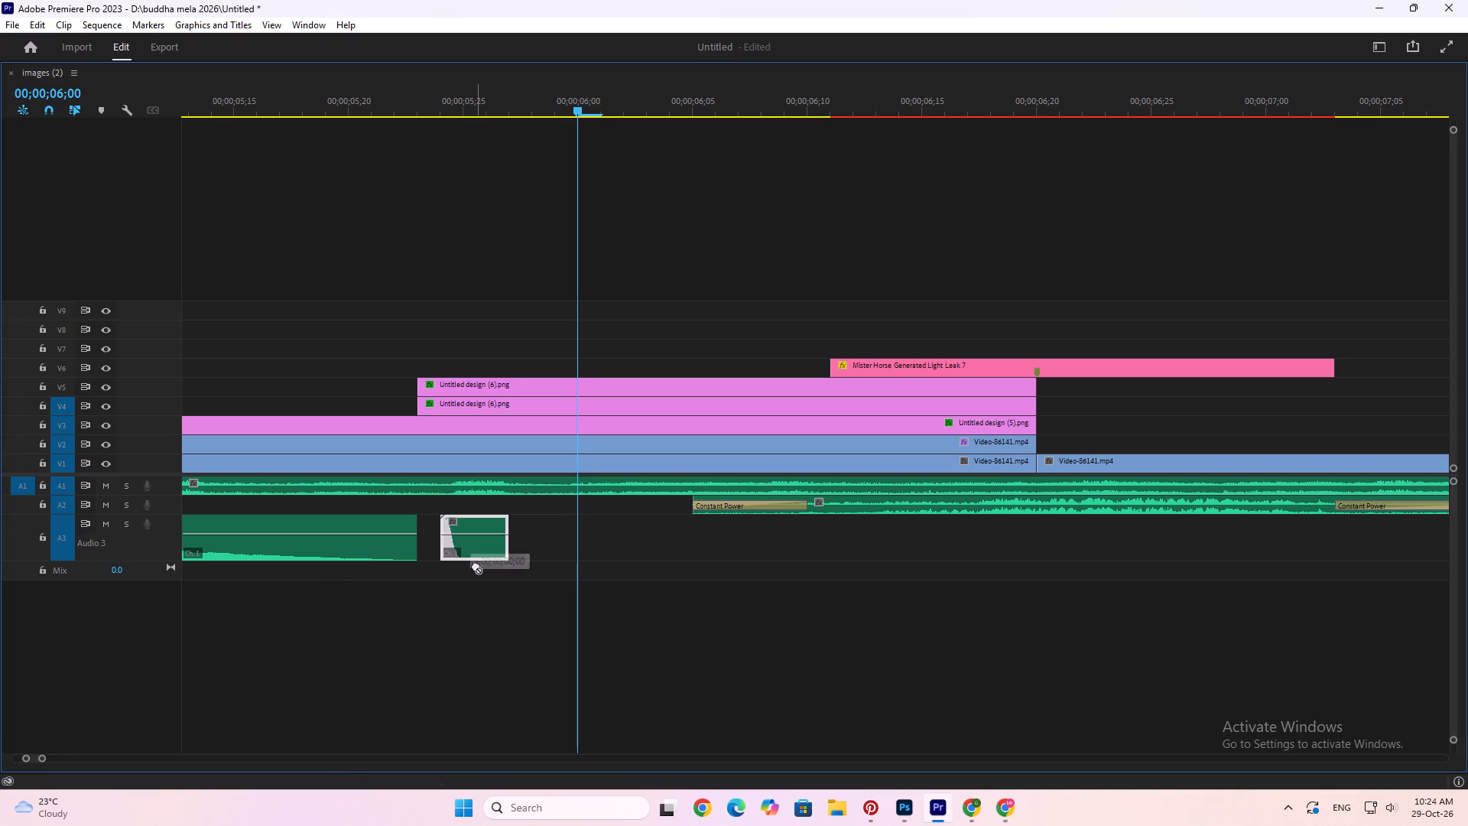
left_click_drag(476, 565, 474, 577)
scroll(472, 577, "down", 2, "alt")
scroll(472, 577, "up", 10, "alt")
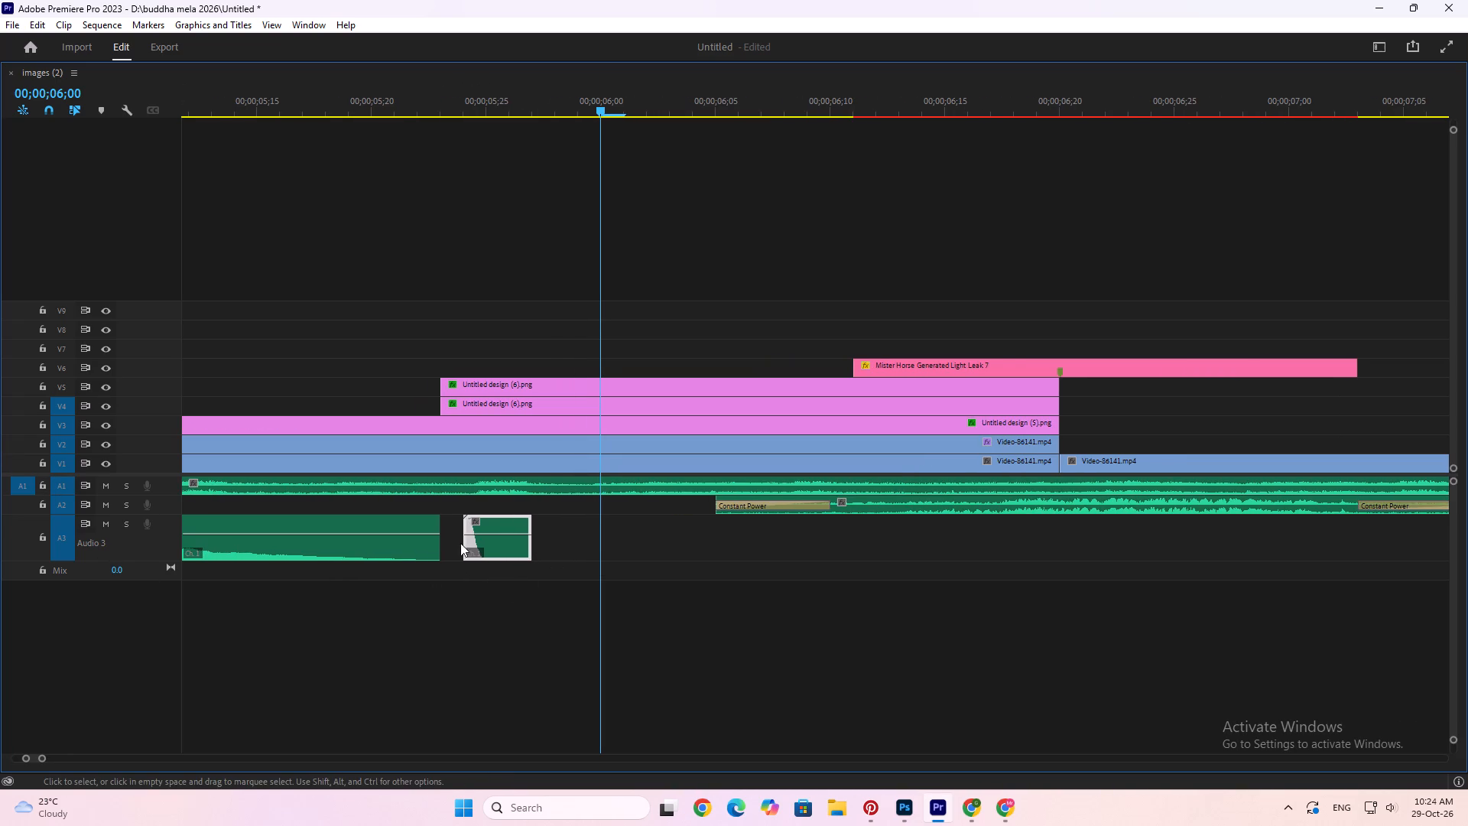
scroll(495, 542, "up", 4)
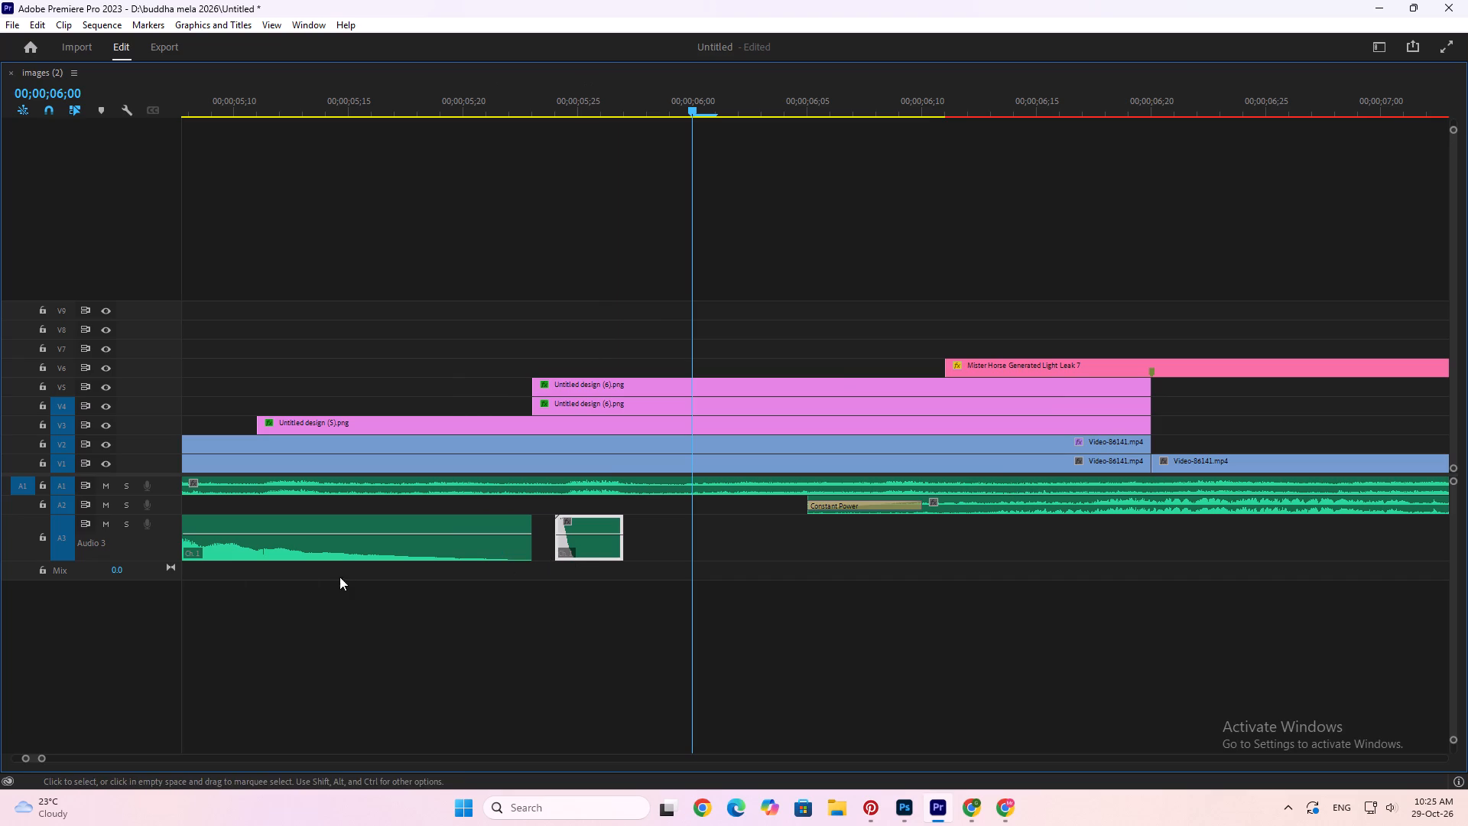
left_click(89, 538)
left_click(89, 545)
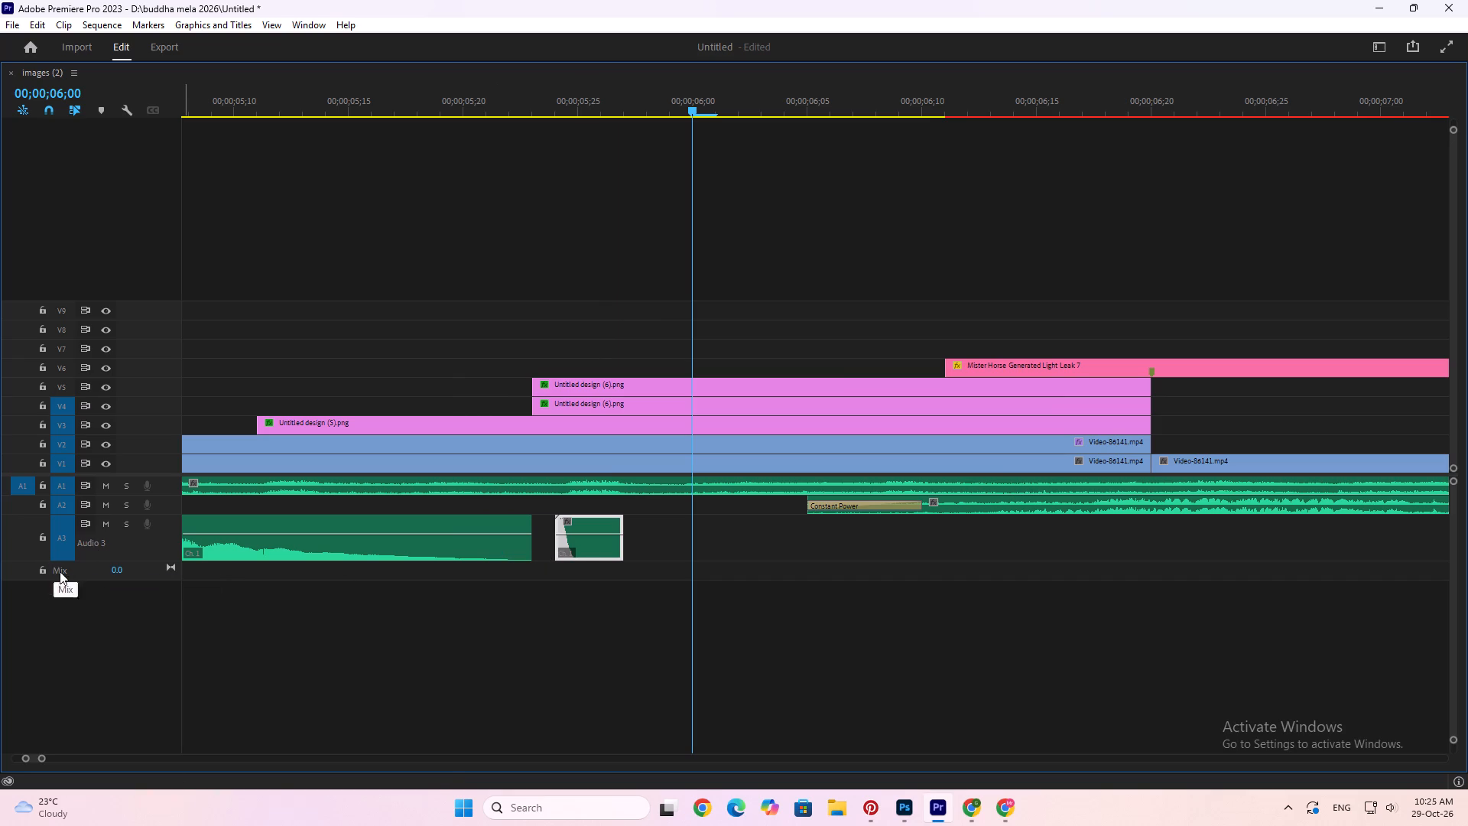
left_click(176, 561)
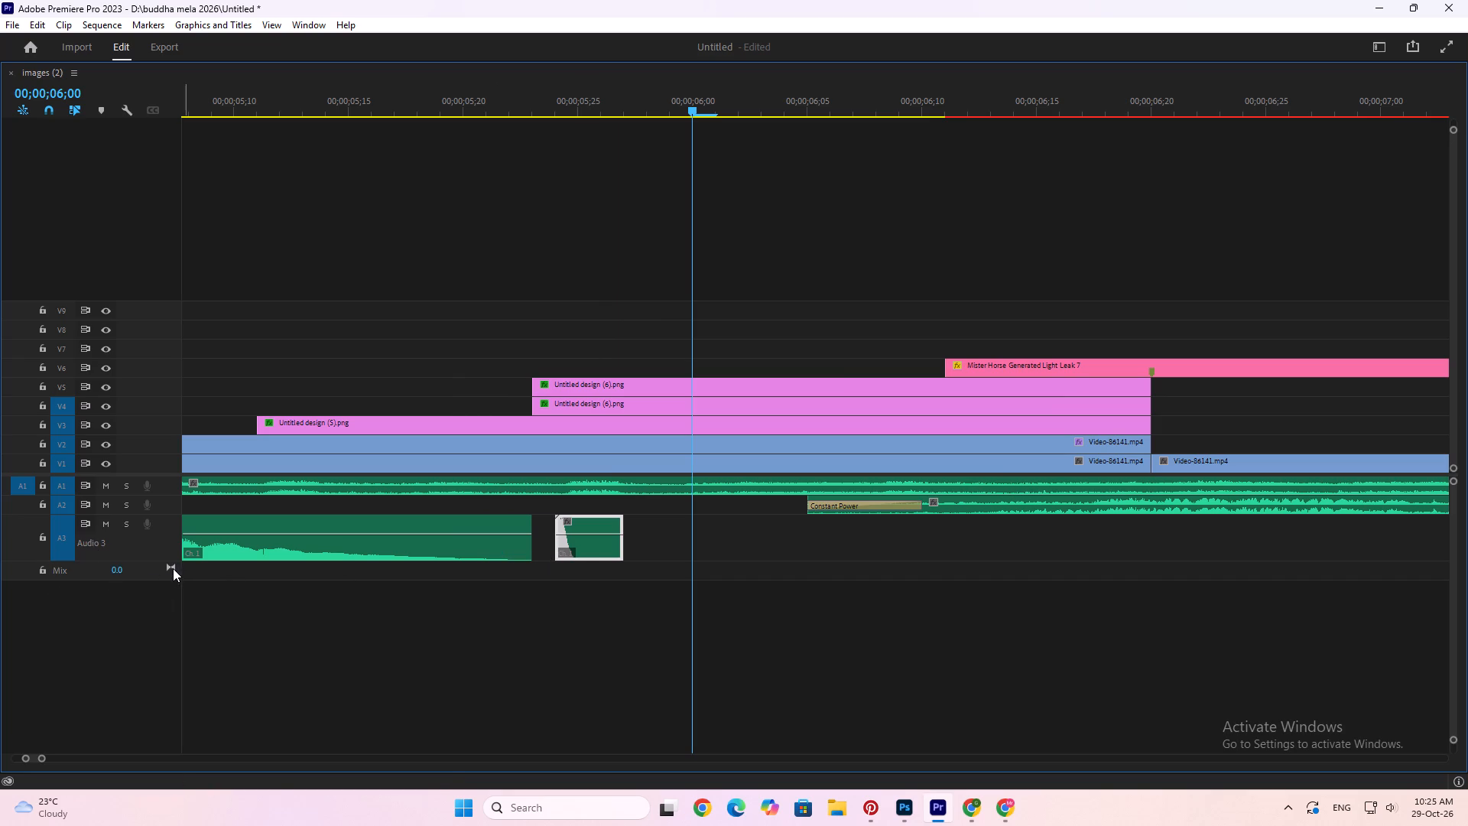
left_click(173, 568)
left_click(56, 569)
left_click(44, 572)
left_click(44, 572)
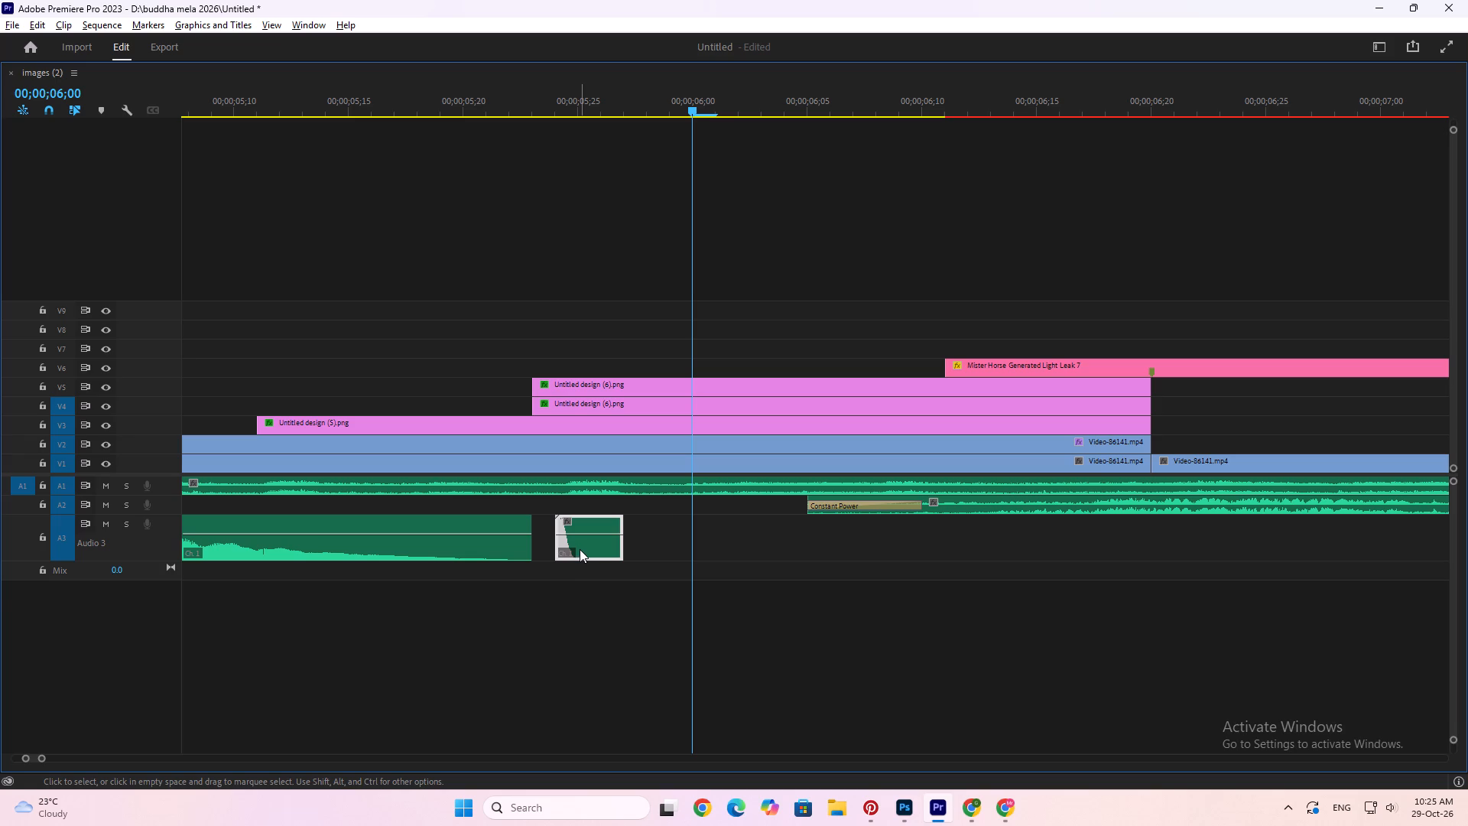
Move the Hollow Pop 06 clip down to a new track A4, starting with the Untitled design (6) clips at 00;00;05;23, and restore the full workspace.
key("alt+Down")
scroll(580, 549, "up", 5)
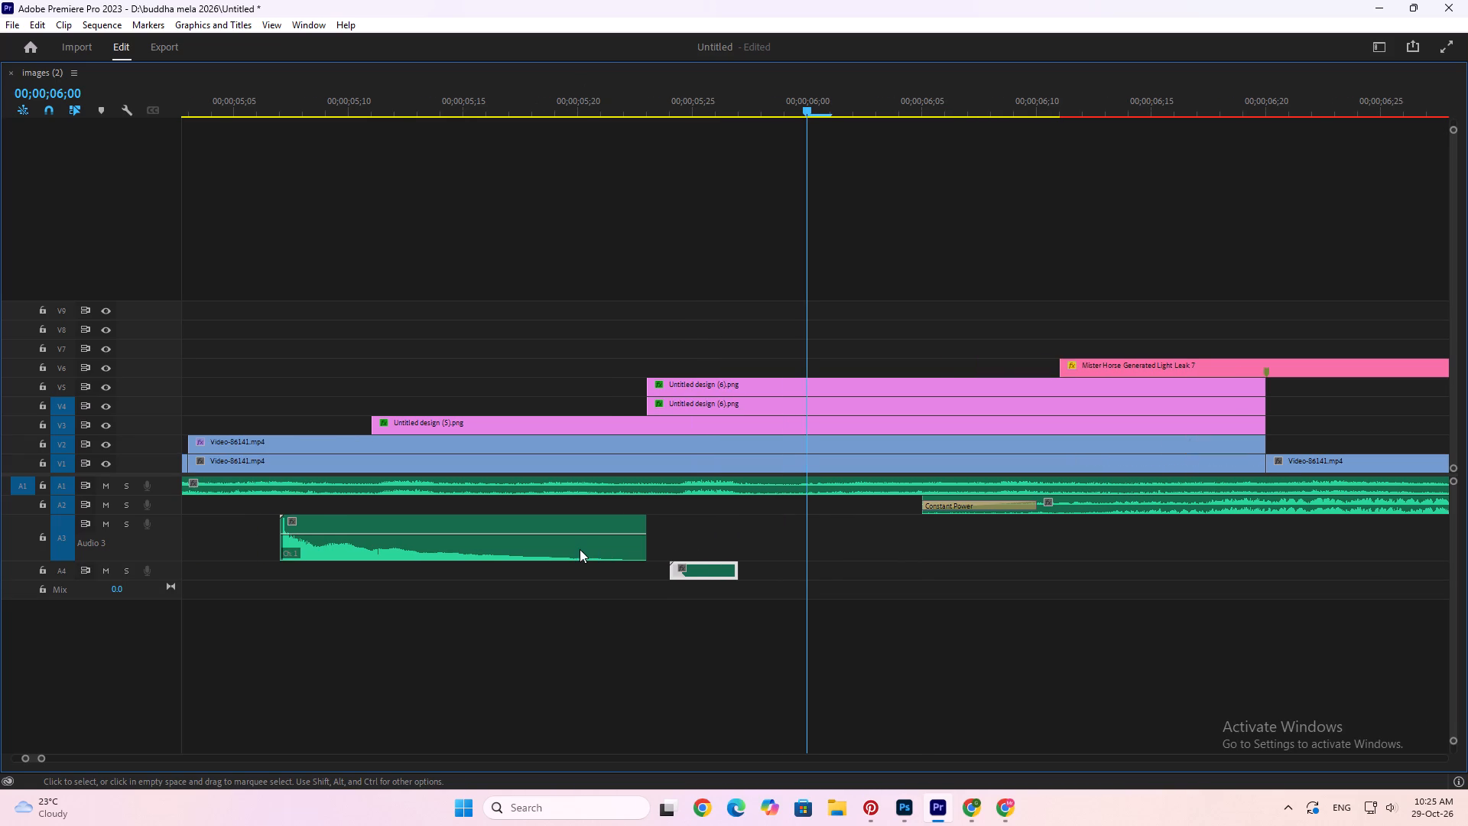
scroll(726, 599, "up", 4)
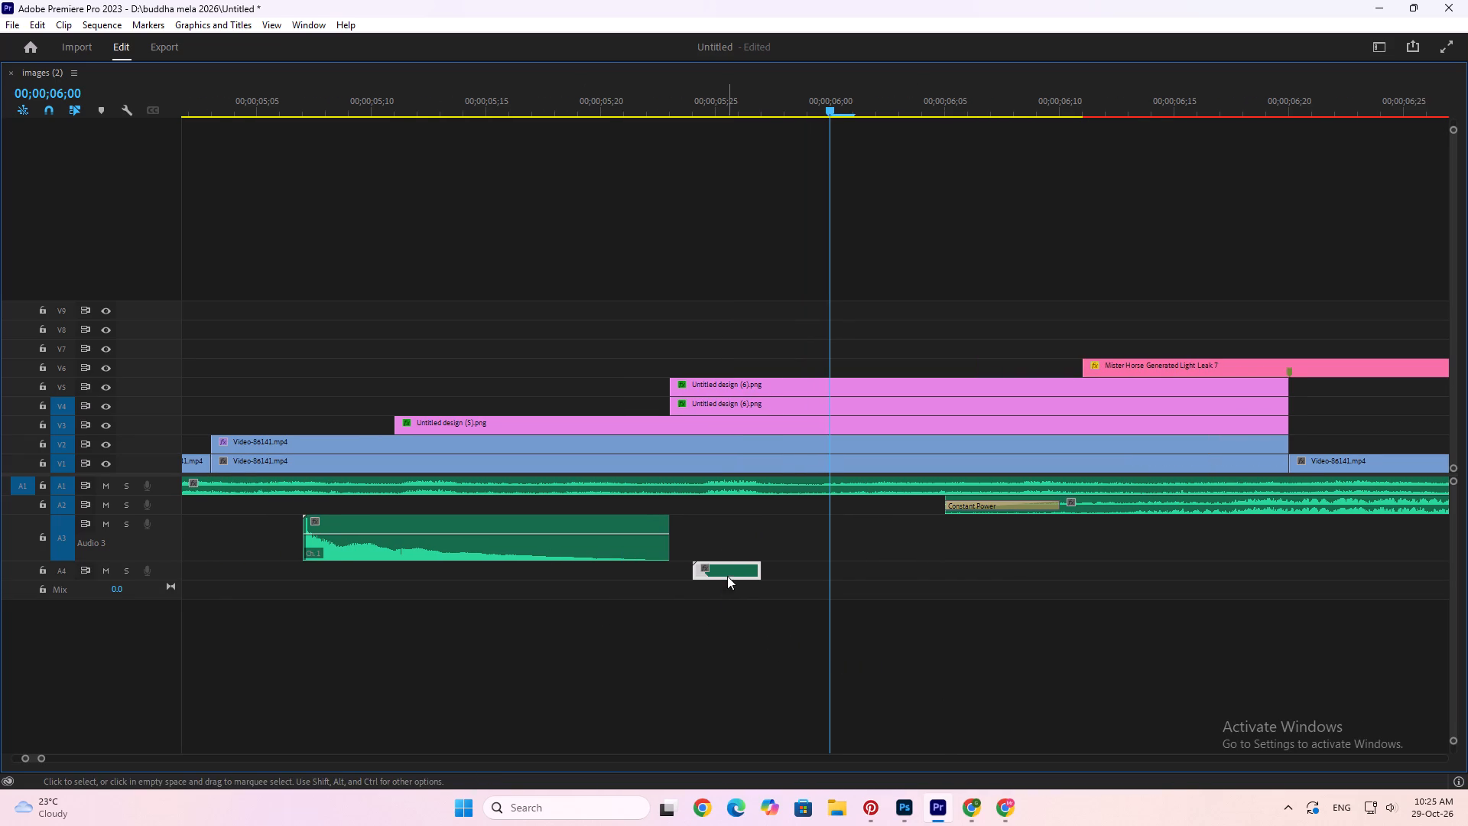
left_click_drag(723, 575, 696, 572)
scroll(697, 572, "down", 7, "alt")
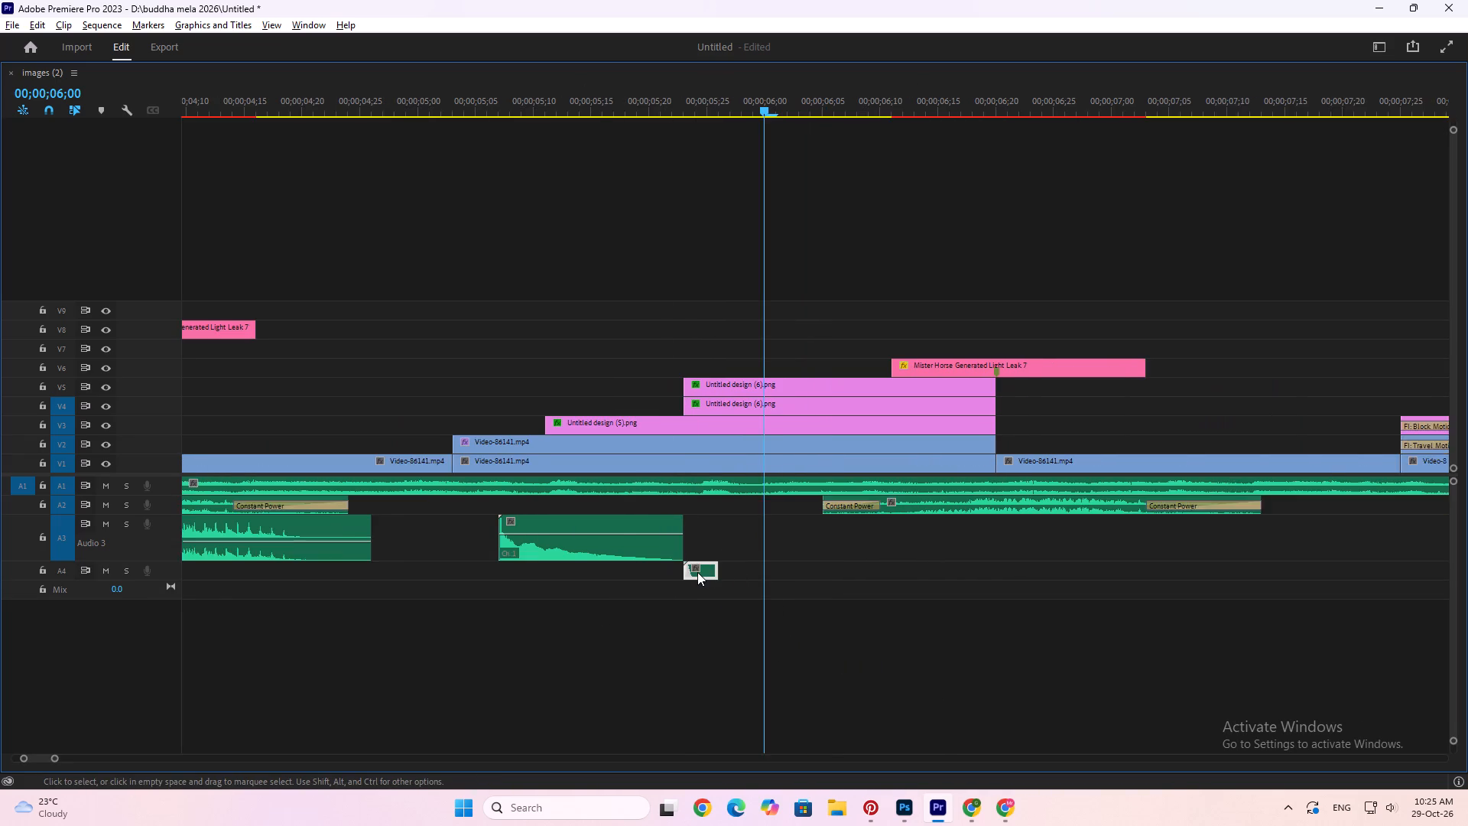
scroll(697, 572, "up", 6, "alt")
scroll(810, 578, "up", 4, "alt")
key("grave")
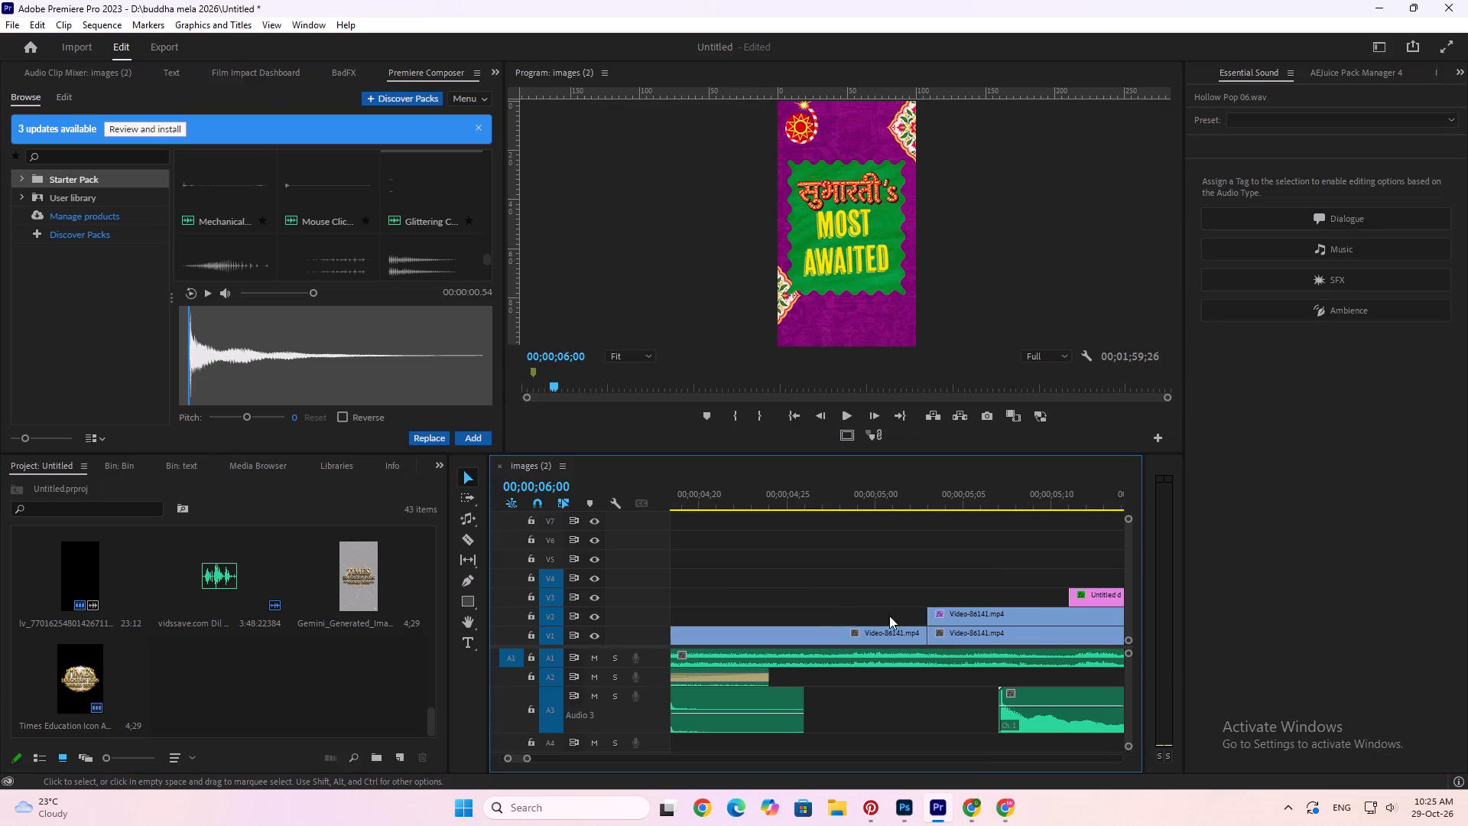
scroll(840, 605, "down", 12, "alt")
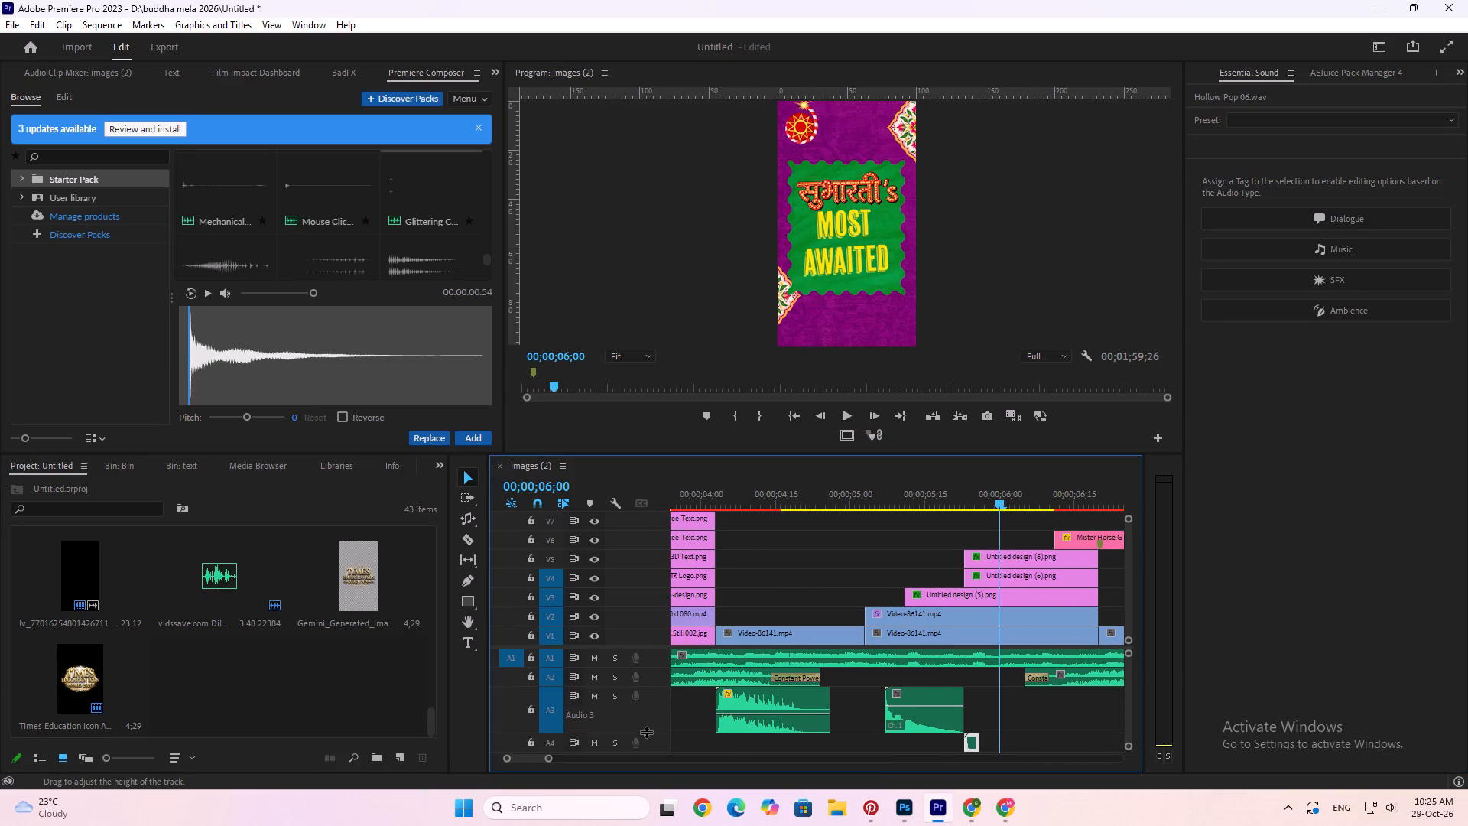
Reduce the height of audio track A3 in the timeline.
left_click_drag(647, 732, 640, 703)
Play the sequence from about 00;00;04;28 into the orange title scene to check the placed sounds, and save the project.
left_click(844, 492)
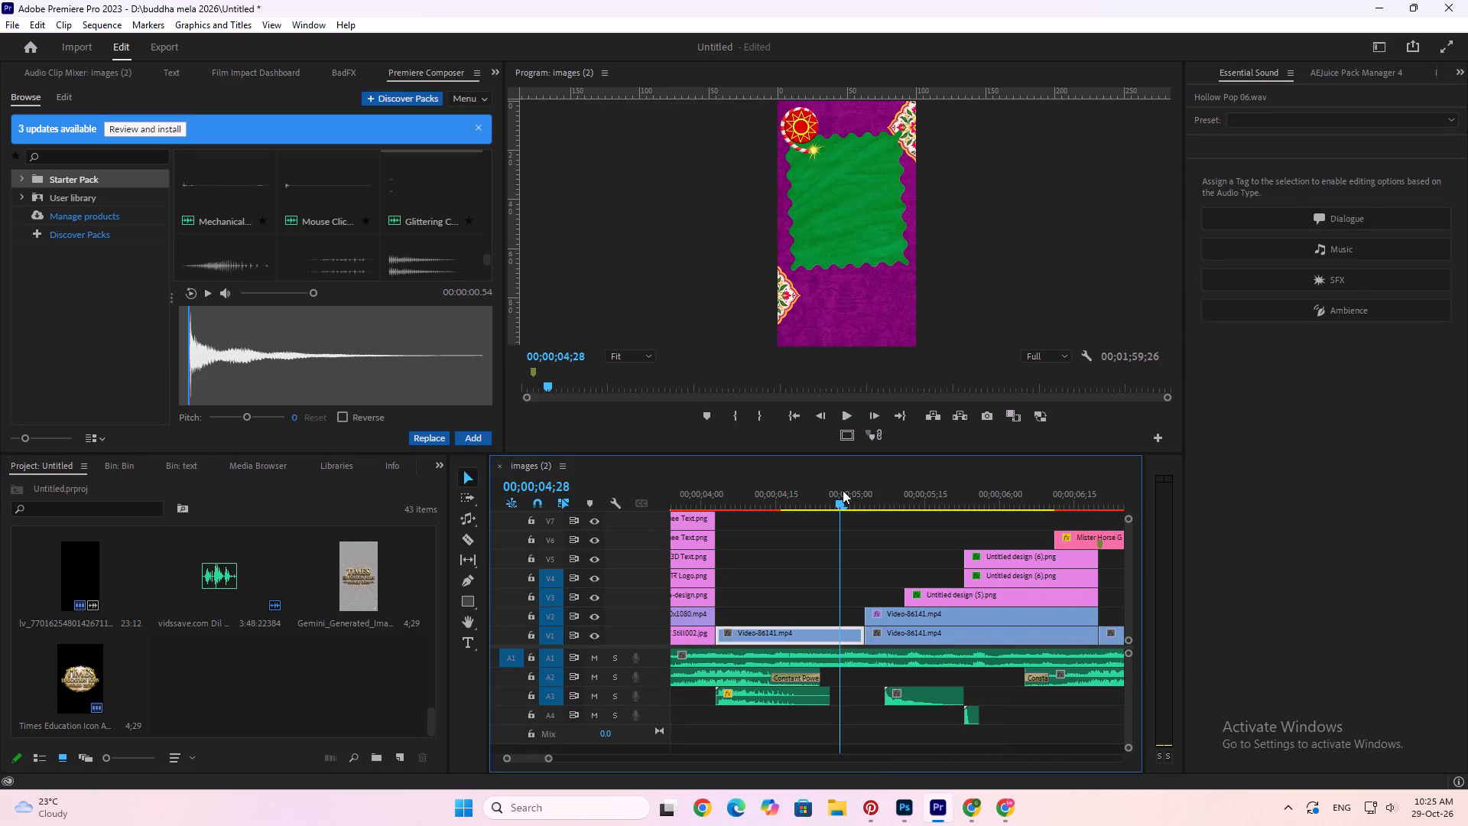
key("space")
scroll(843, 490, "down", 4, "alt")
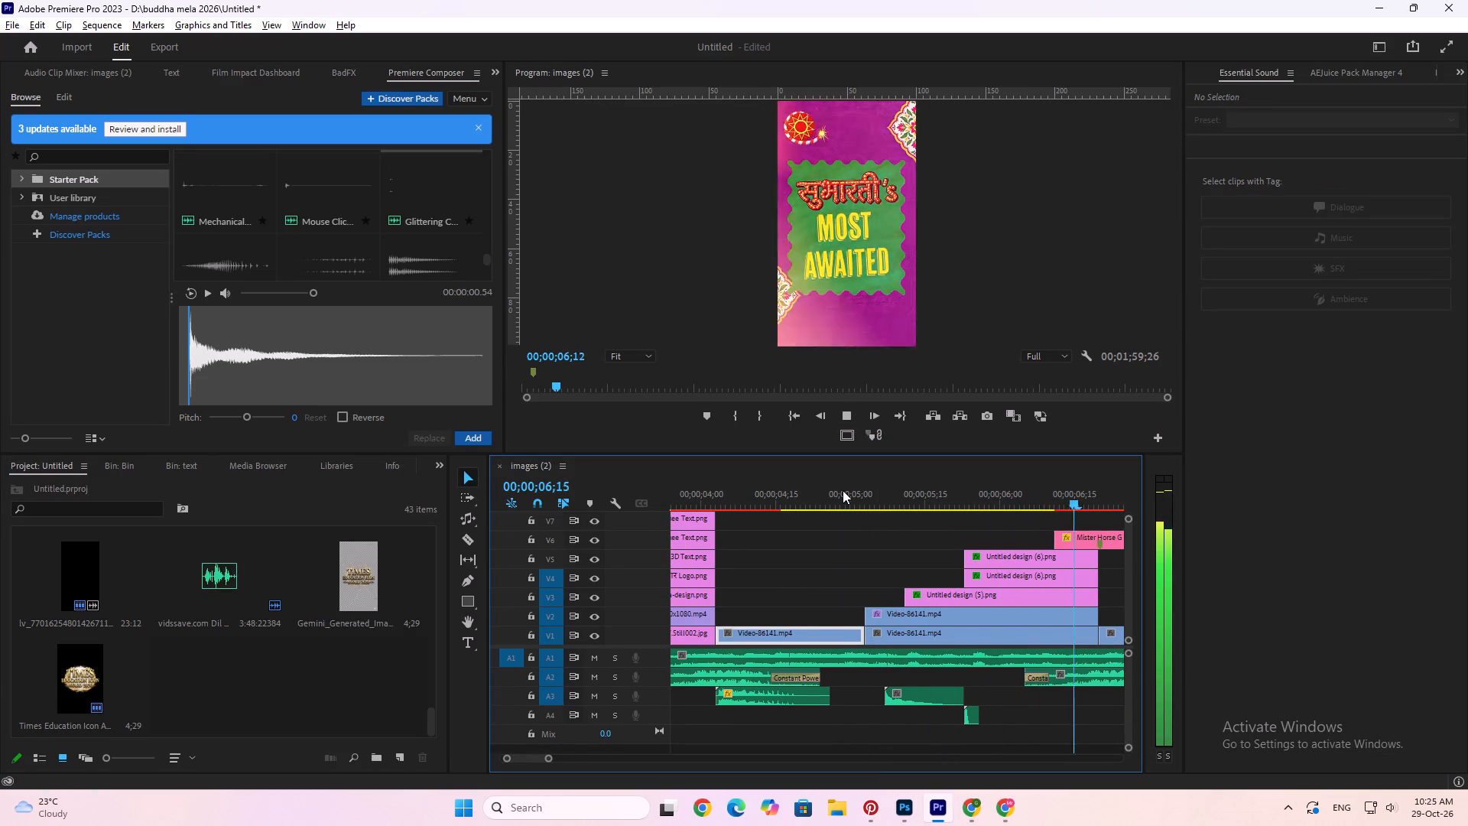
scroll(843, 490, "down", 10, "alt")
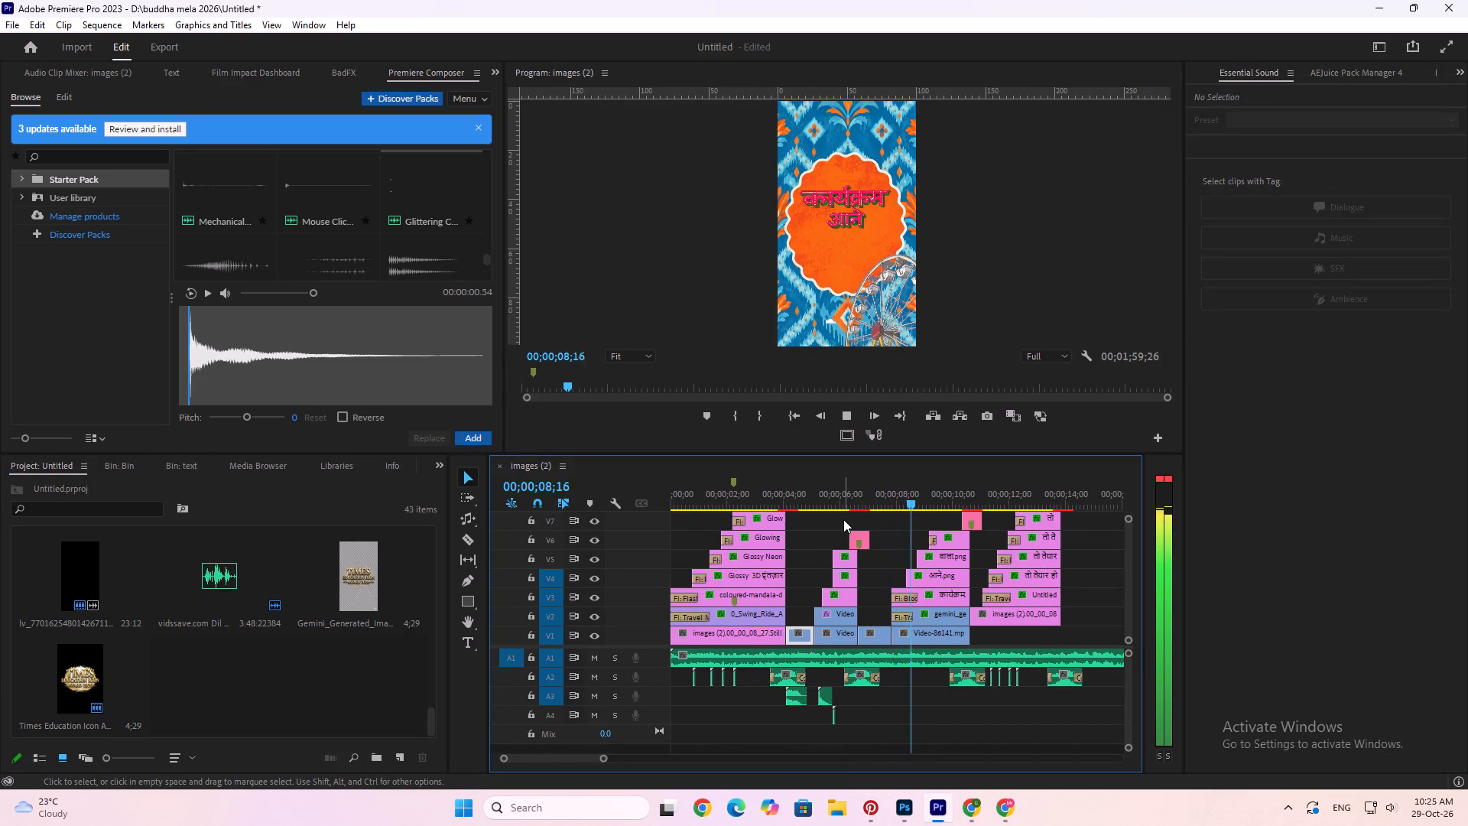
key("space")
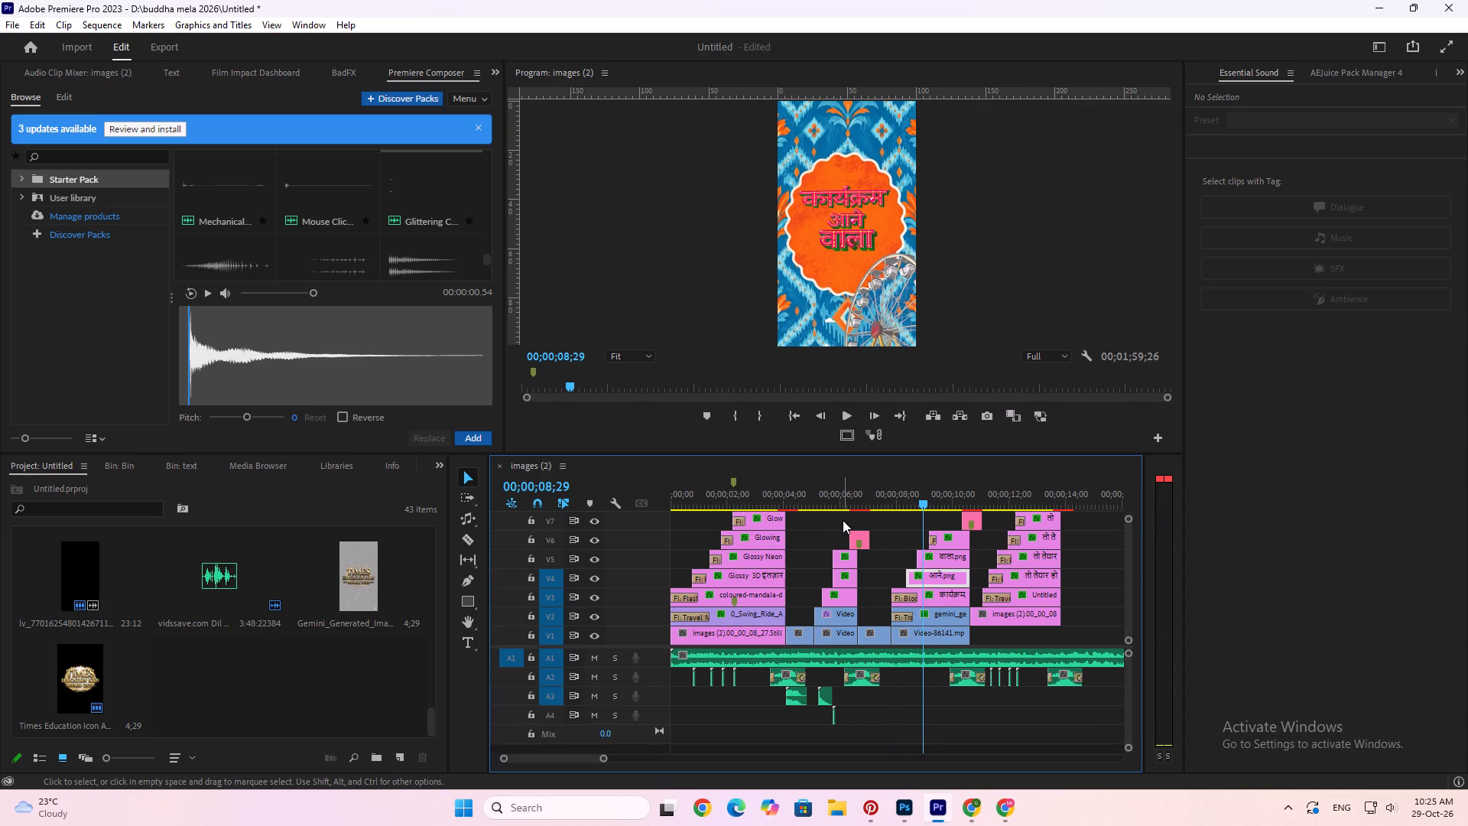
scroll(843, 528, "down", 1, "alt")
key("ctrl+s")
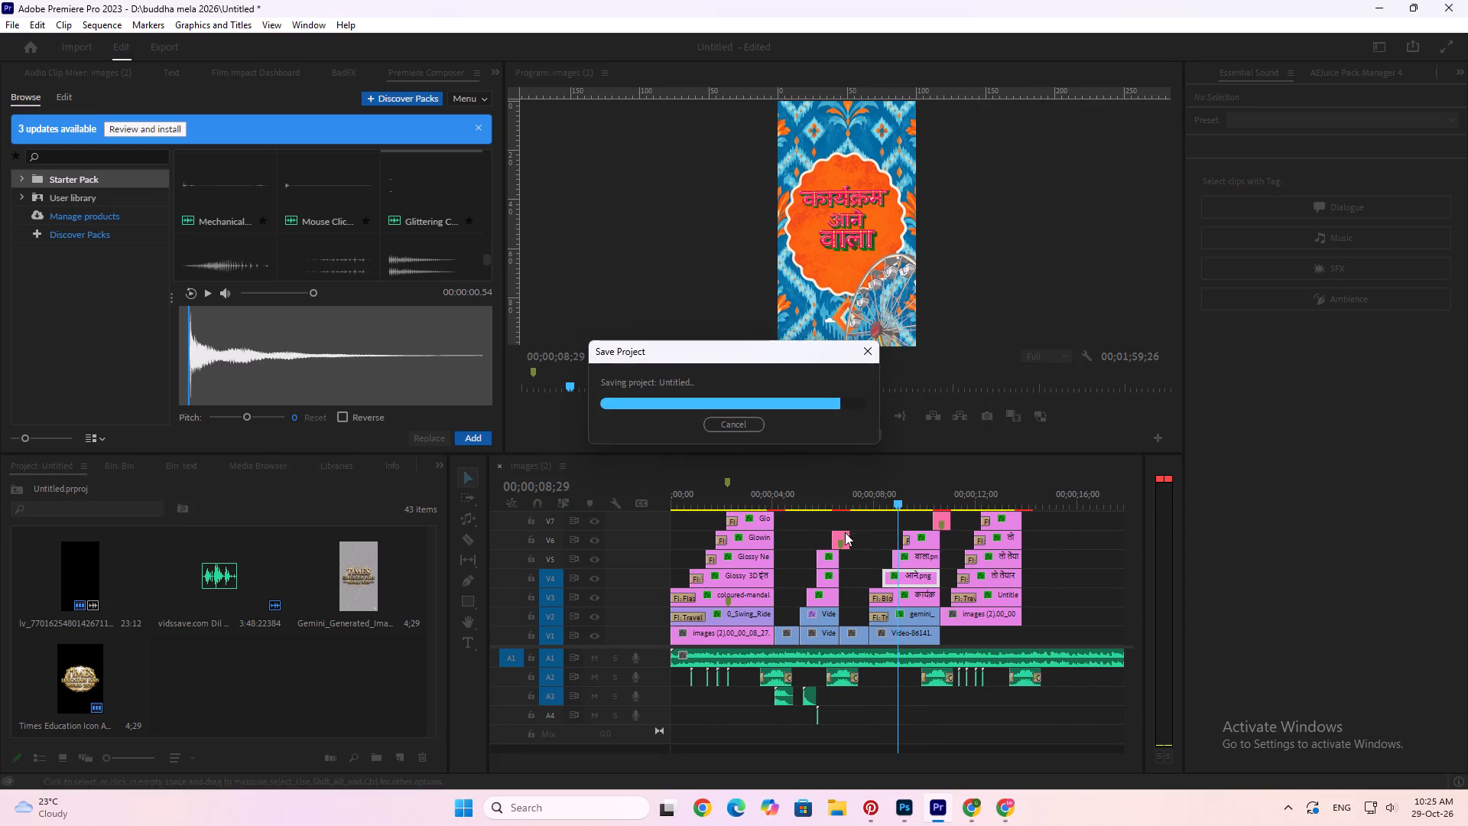
Replay the sequence from about 00;00;04;00 up to the आने word to check where sounds are missing, saving the project again.
scroll(705, 503, "down", 7, "alt")
scroll(705, 503, "up", 6)
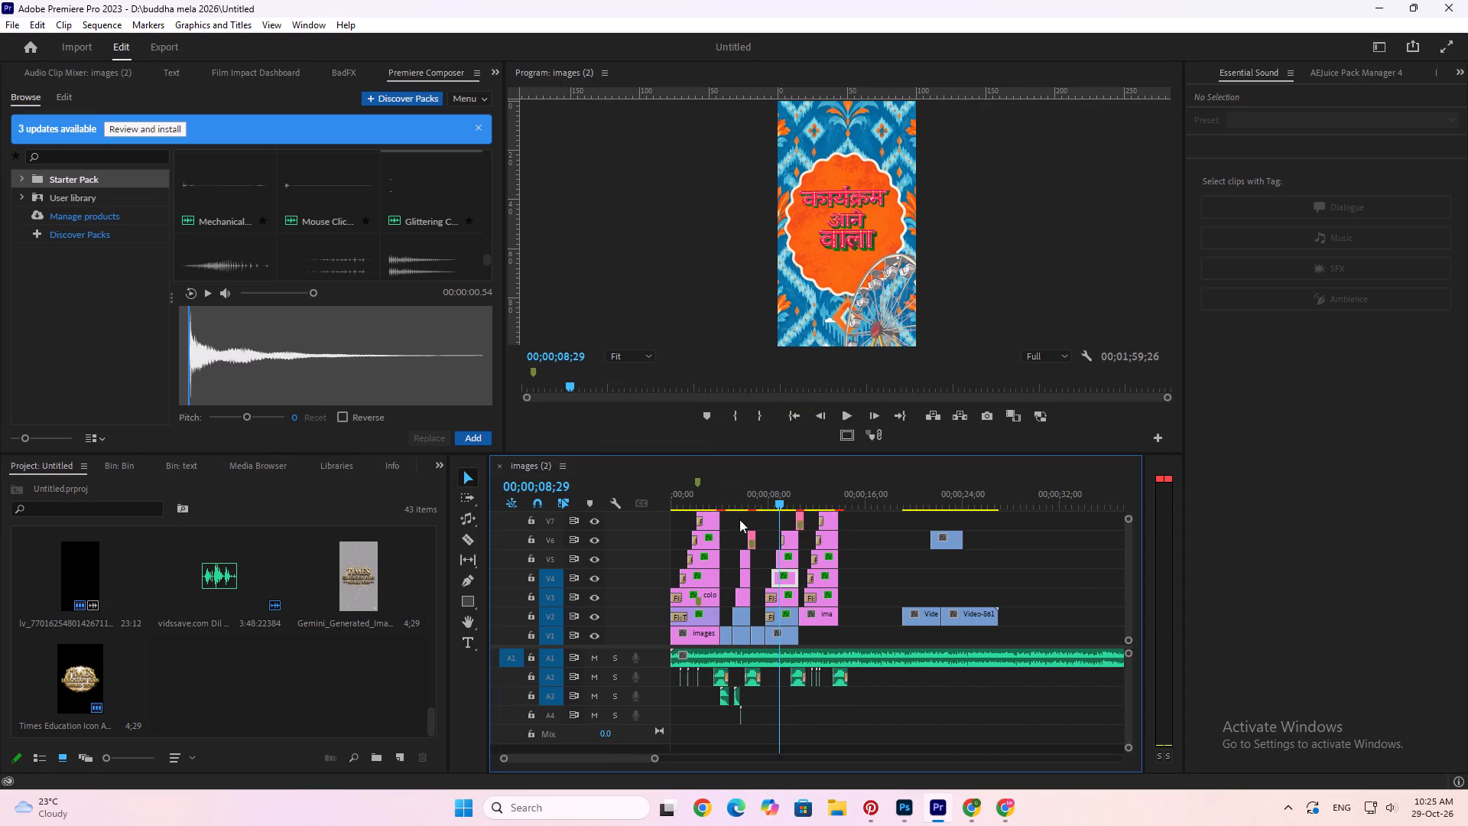
left_click(718, 501)
key("space")
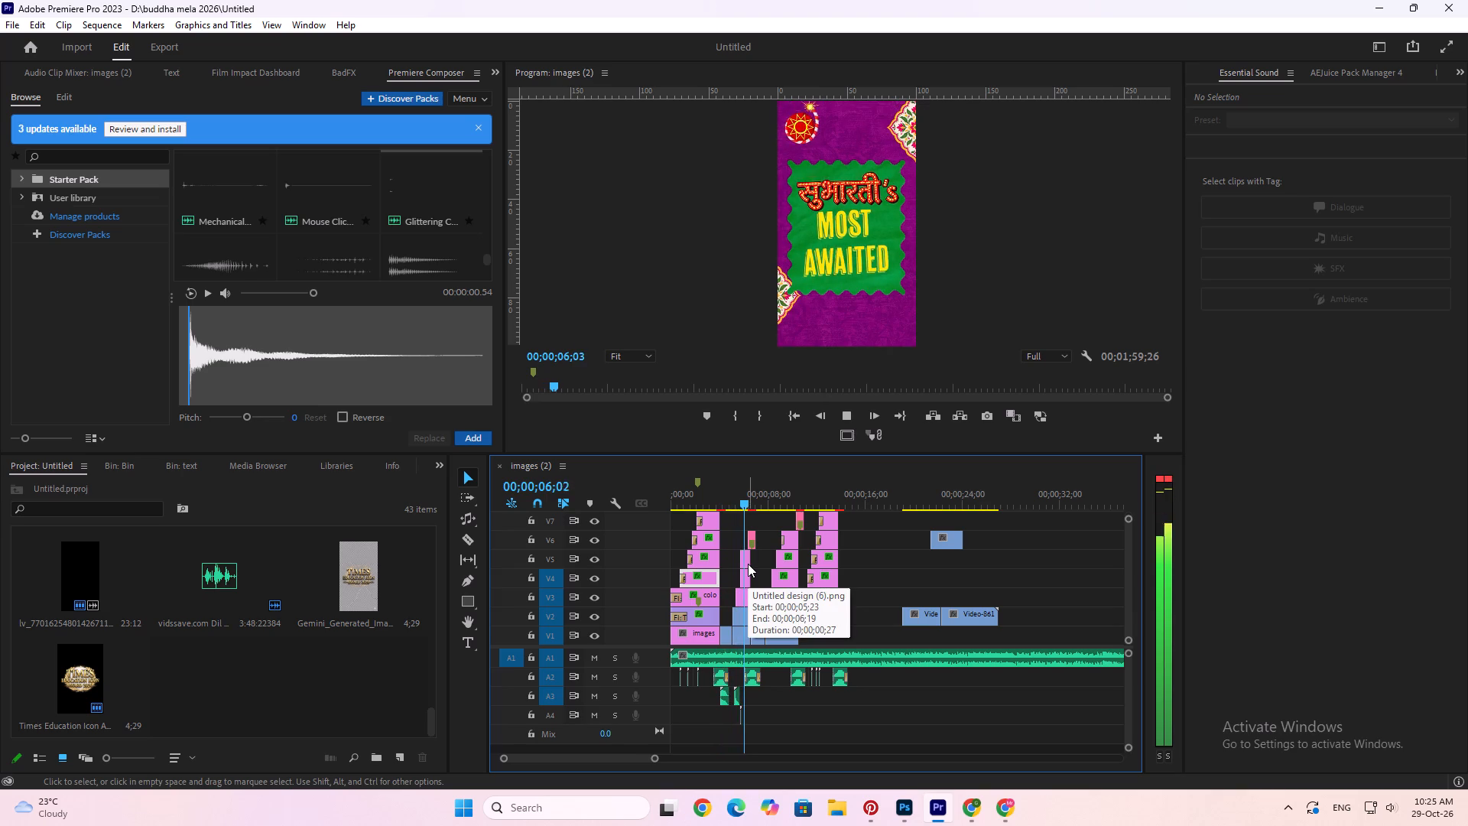
scroll(748, 564, "up", 11, "alt")
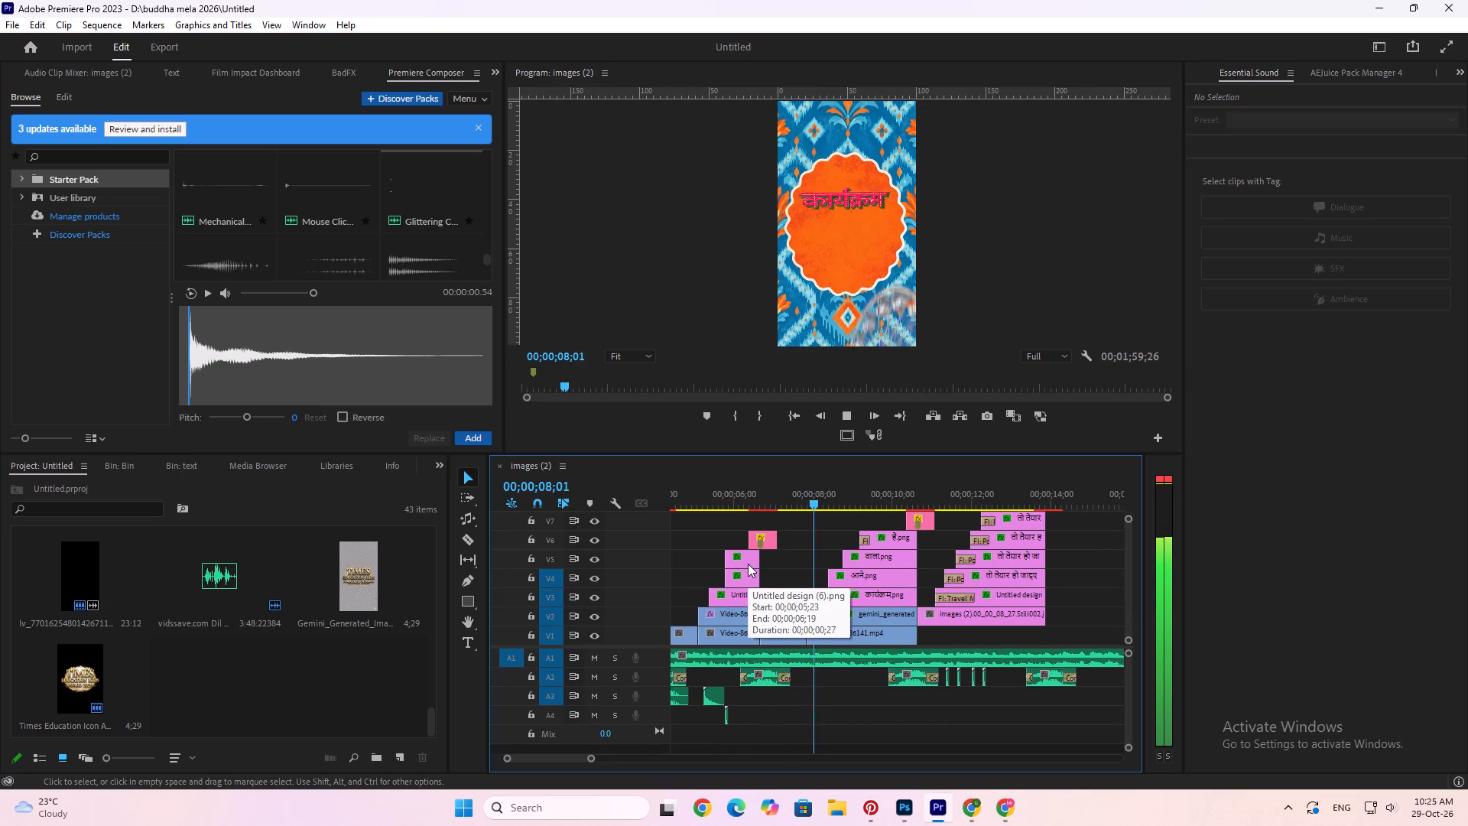
key("space")
key("ctrl+s")
key("space")
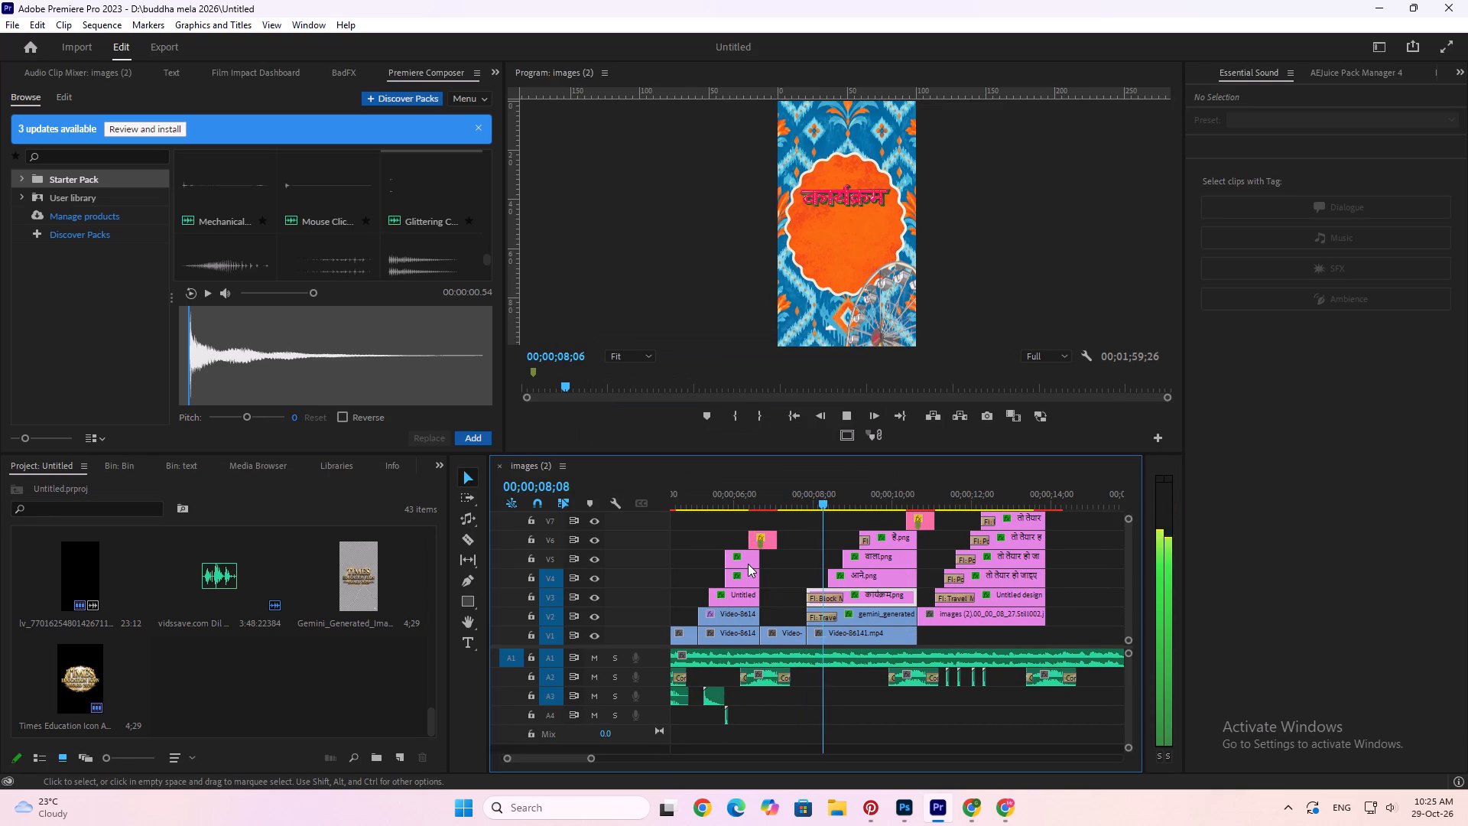
scroll(748, 564, "up", 4, "alt")
key("space")
left_click_drag(861, 499, 820, 499)
key("space")
scroll(820, 499, "up", 5, "alt")
key("space")
scroll(851, 569, "down", 3)
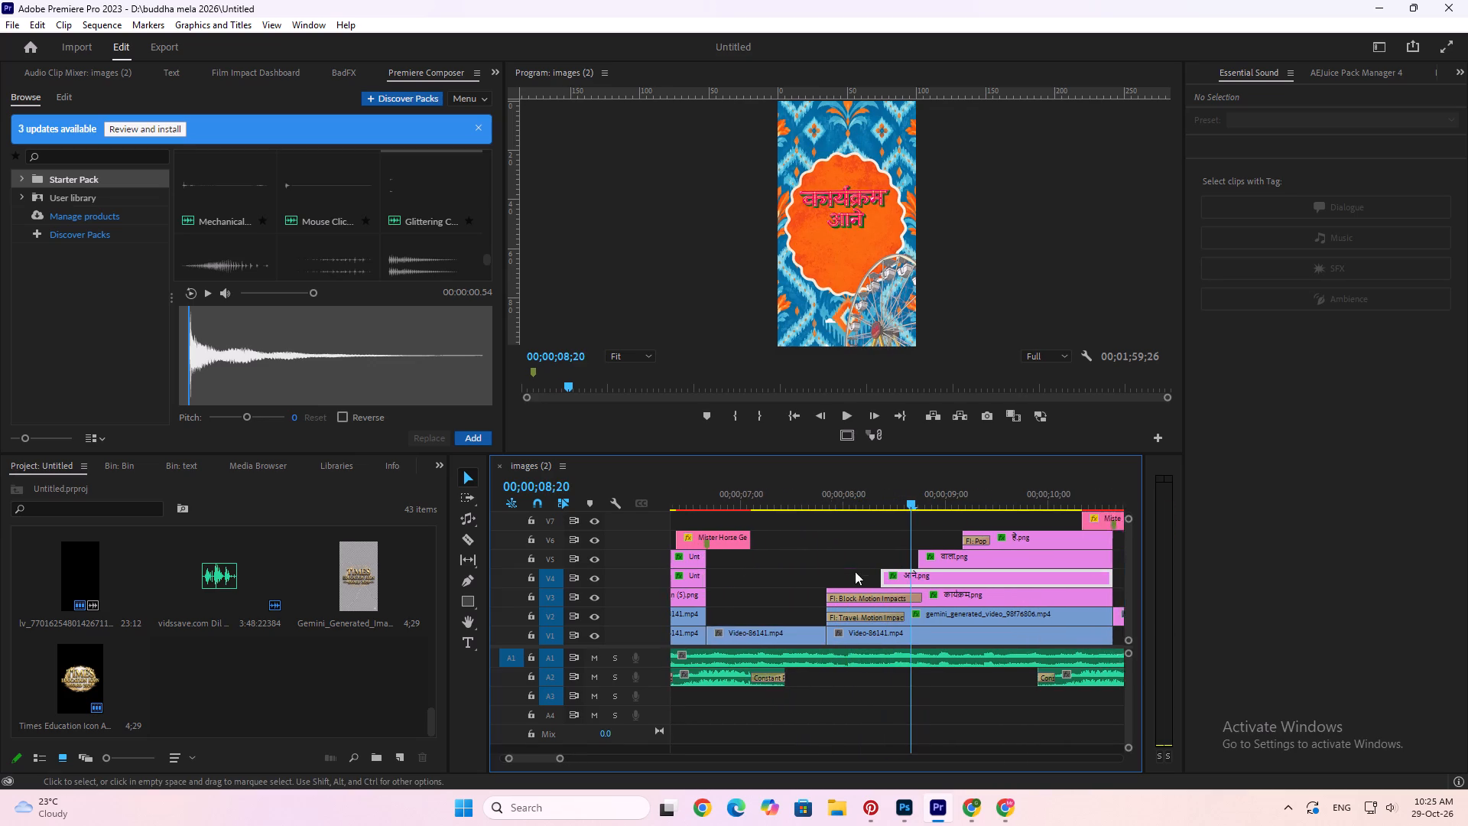
scroll(855, 571, "down", 2)
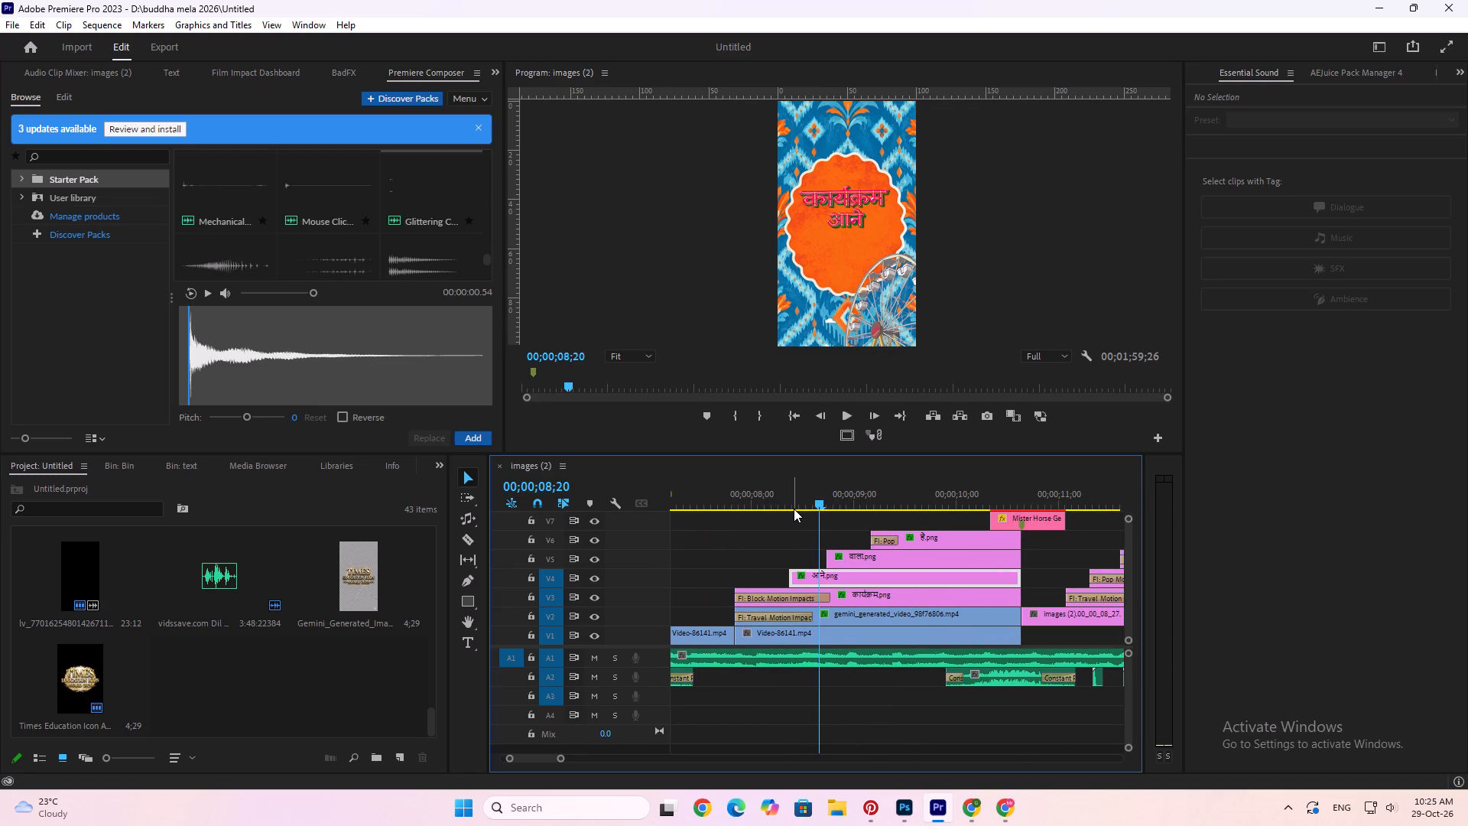
key("ctrl+s")
Audition Starter Pack sounds, including the Evolving, Elastic Soft, Clean and Strong Epic effects, for the orange title scene.
left_click(407, 255)
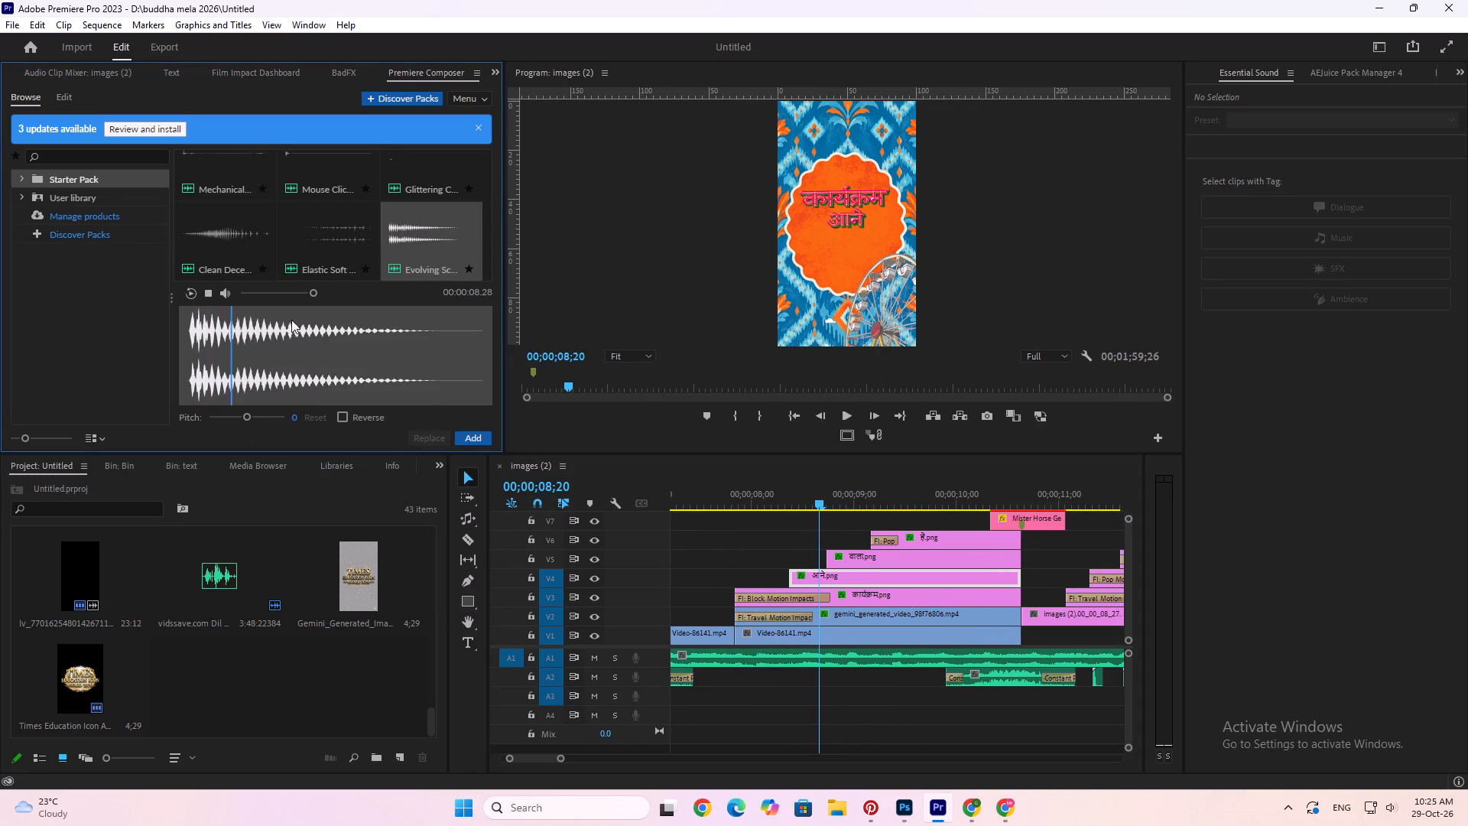
left_click(318, 251)
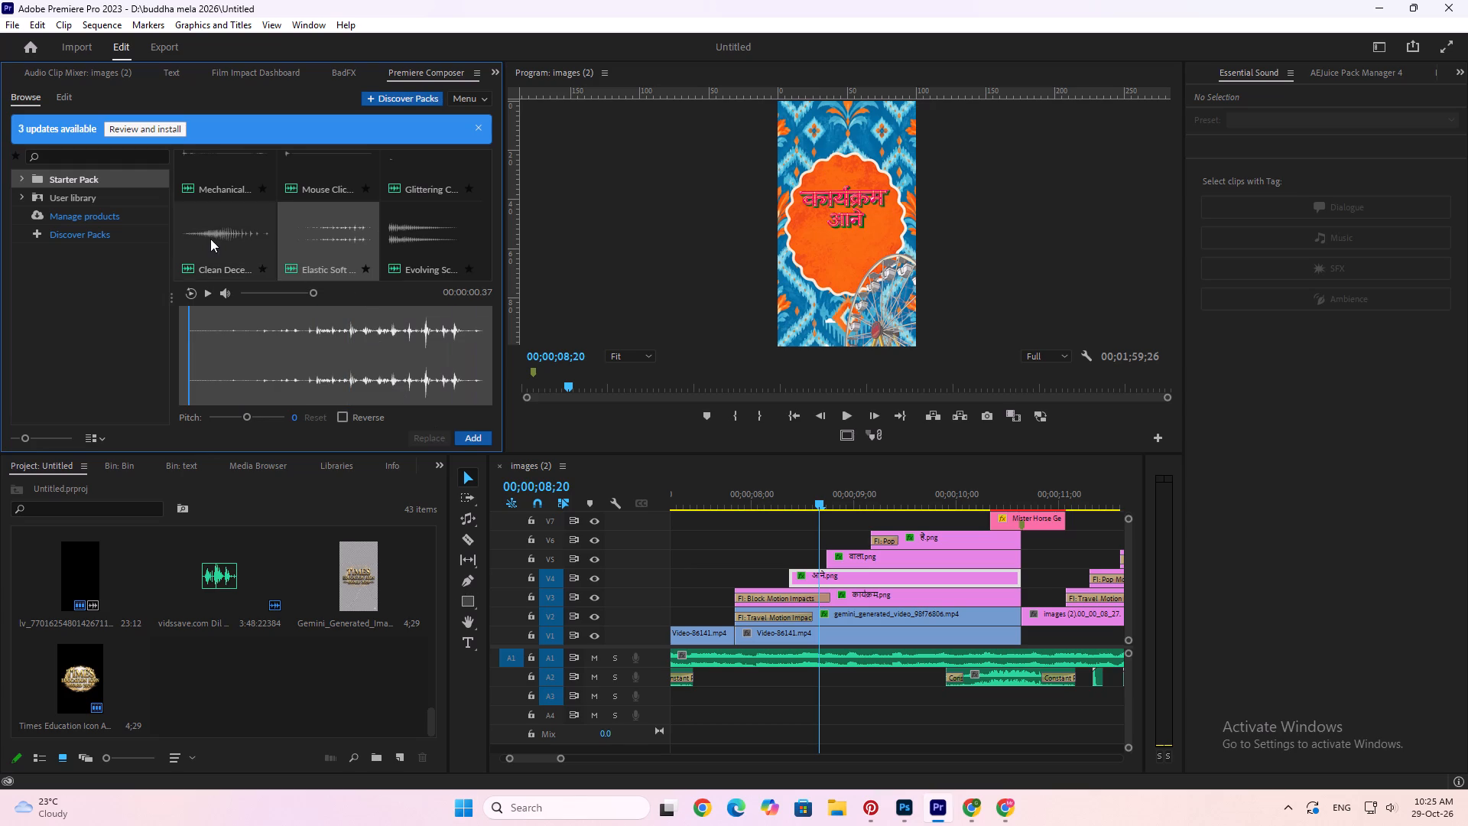
left_click(210, 239)
scroll(321, 308, "down", 4)
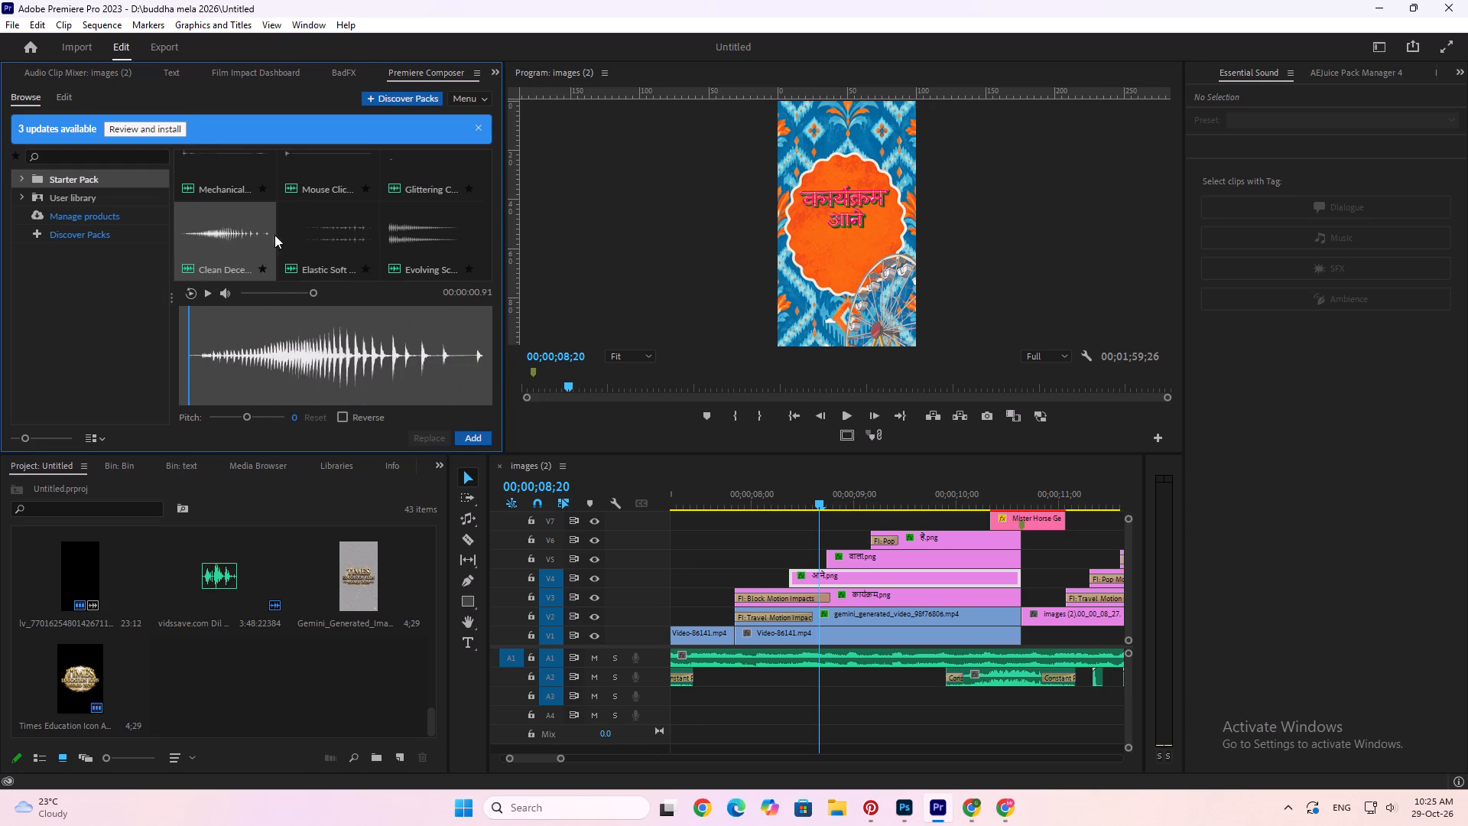
left_click(324, 238)
scroll(324, 238, "up", 2)
left_click(331, 254)
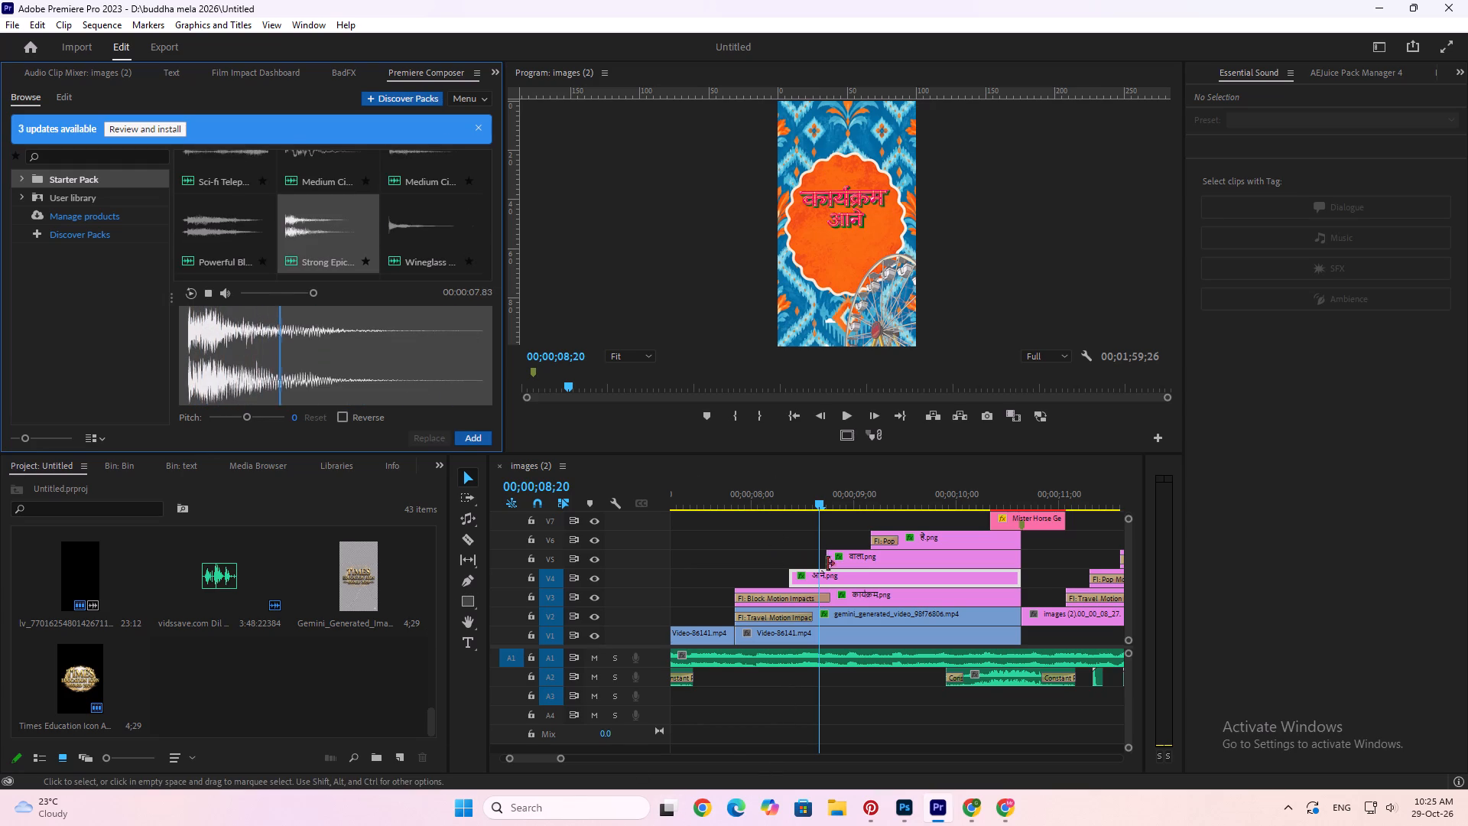
Duplicate a Hollow Pop 06 sound from the later scene on A2 to the start of कार्यक्रम.png at about 00;00;07;25 and preview it.
left_click(1096, 681)
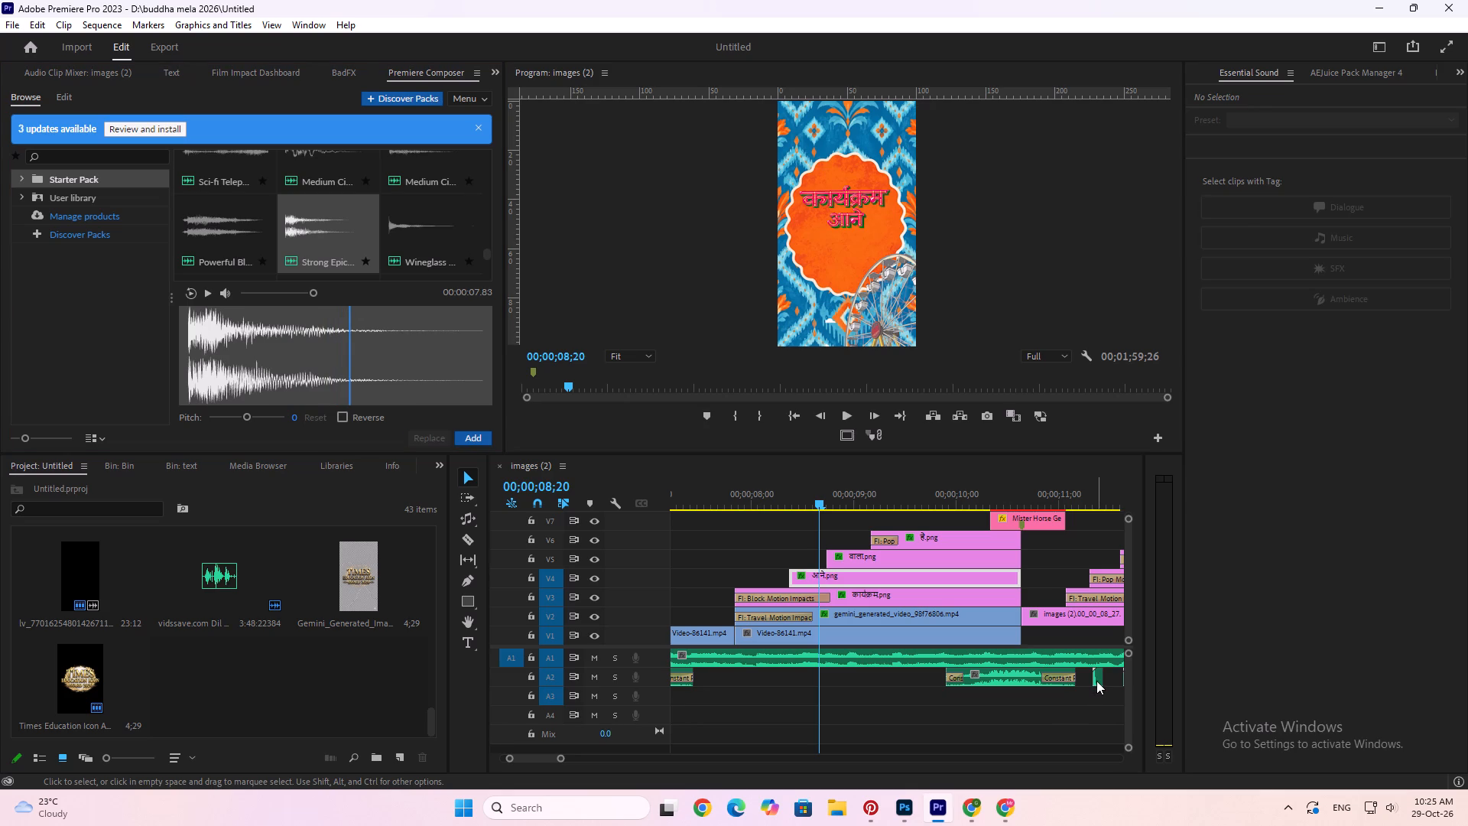
left_click_drag(1096, 681, 794, 681, "alt")
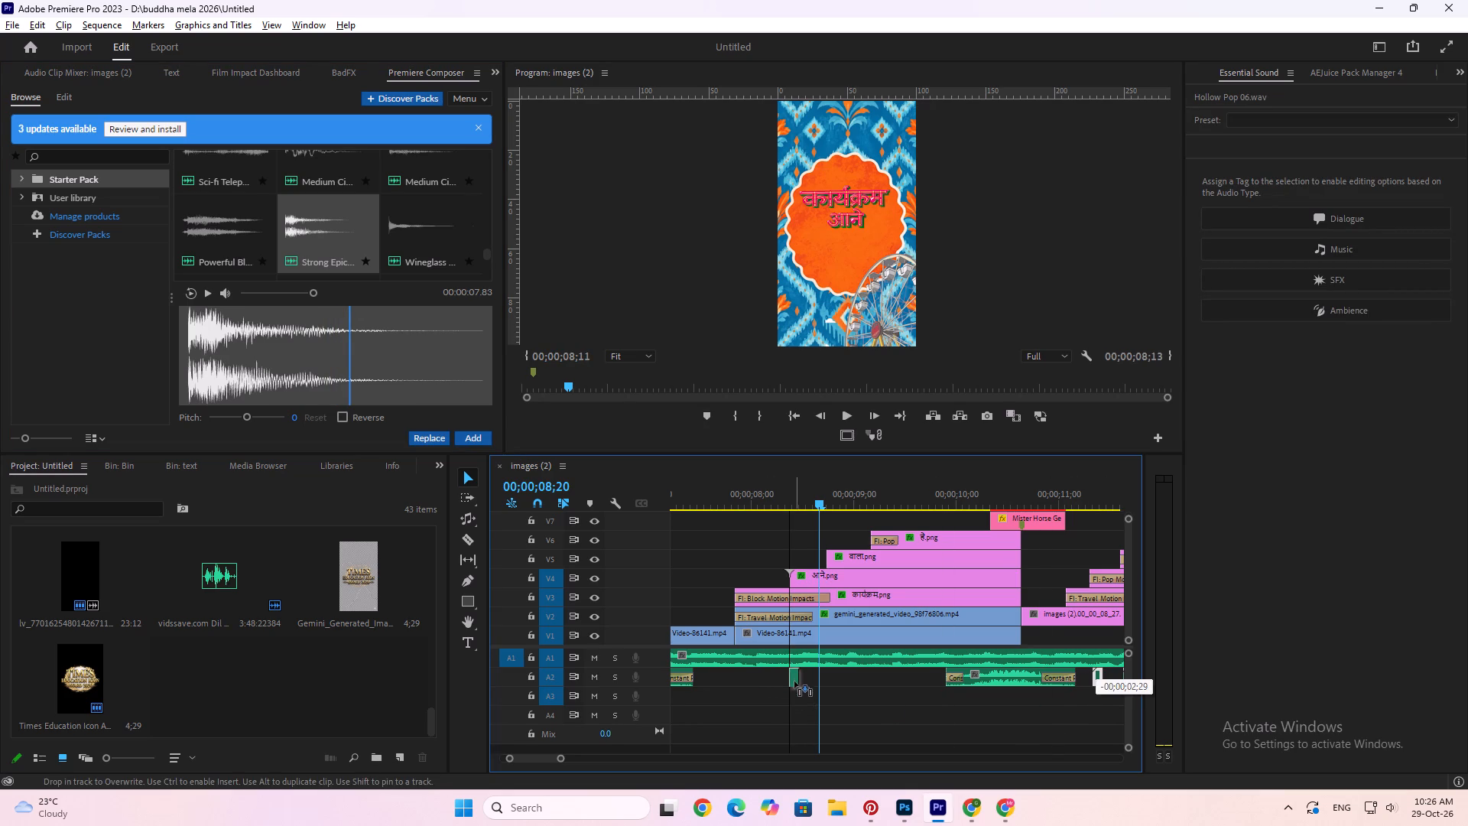
left_click_drag(794, 681, 794, 680, "alt")
scroll(796, 678, "up", 9, "alt")
scroll(796, 678, "up", 7)
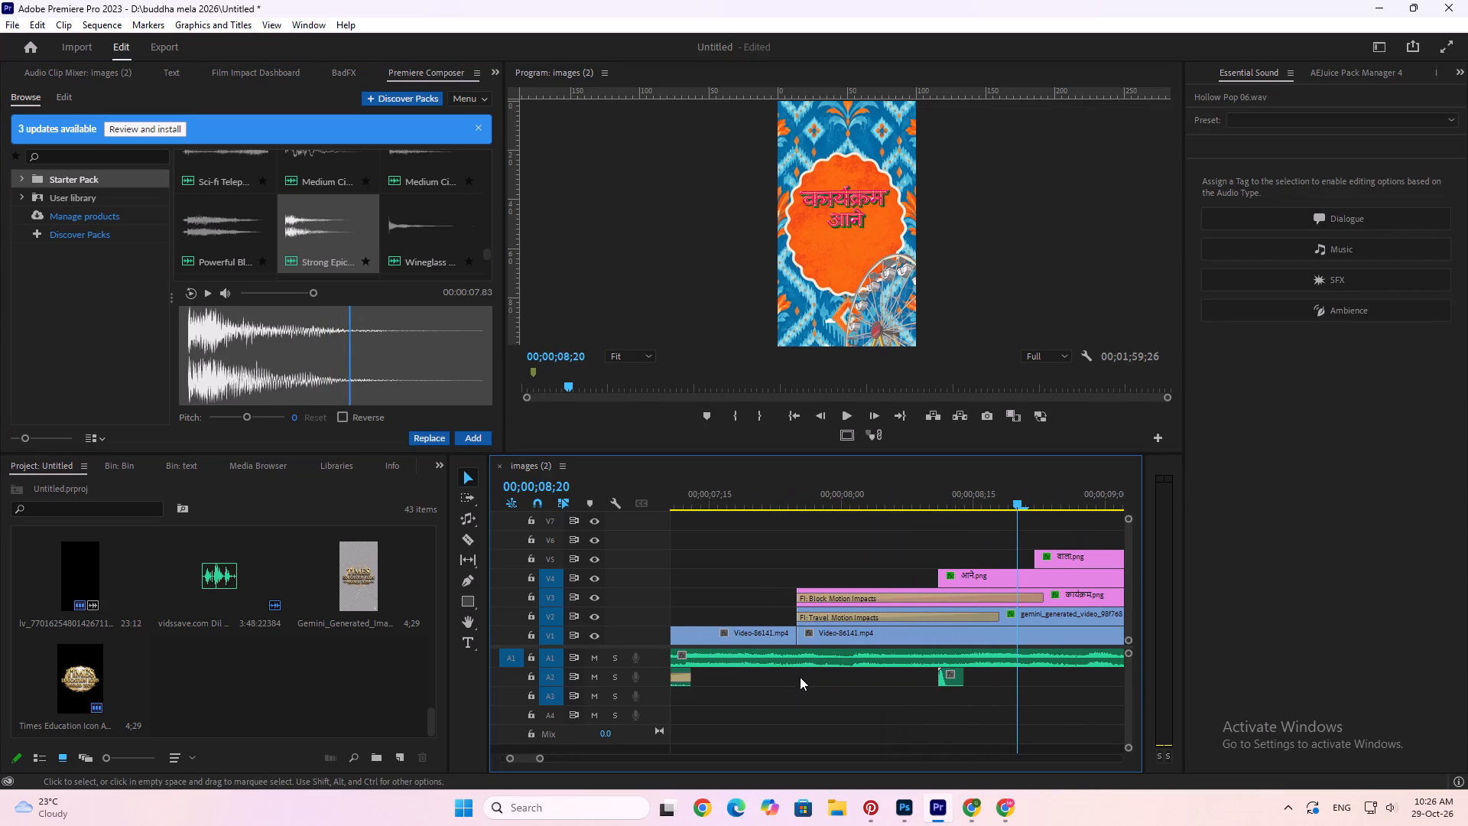
left_click_drag(954, 681, 831, 672)
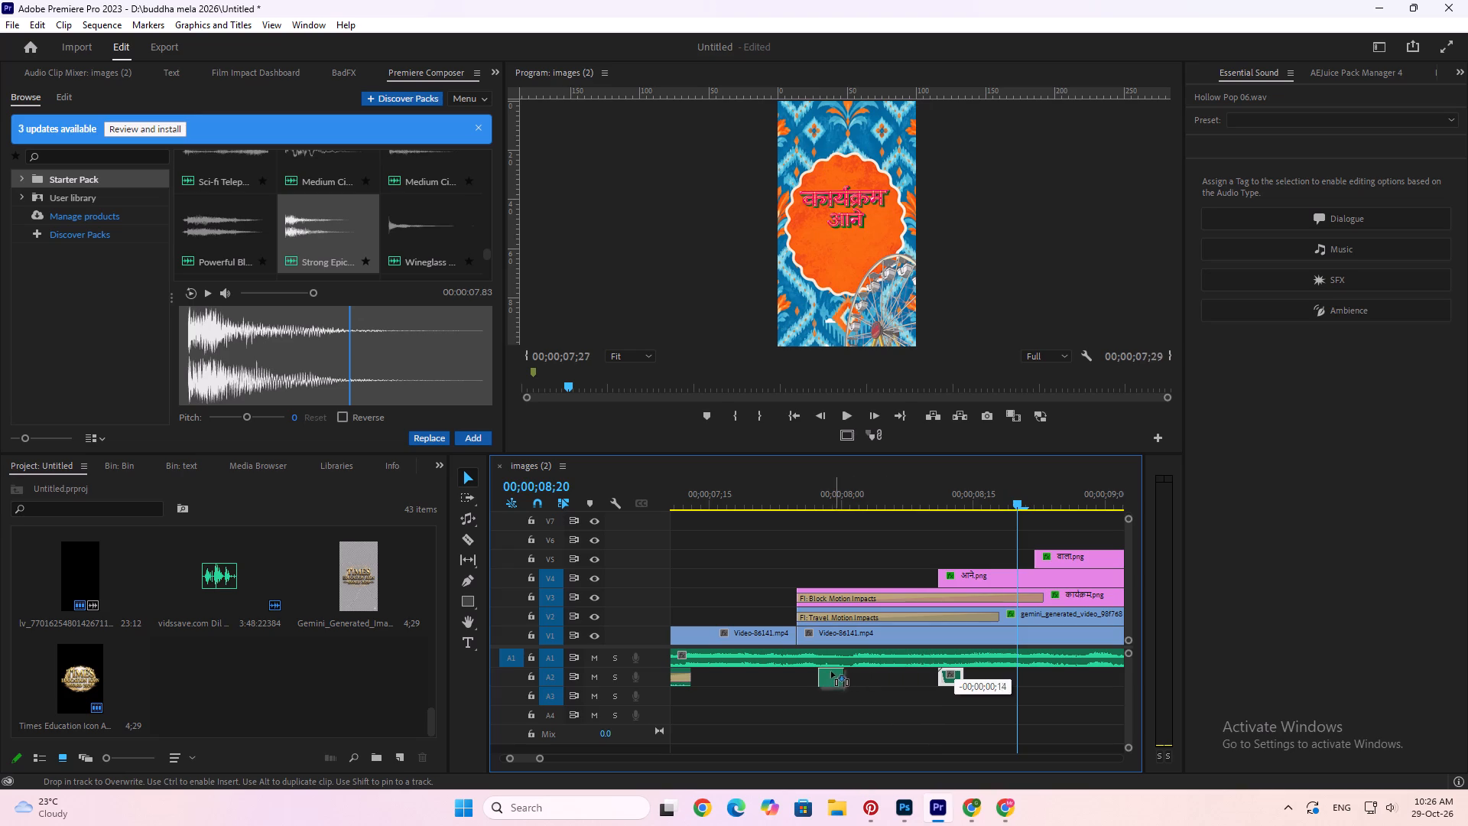
left_click_drag(831, 672, 817, 671)
left_click(781, 497)
key("space")
key("space")
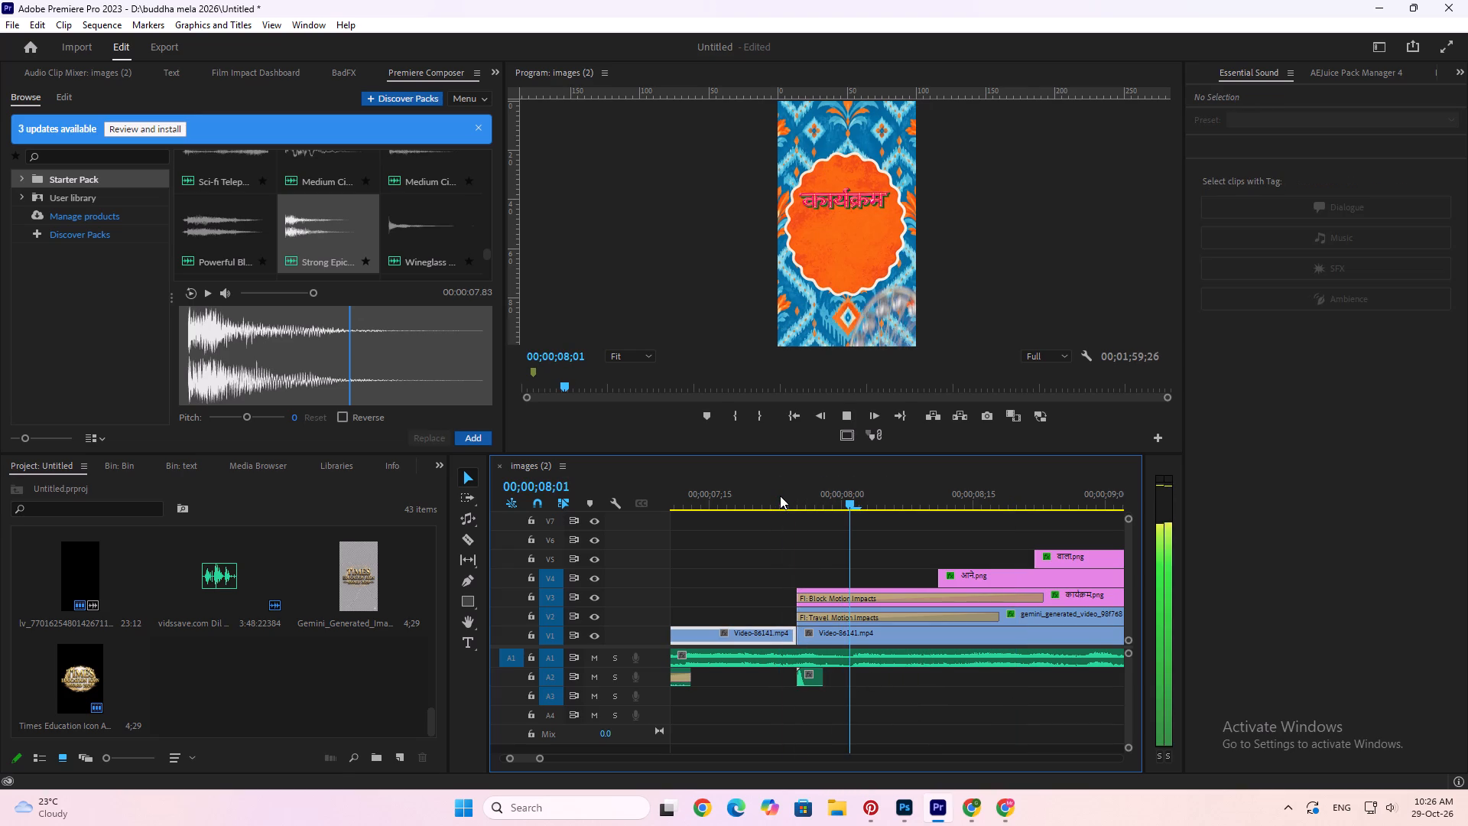
Duplicate the Hollow Pop 06 clip on A2 to the start of आने.png at about 00;00;08;11 and preview it.
left_click(814, 683)
left_click_drag(812, 678, 947, 681, "alt")
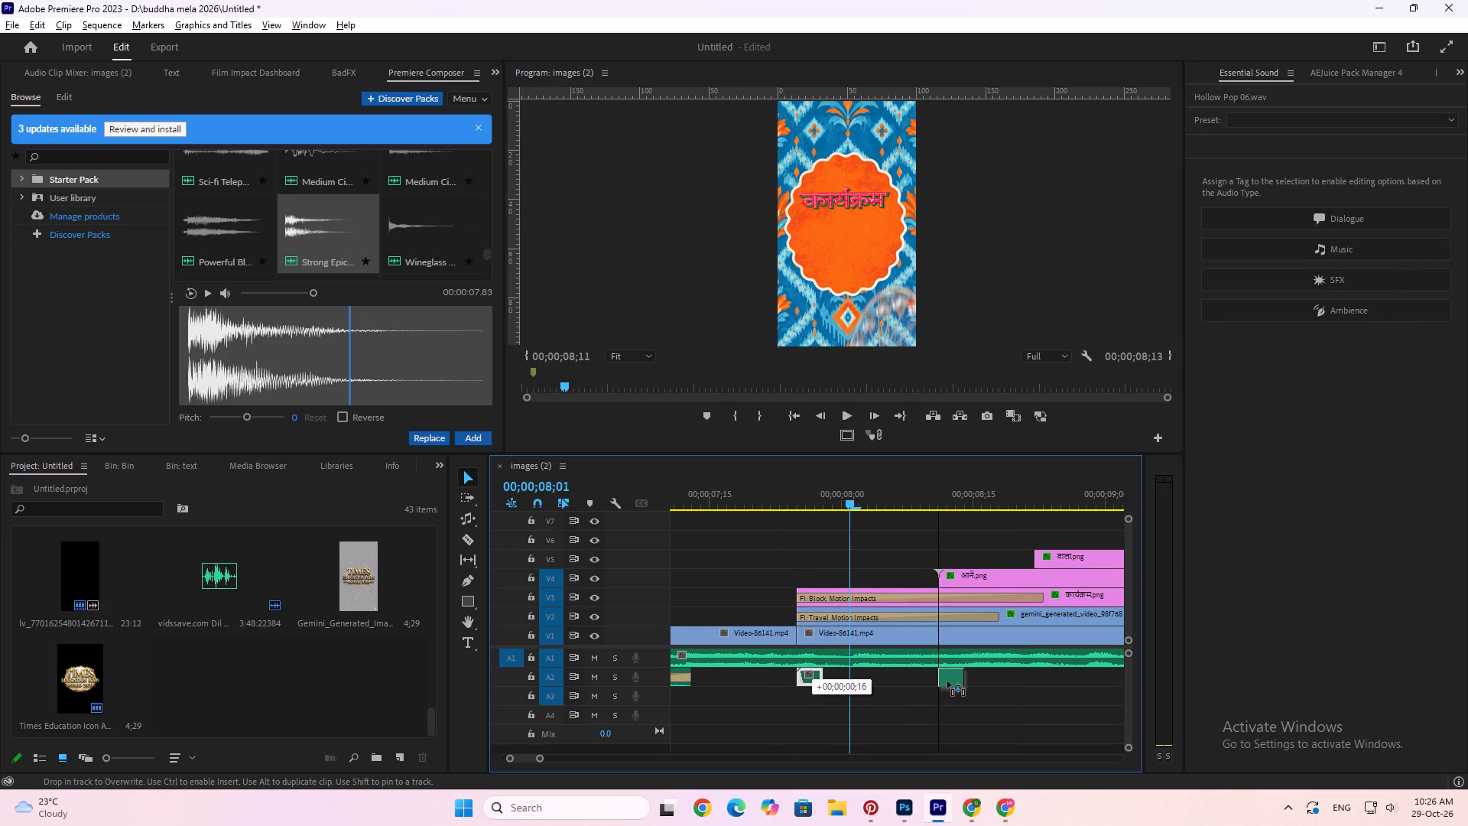
left_click_drag(947, 681, 968, 683, "alt")
key("space")
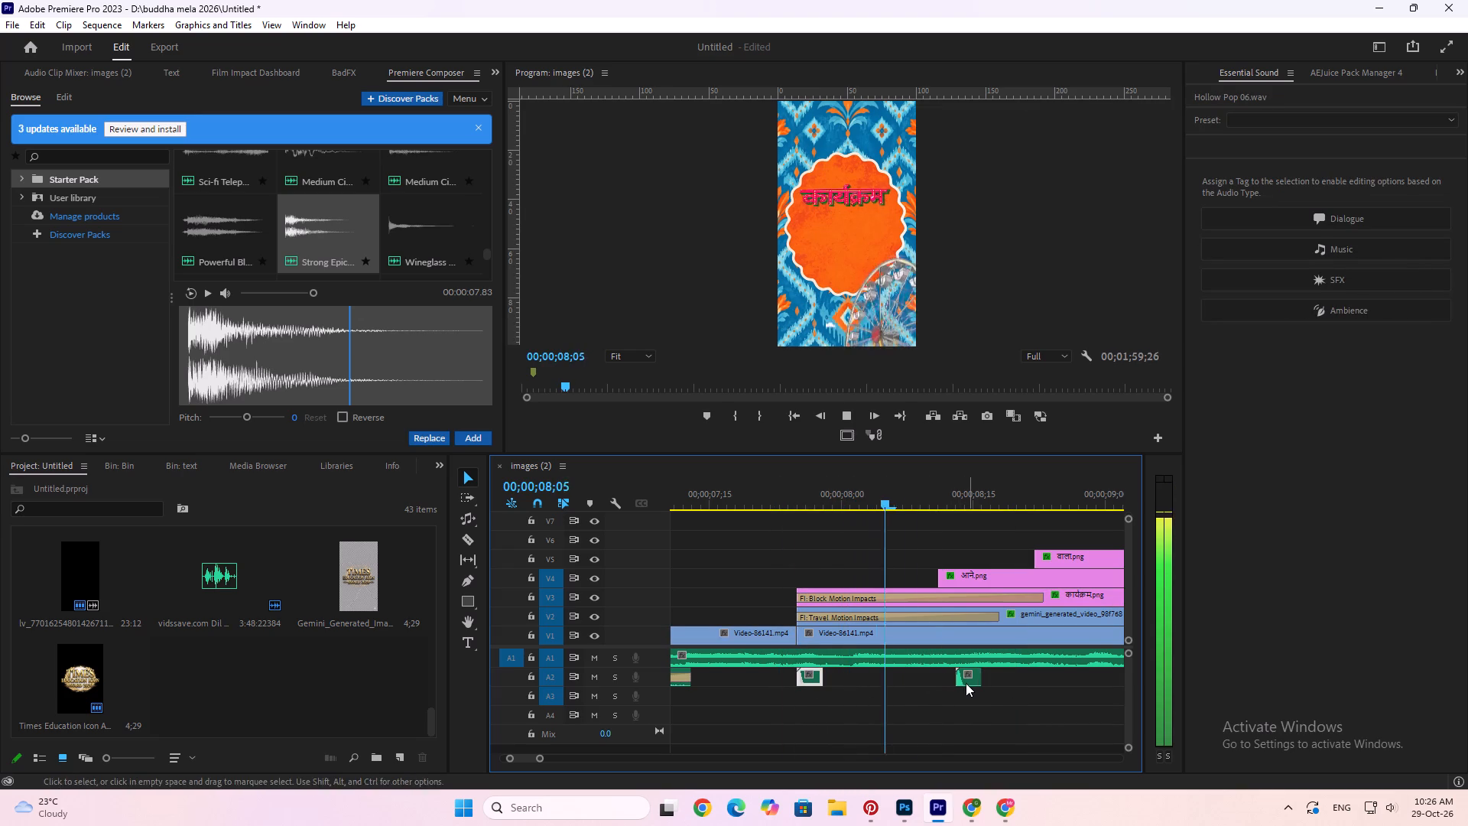
key("space")
scroll(927, 688, "down", 6)
left_click_drag(830, 679, 821, 681)
left_click(785, 500)
key("space")
key("space")
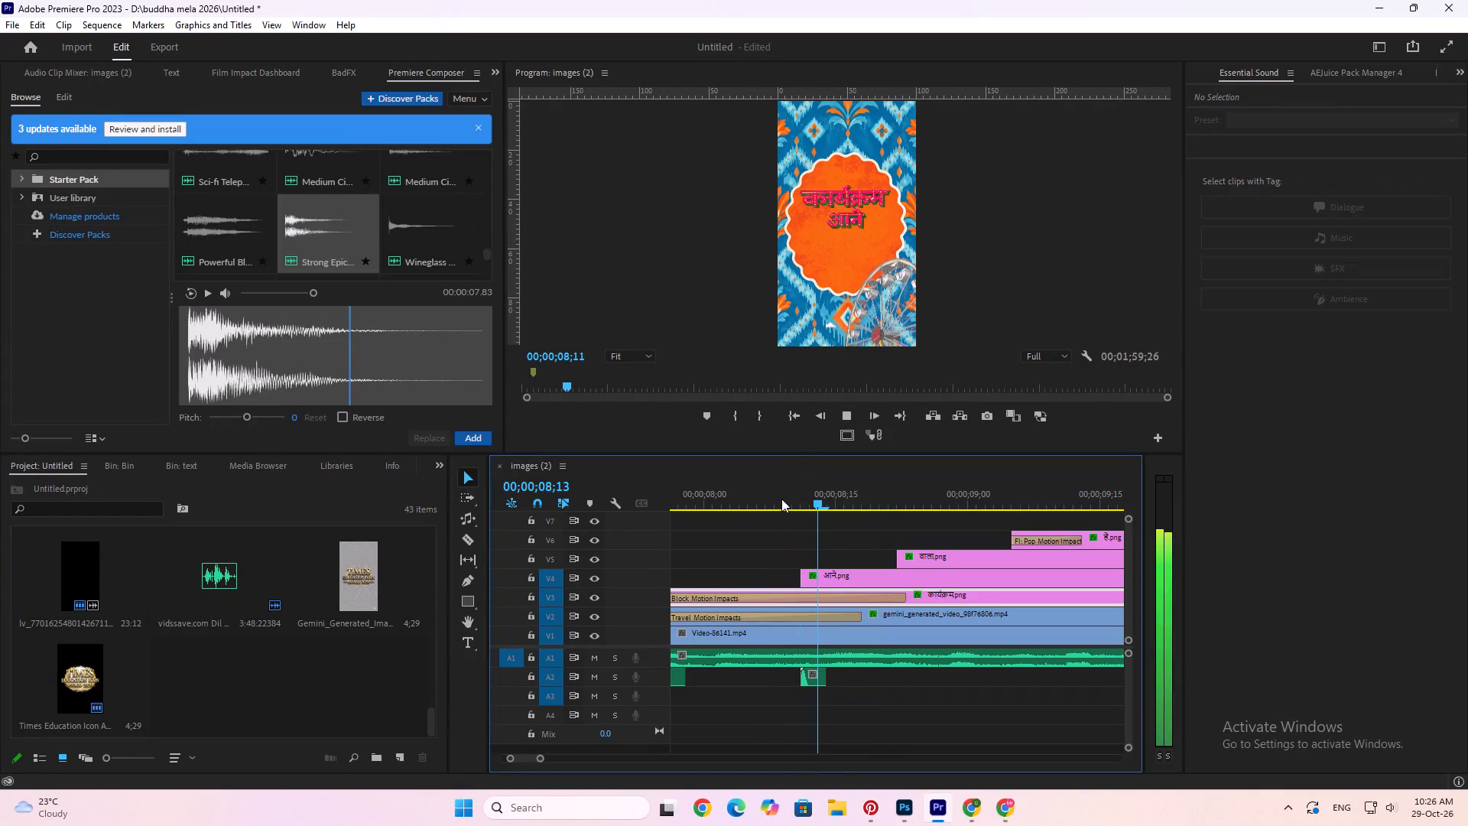
Duplicate the Hollow Pop 06 clip on A2 to the start of वाला.png at about 00;00;08;22 and preview it.
left_click(808, 678)
left_click_drag(811, 675, 889, 681, "alt")
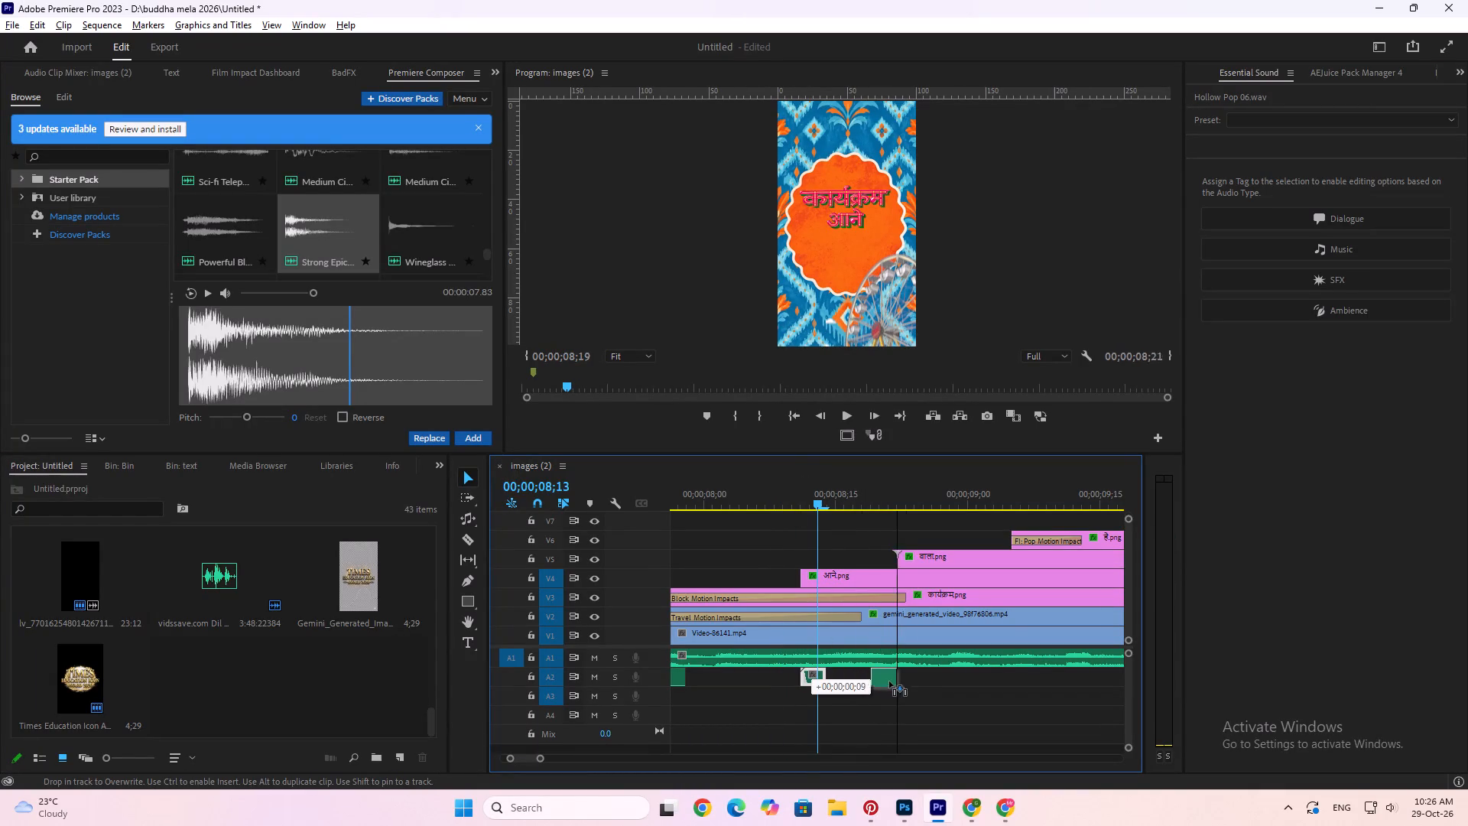
left_click_drag(889, 681, 895, 683, "alt")
left_click(895, 683, "alt")
left_click_drag(895, 680, 909, 680)
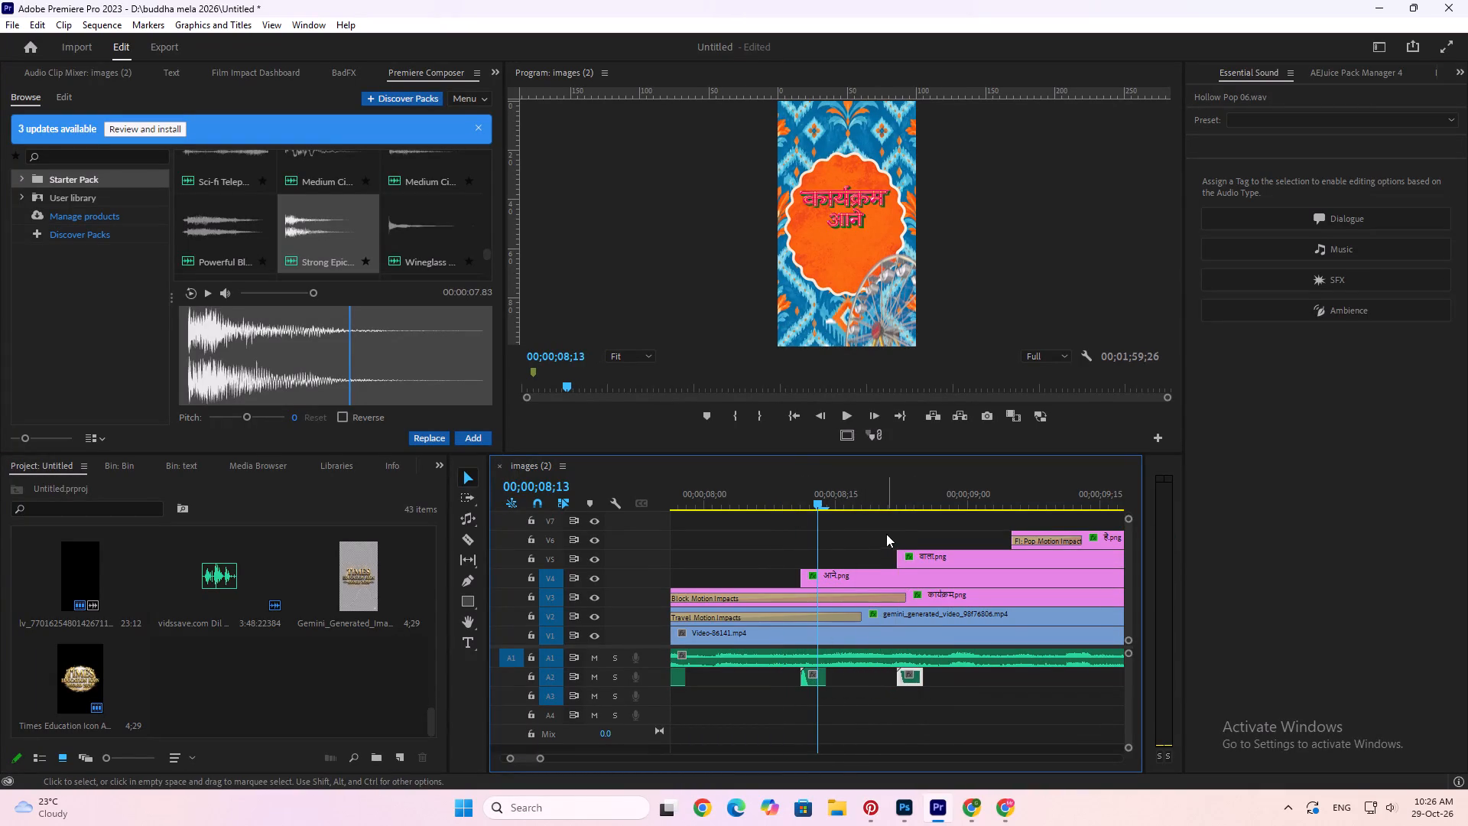
key("space")
key("space")
scroll(876, 606, "down", 7)
key("space")
key("space")
scroll(869, 607, "down", 3, "alt")
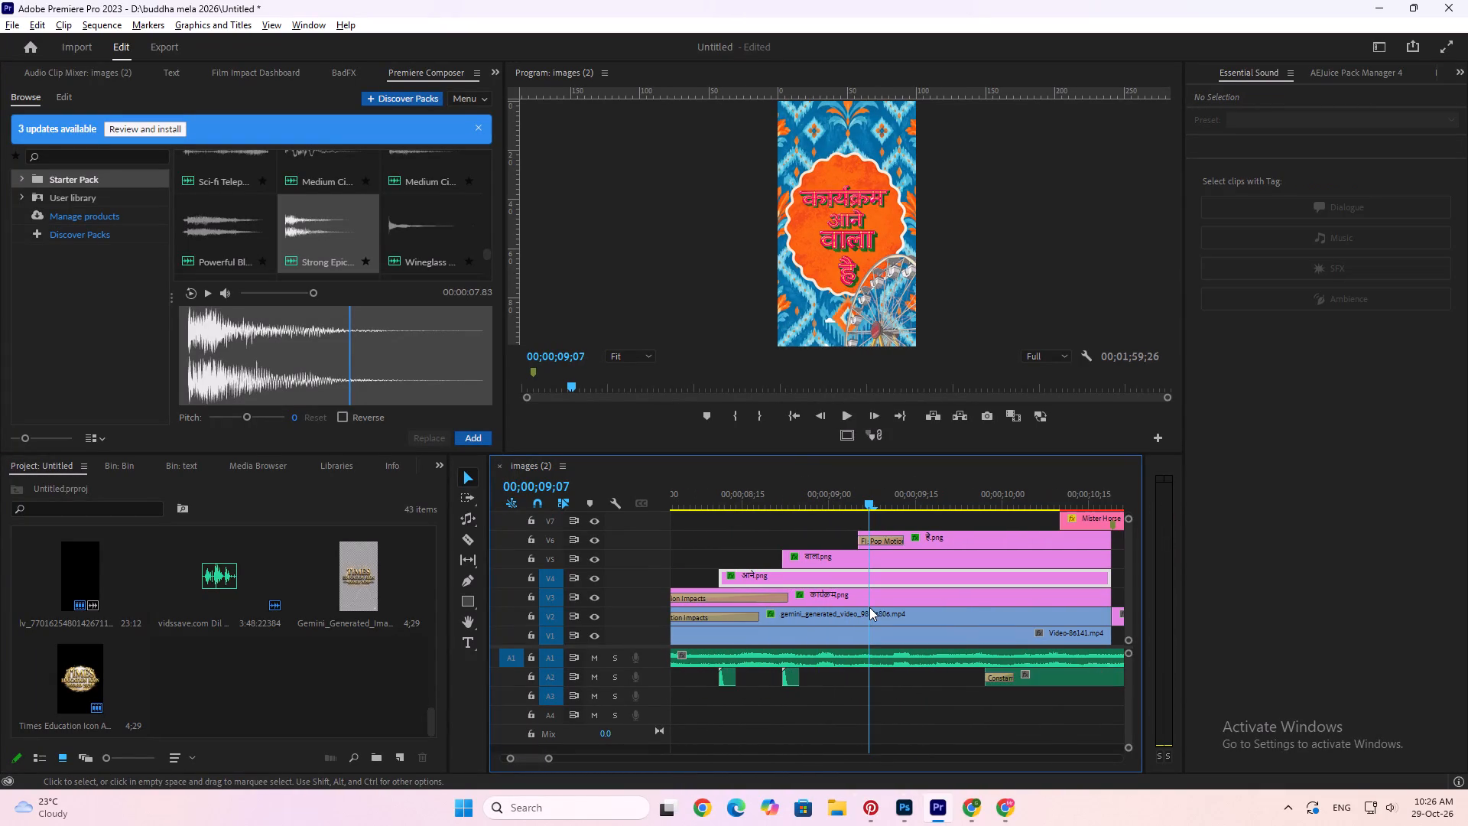
Duplicate the Hollow Pop 06 clip on A2 for the है.png word, starting at 00;00;09;07, and play through to the transition.
scroll(869, 607, "down", 1, "alt")
left_click(789, 673)
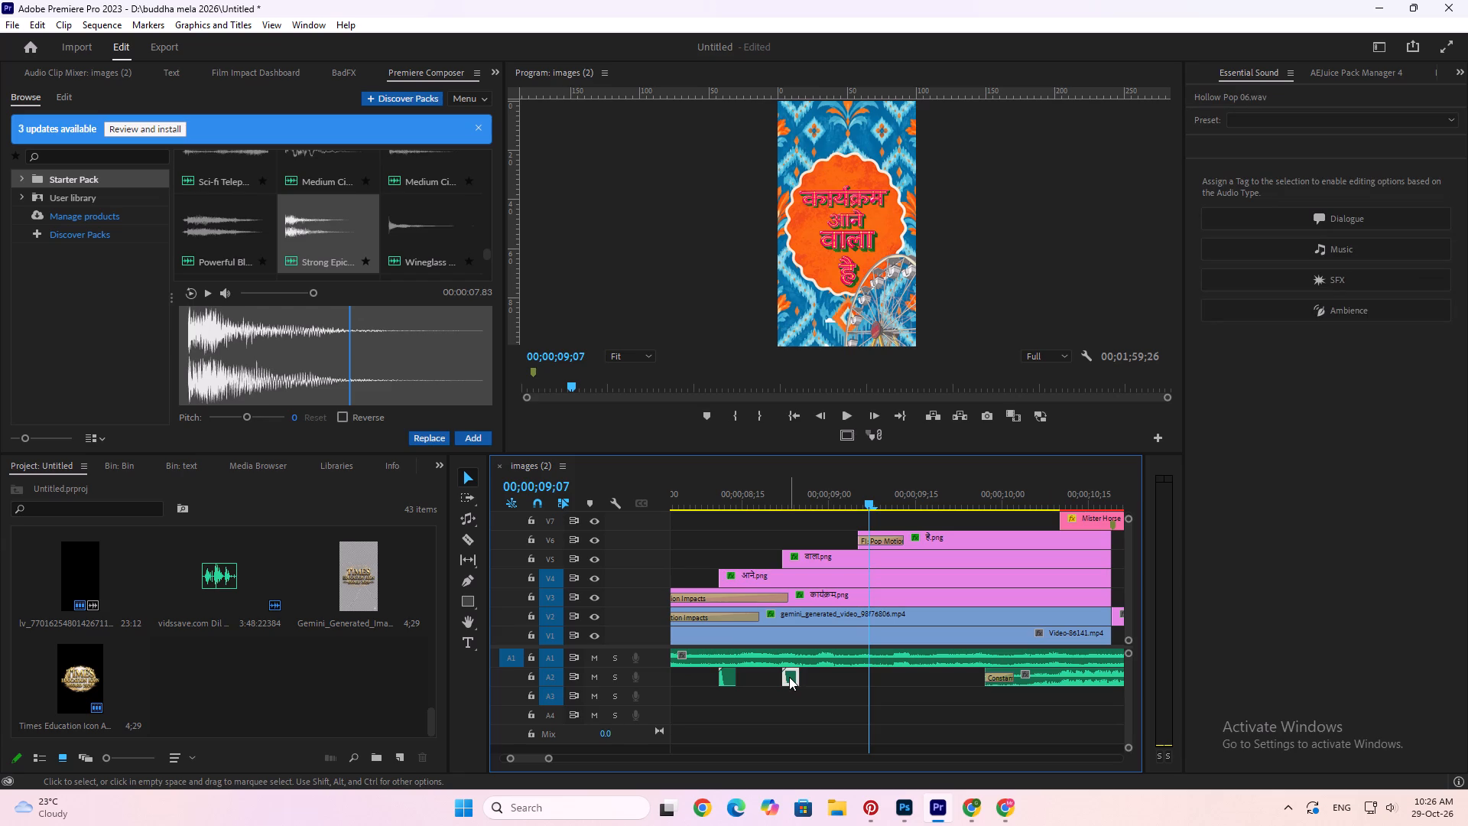
left_click_drag(789, 677, 865, 682, "alt")
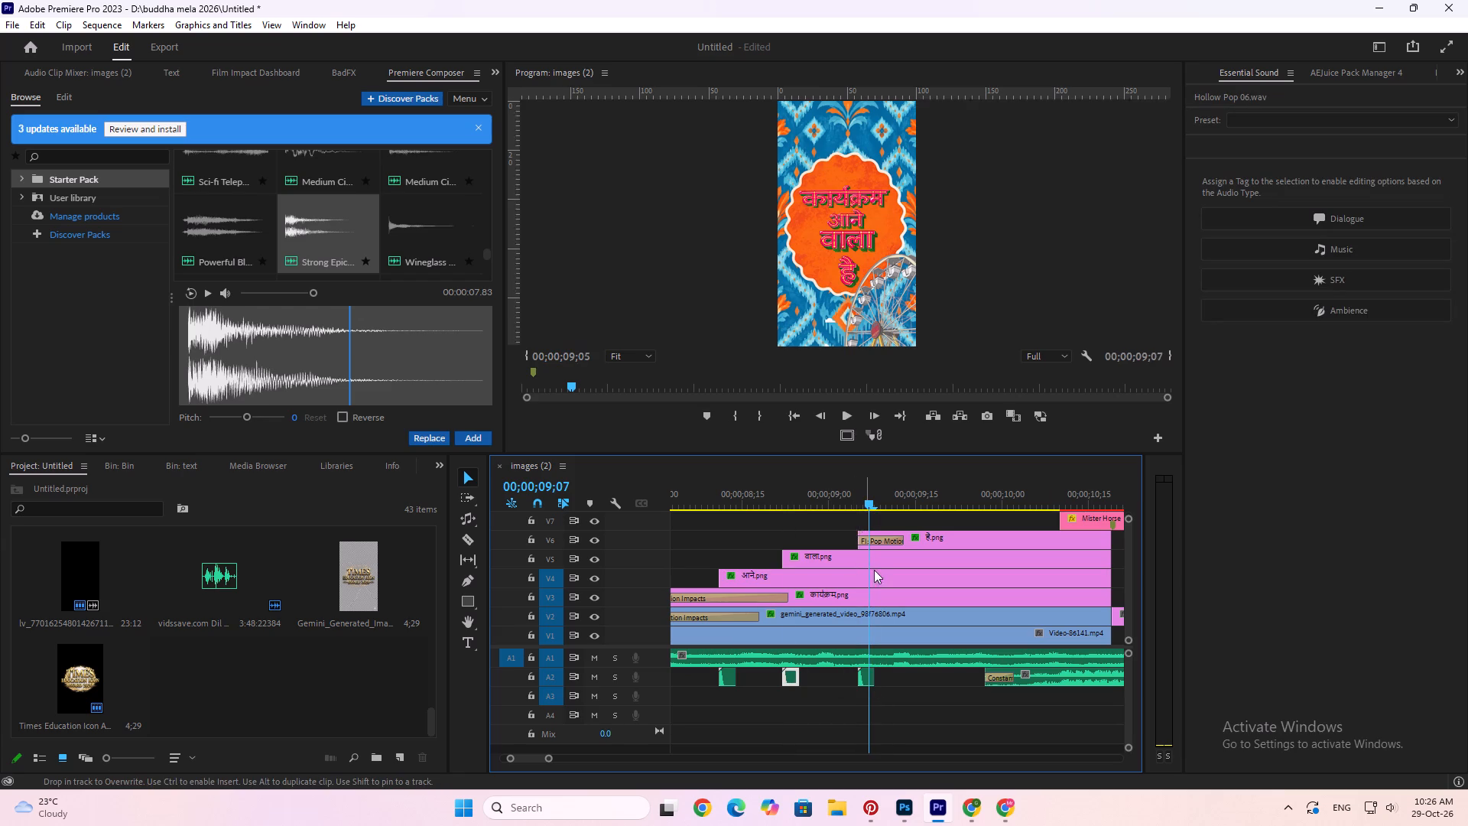
left_click_drag(851, 501, 840, 504)
left_click_drag(866, 672, 876, 675)
key("space")
scroll(876, 675, "down", 7, "alt")
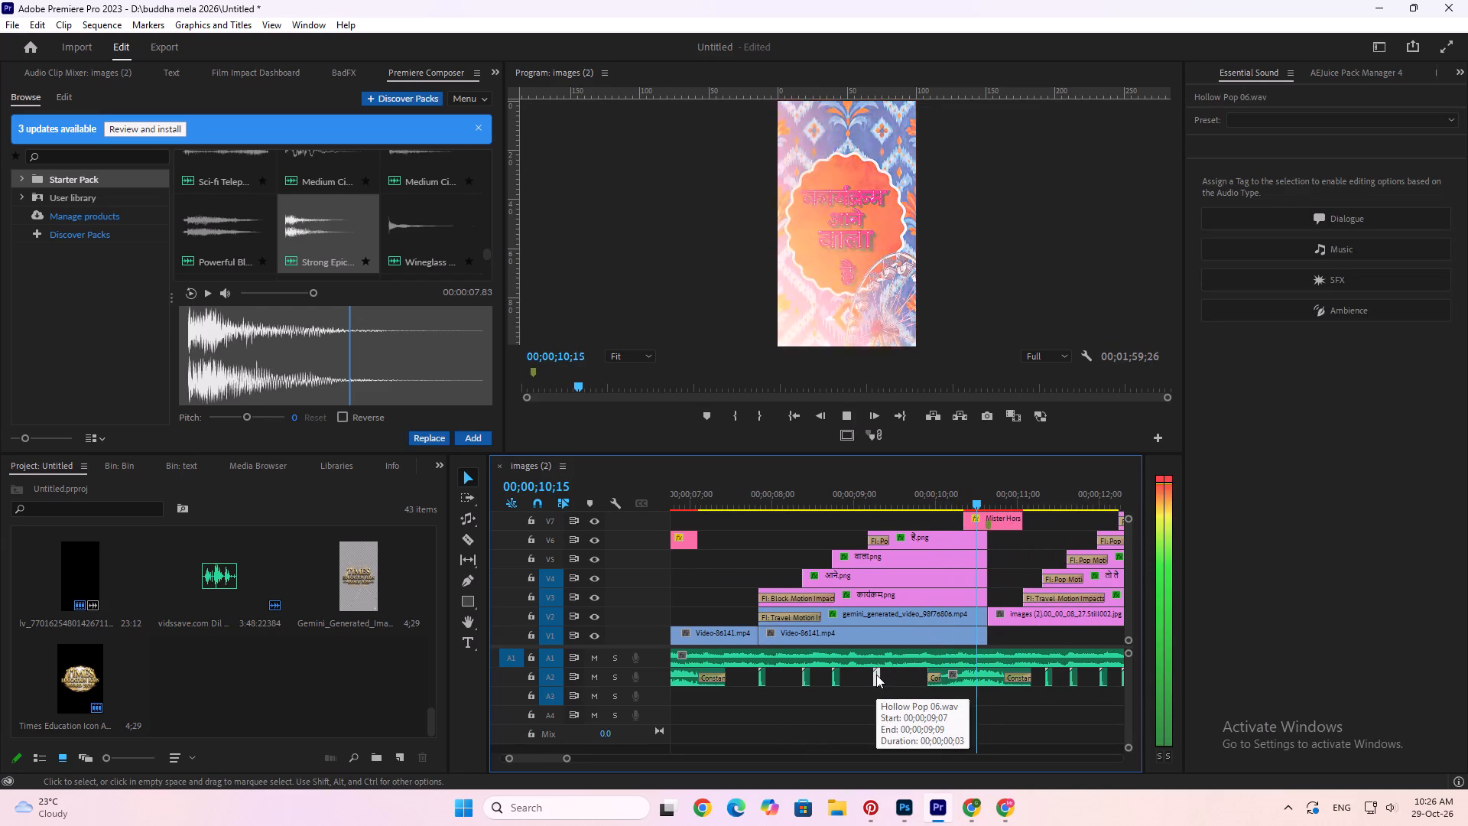
key("space")
Review playback from about 00;00;06;09 to 00;00;13;01, partly with the Program monitor maximised, to check sound sync across the scenes.
scroll(876, 662, "down", 6)
scroll(876, 662, "up", 5)
left_click_drag(860, 491, 829, 502)
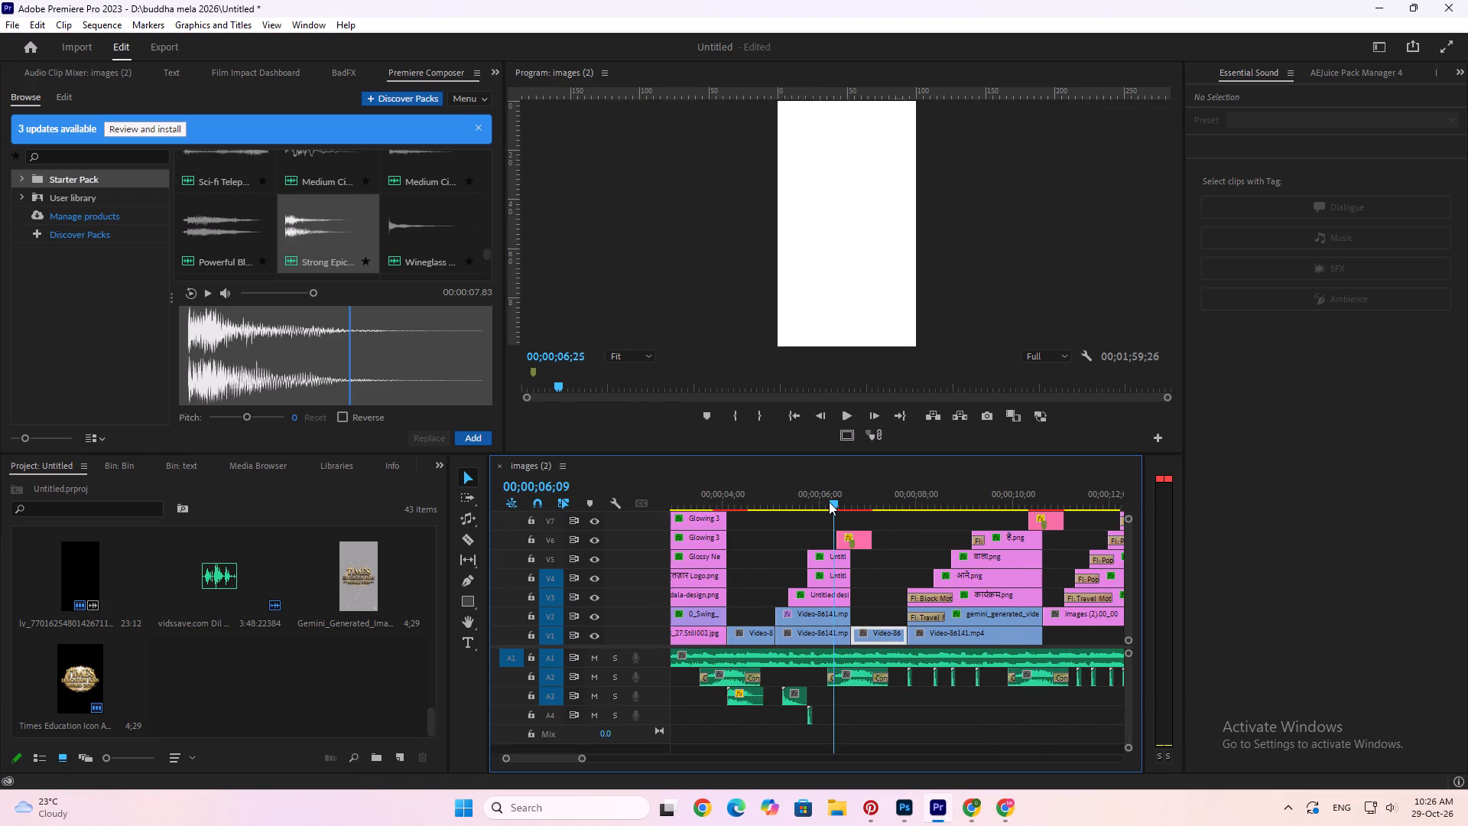
key("space")
scroll(831, 650, "down", 4, "alt")
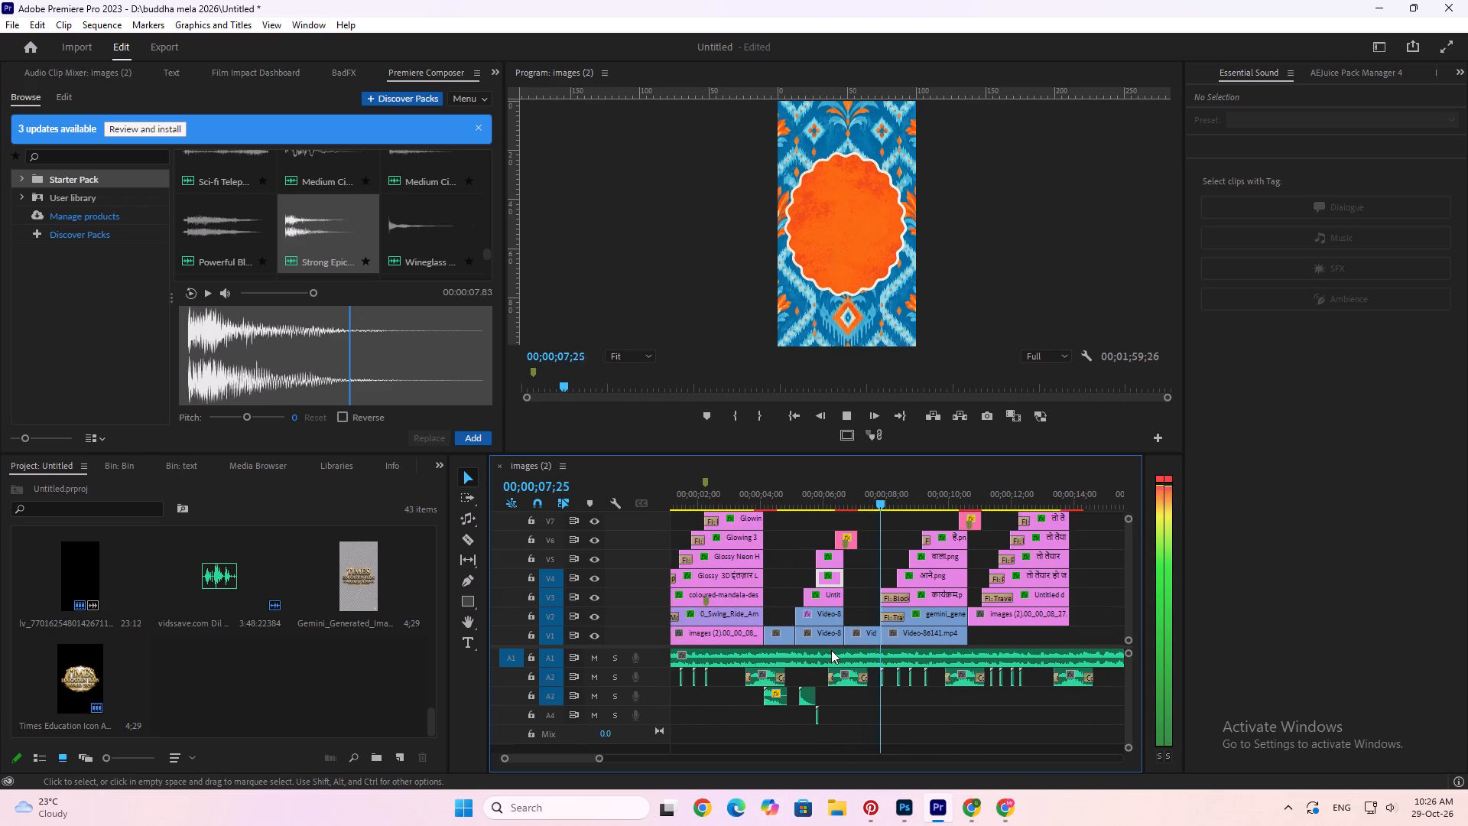
left_click(833, 499)
key("space")
scroll(833, 499, "up", 6, "alt")
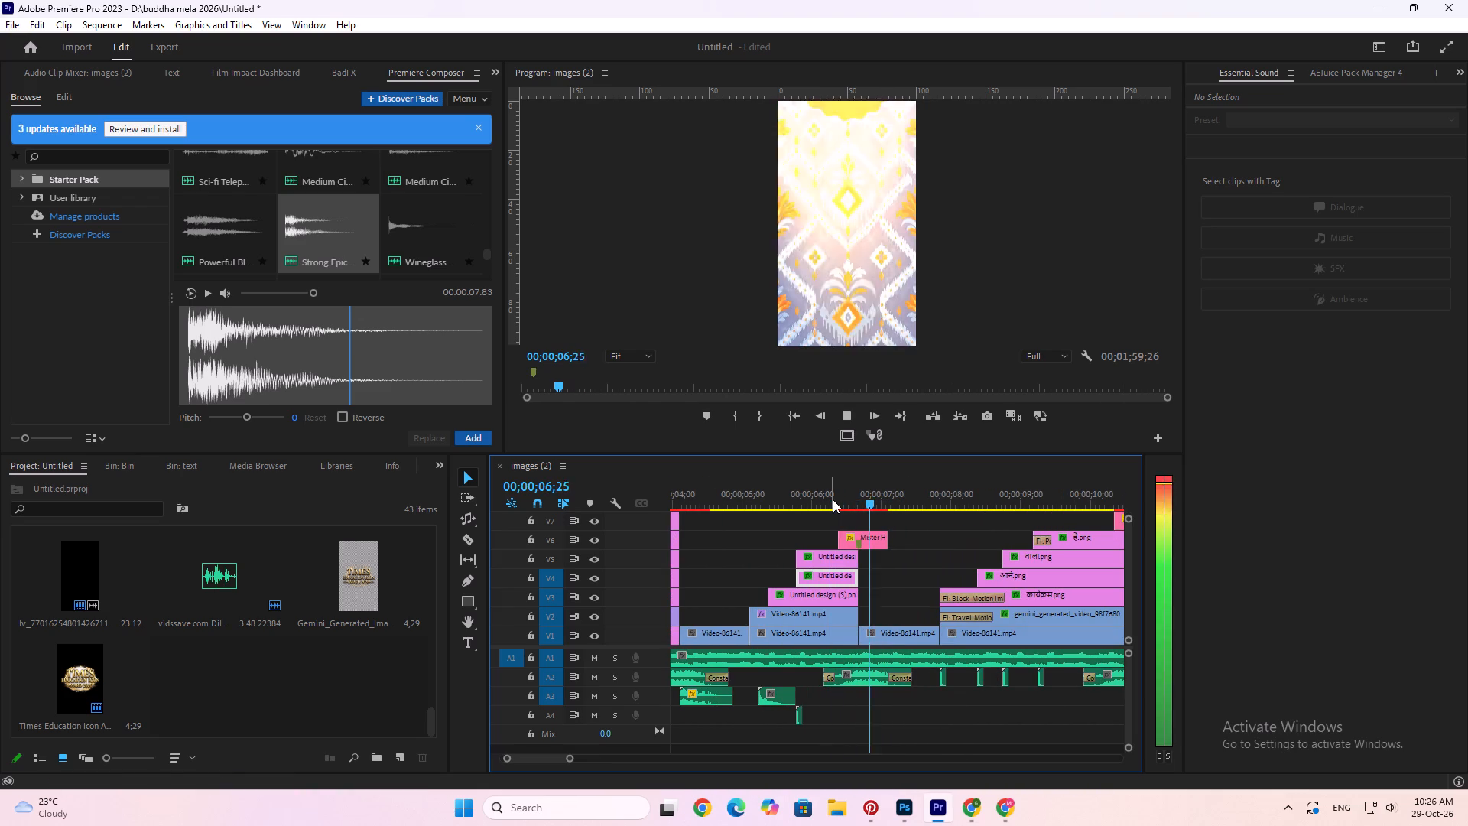
key("space")
key("space")
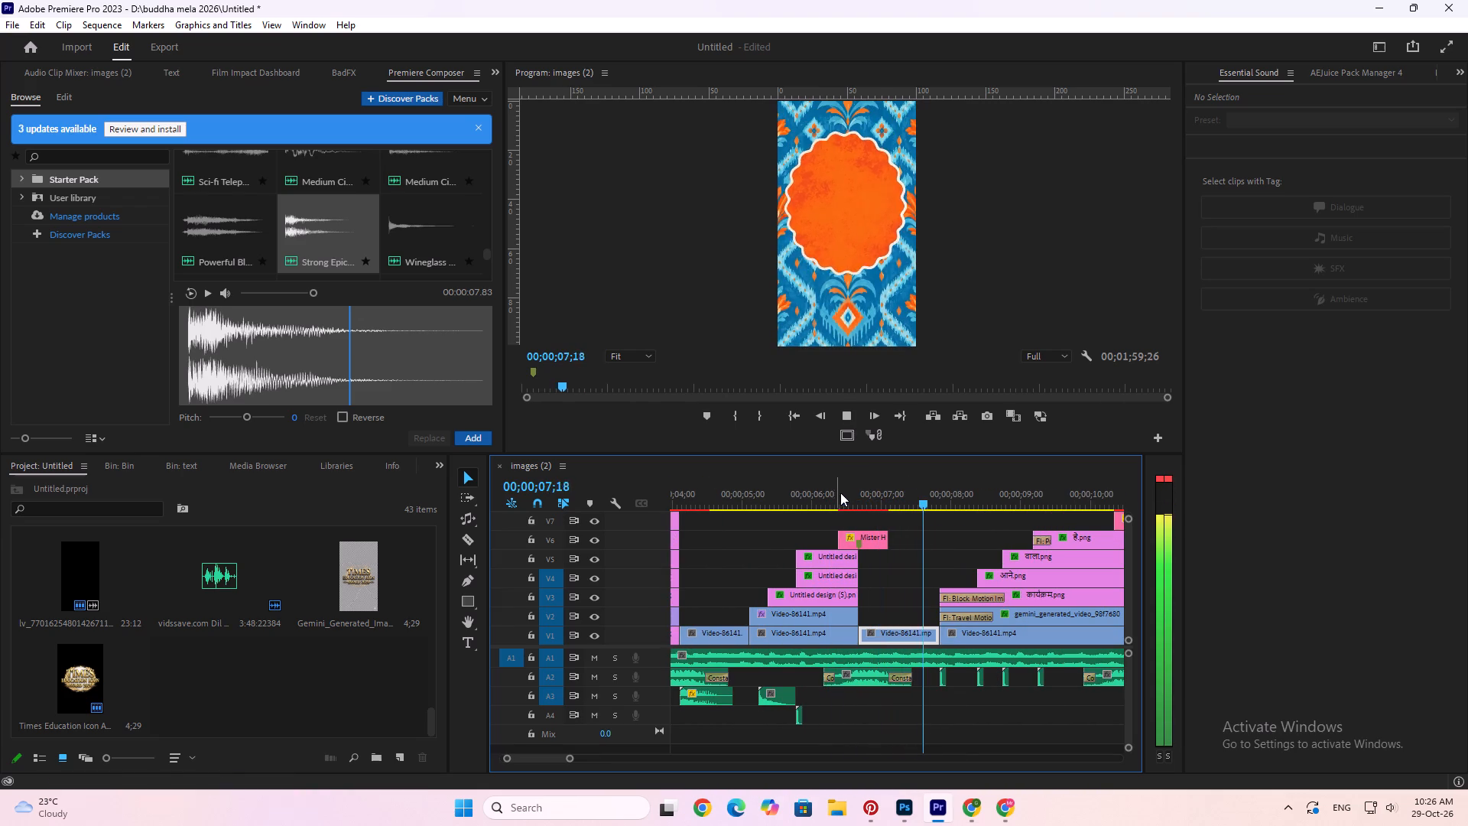
left_click(846, 480)
type("`")
key("space")
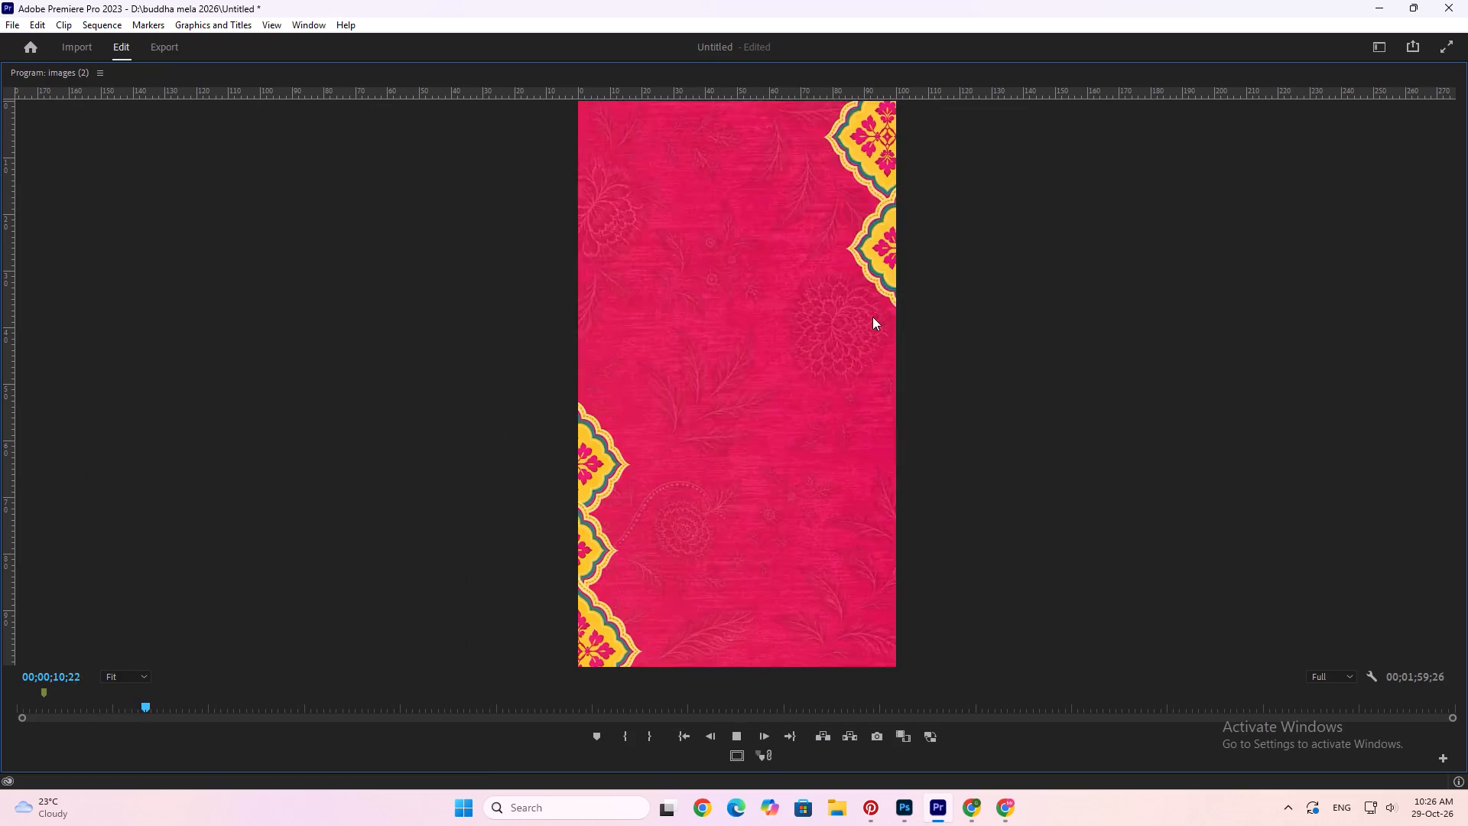
key("grave")
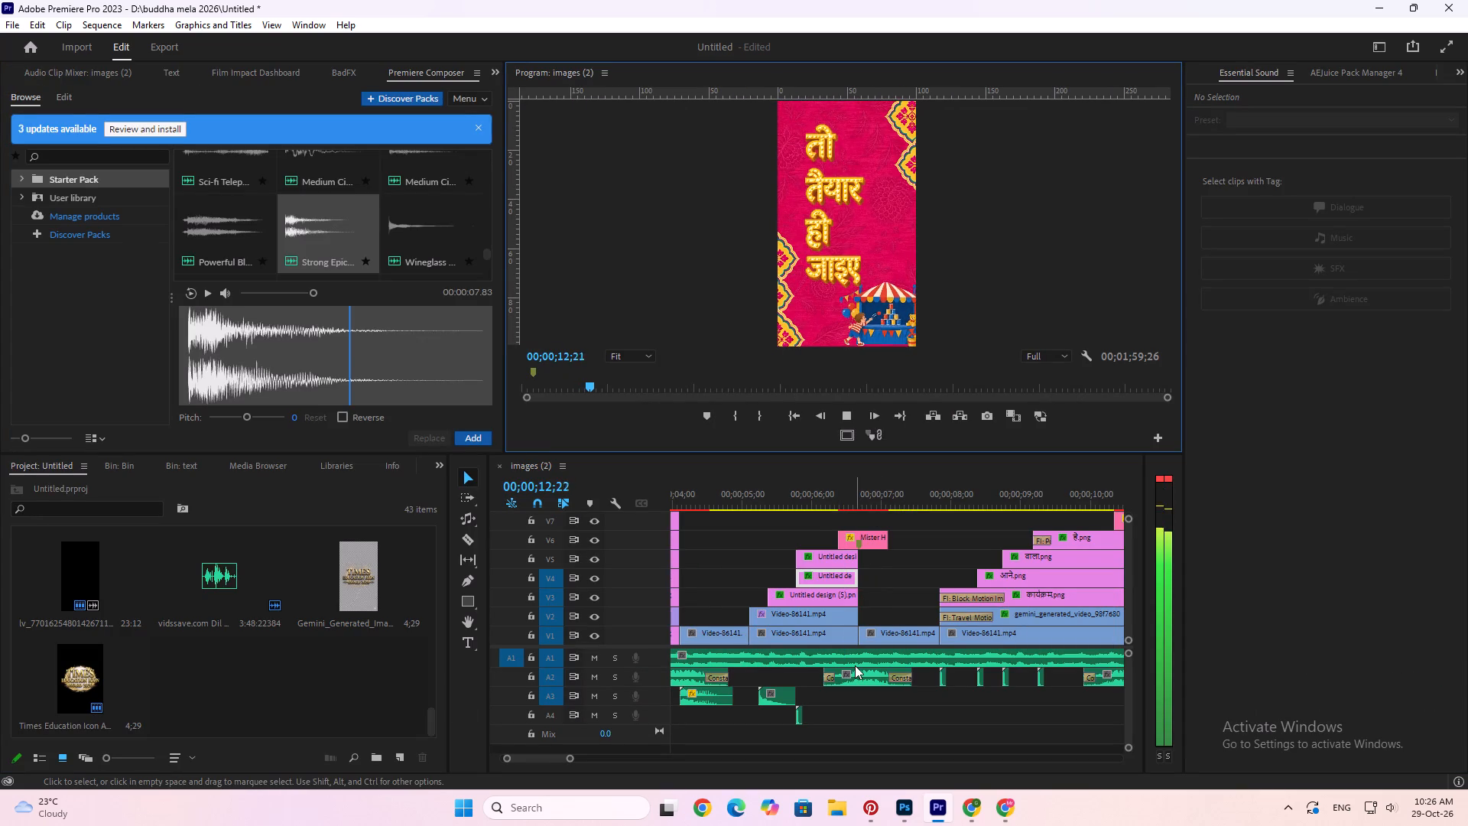
key("space")
scroll(855, 665, "down", 14)
scroll(868, 668, "down", 6, "alt")
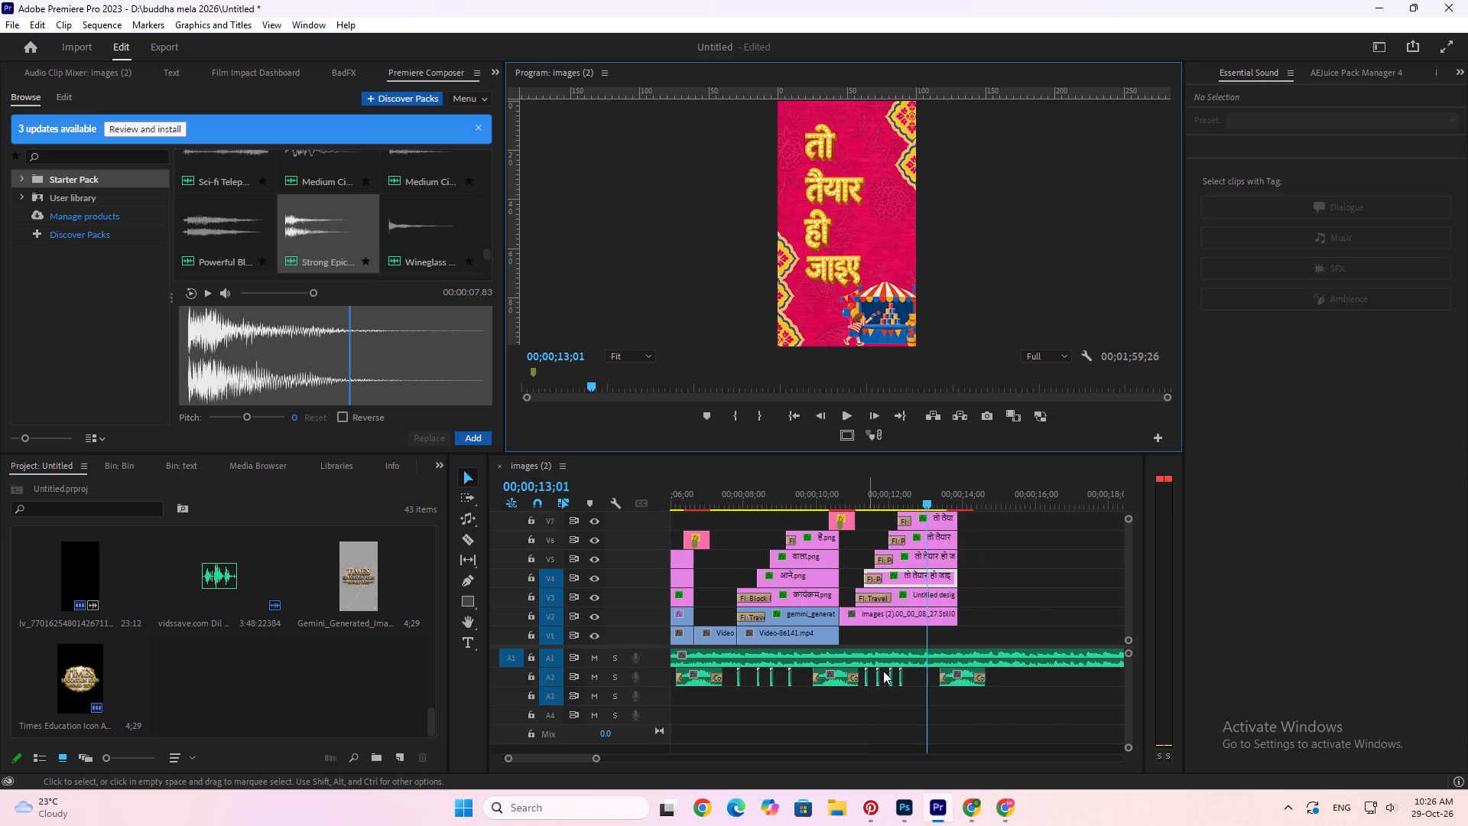
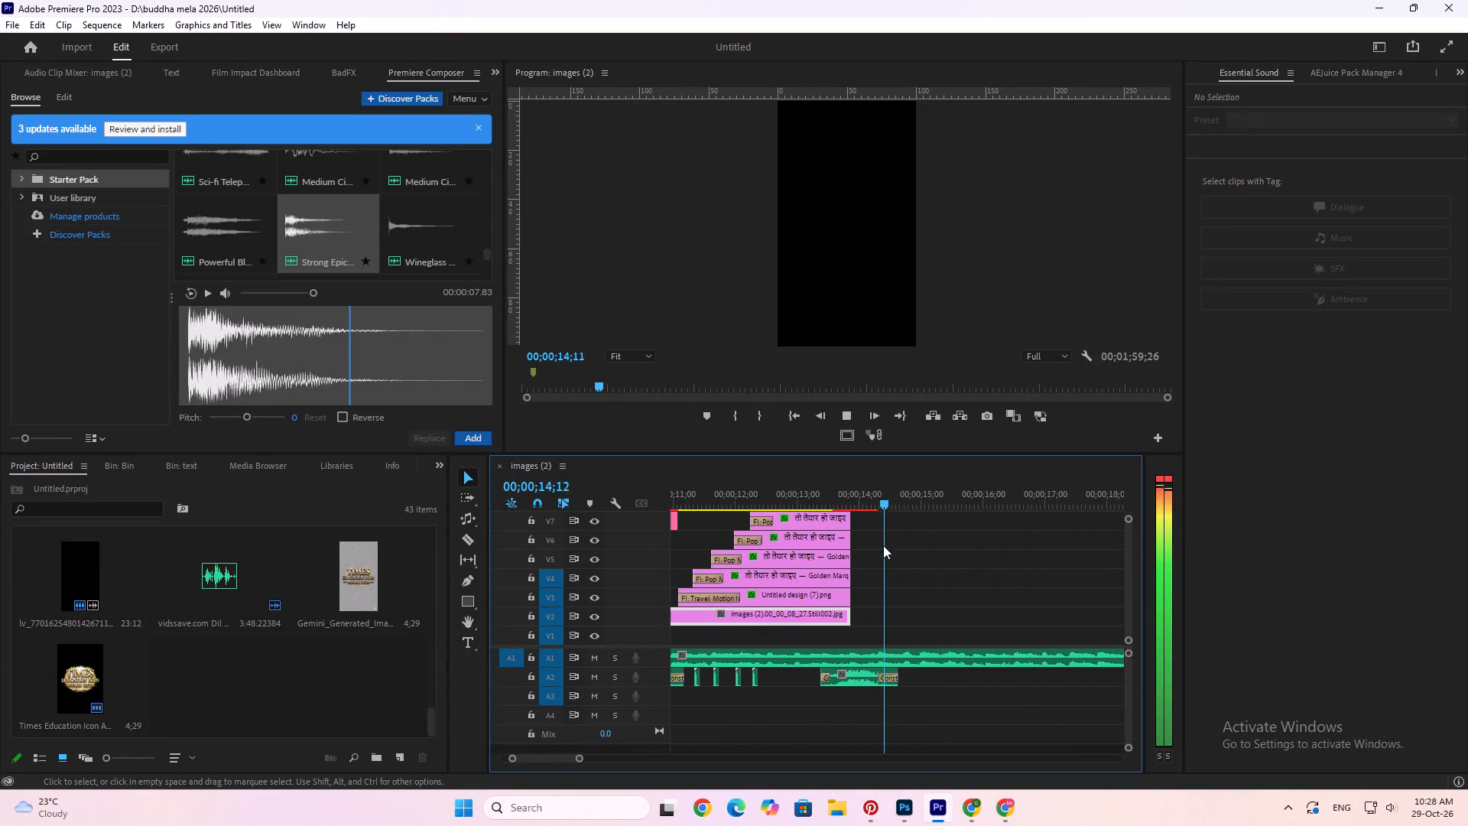
Save the project with the sound effects placed so far.
scroll(878, 588, "down", 7, "alt")
key("ctrl+s")
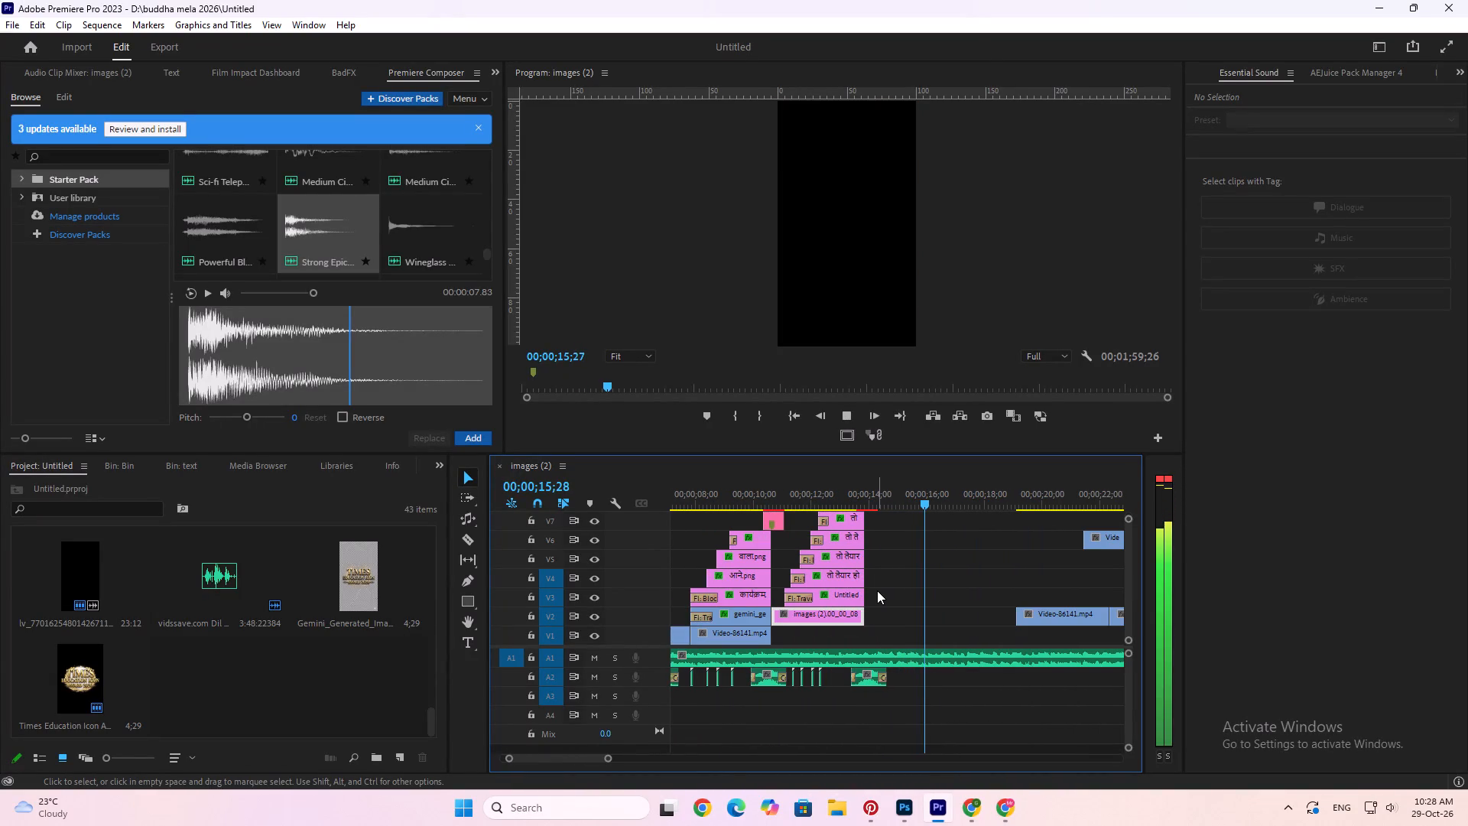
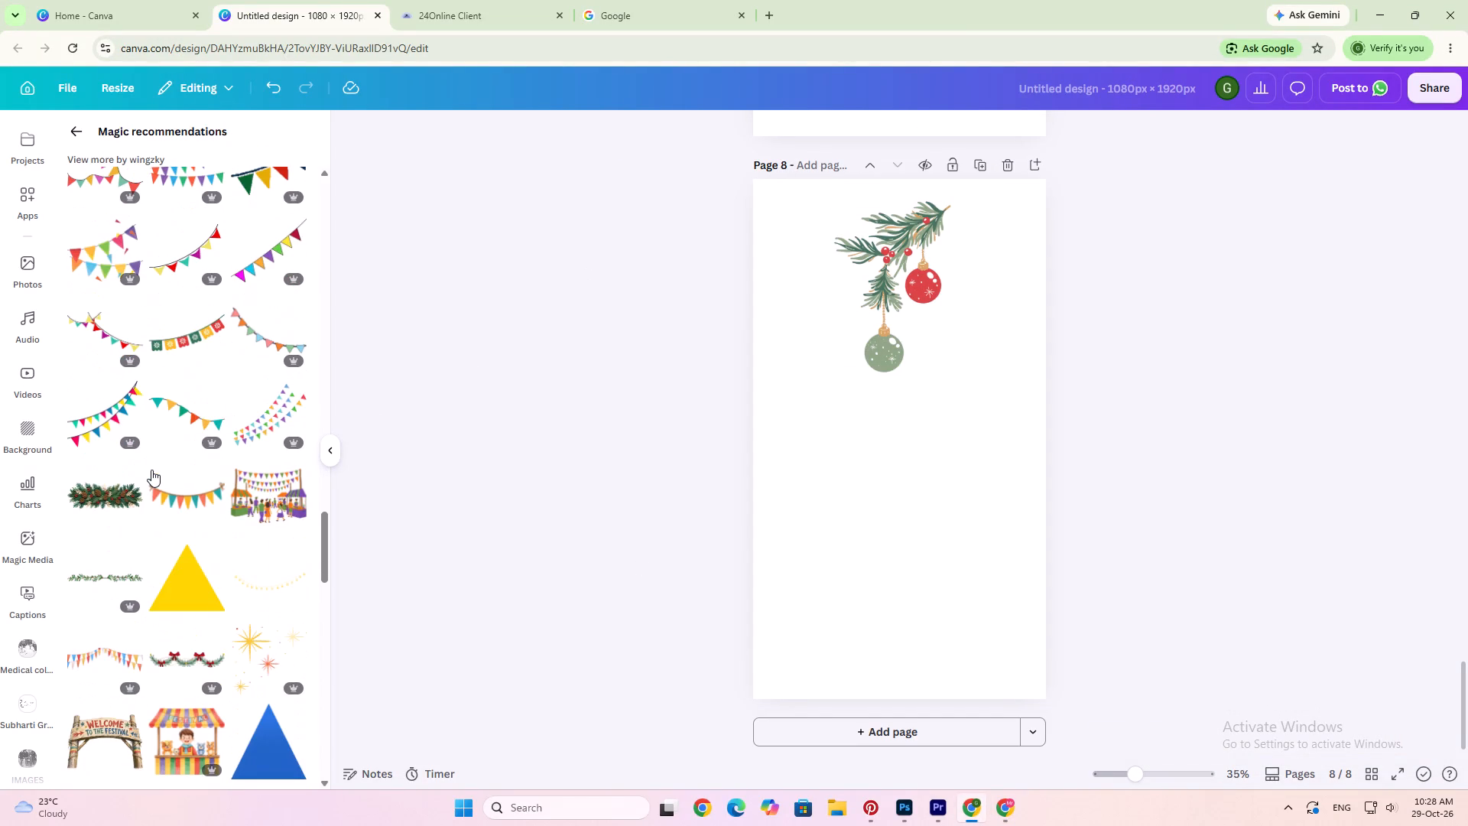
Examine the recommended bunting graphics and the carnival decor search results for a suitable hanging decoration.
scroll(150, 335, "up", 18)
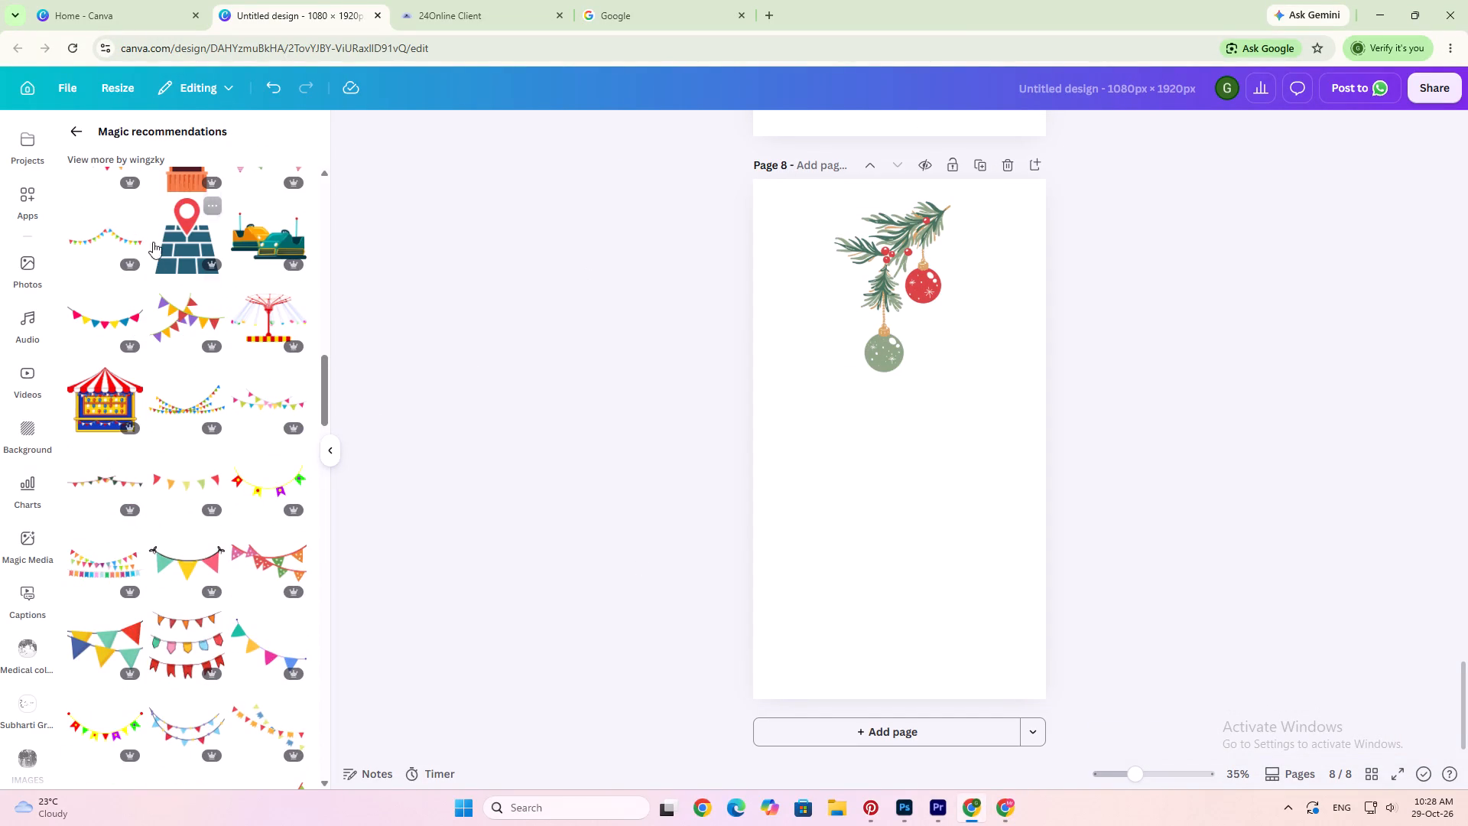
left_click(160, 156)
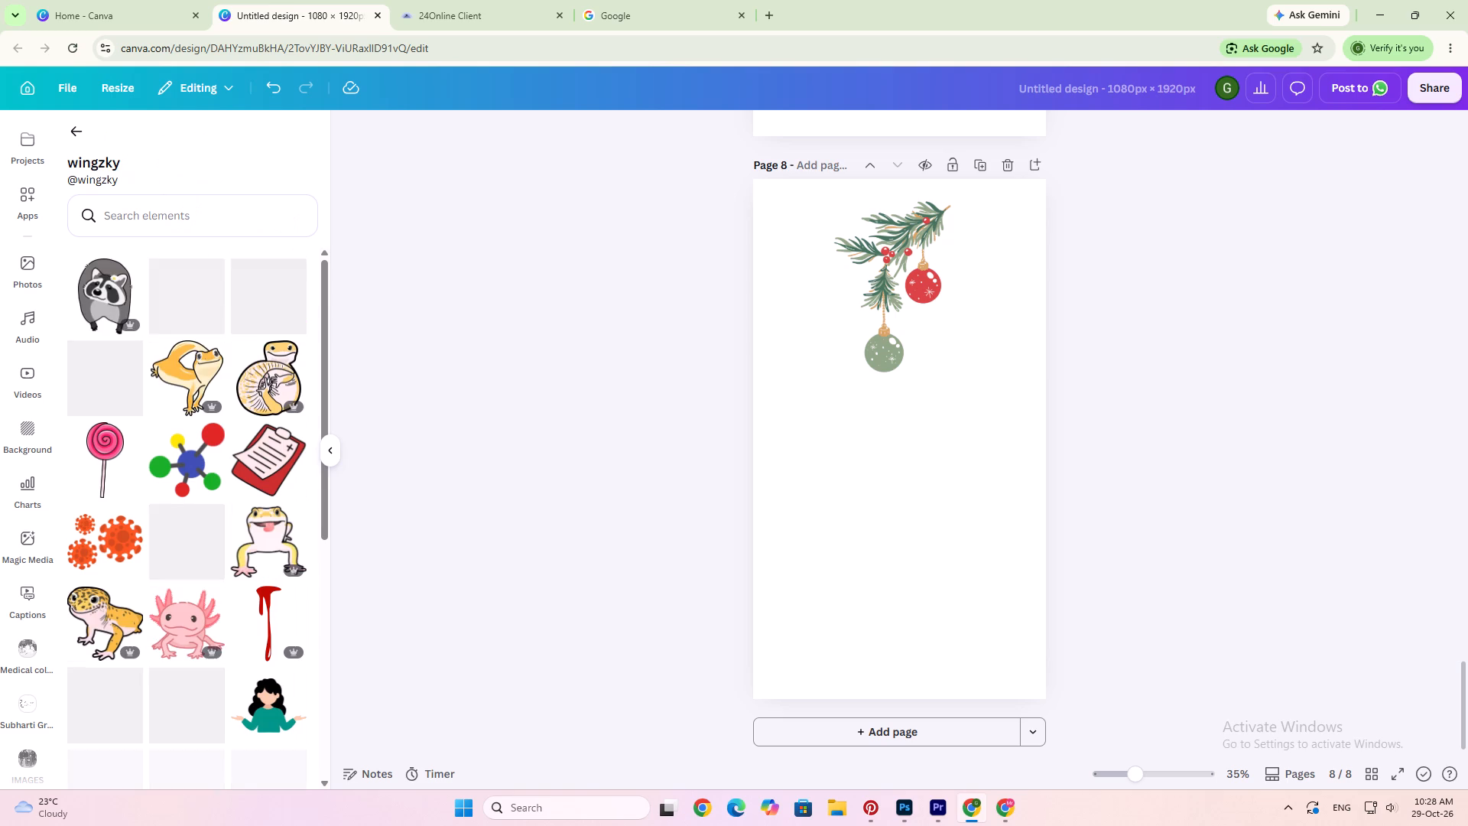
left_click(82, 129)
scroll(158, 344, "down", 5)
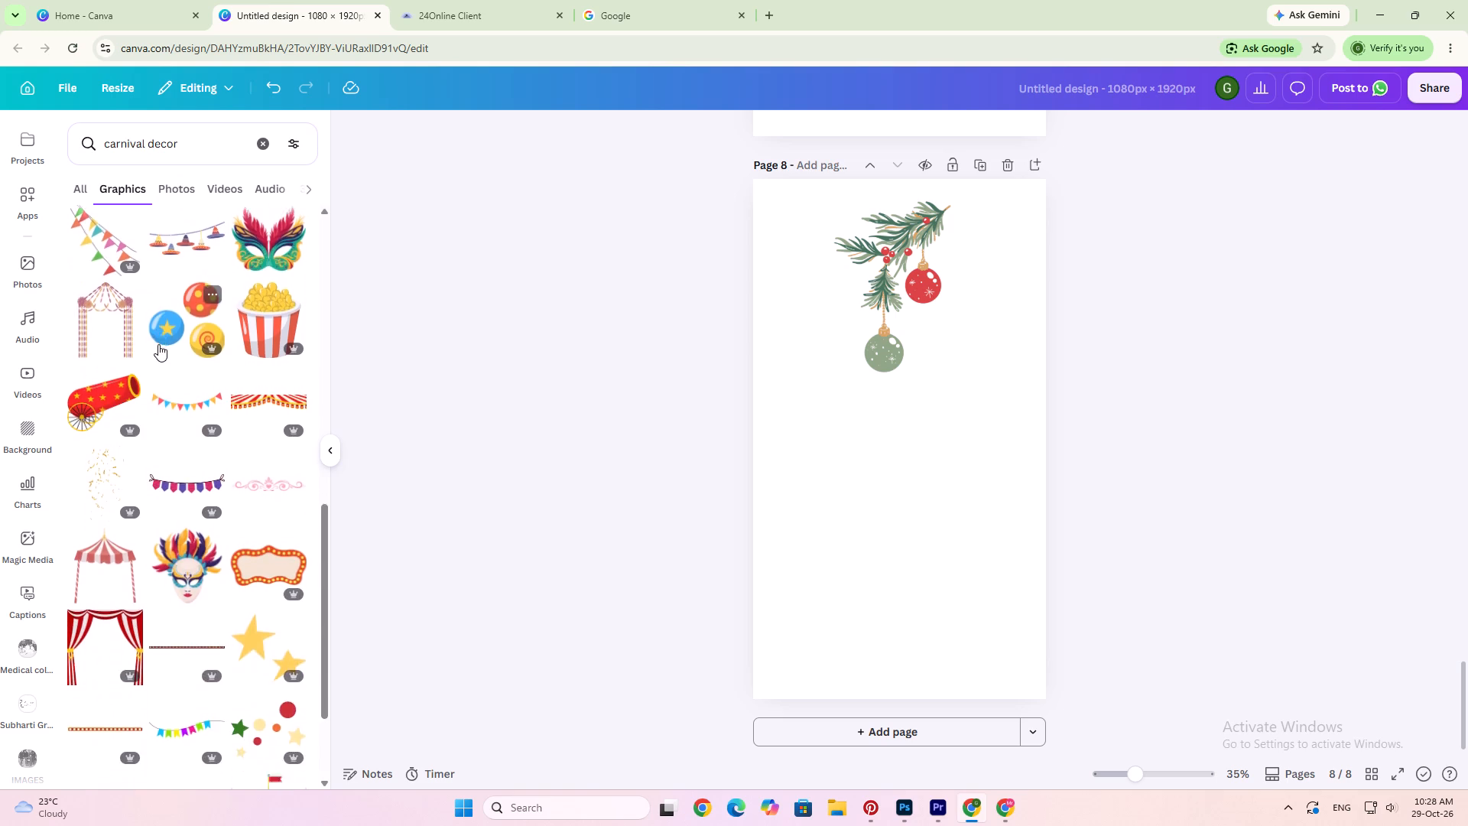
scroll(158, 344, "down", 2)
scroll(132, 458, "down", 3)
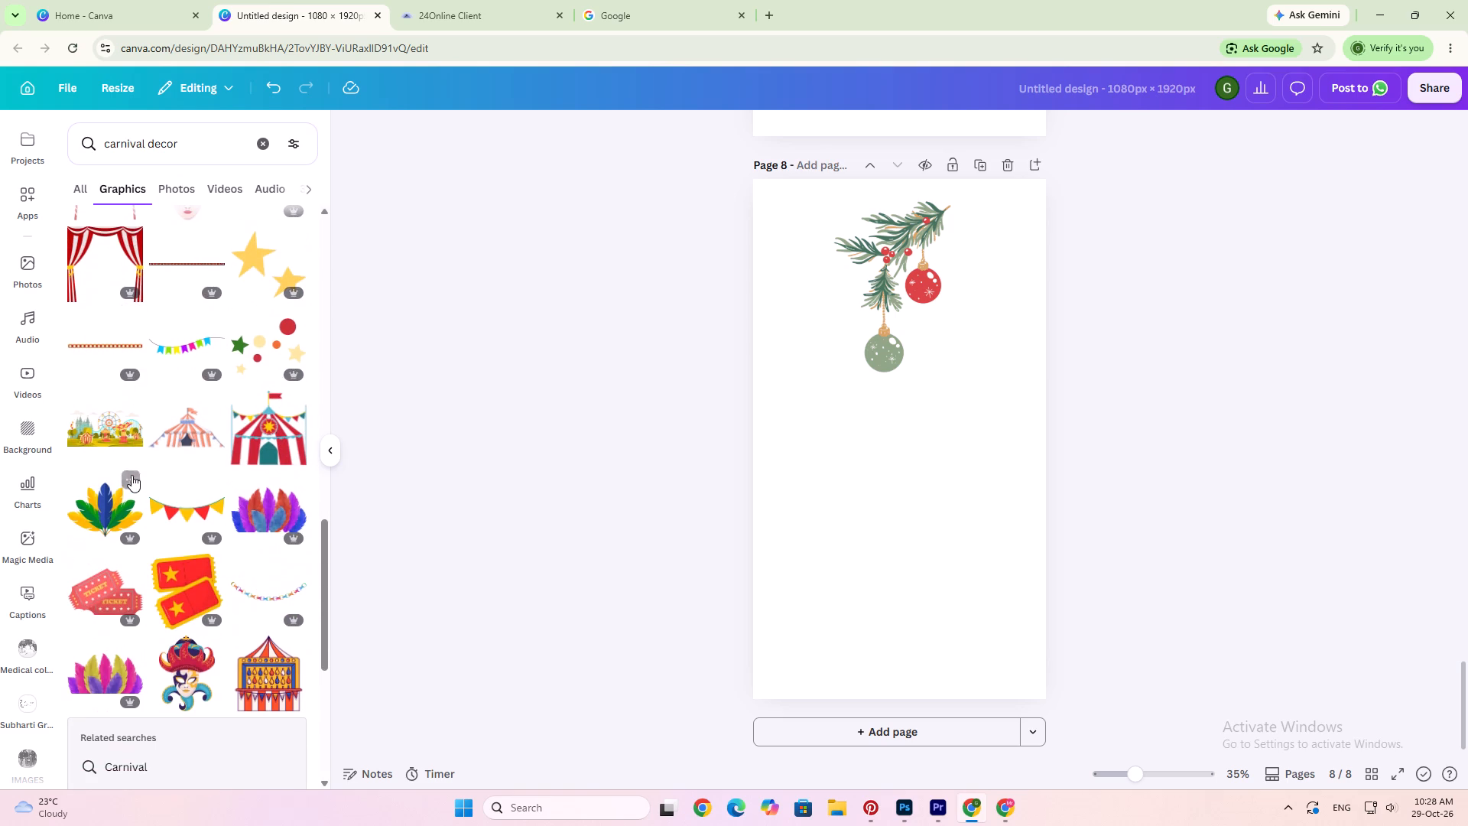
scroll(147, 483, "up", 11)
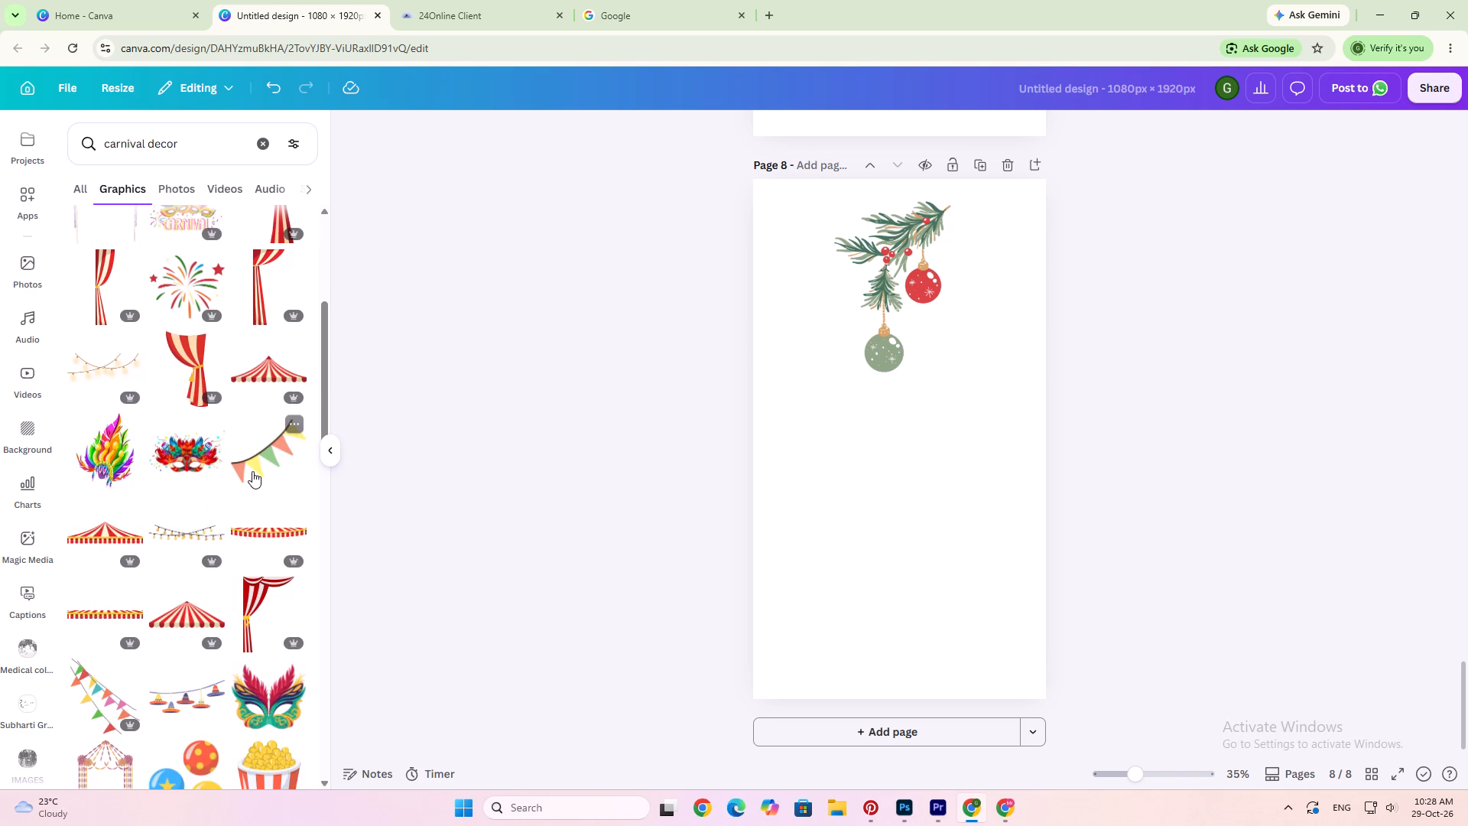
scroll(258, 485, "up", 2)
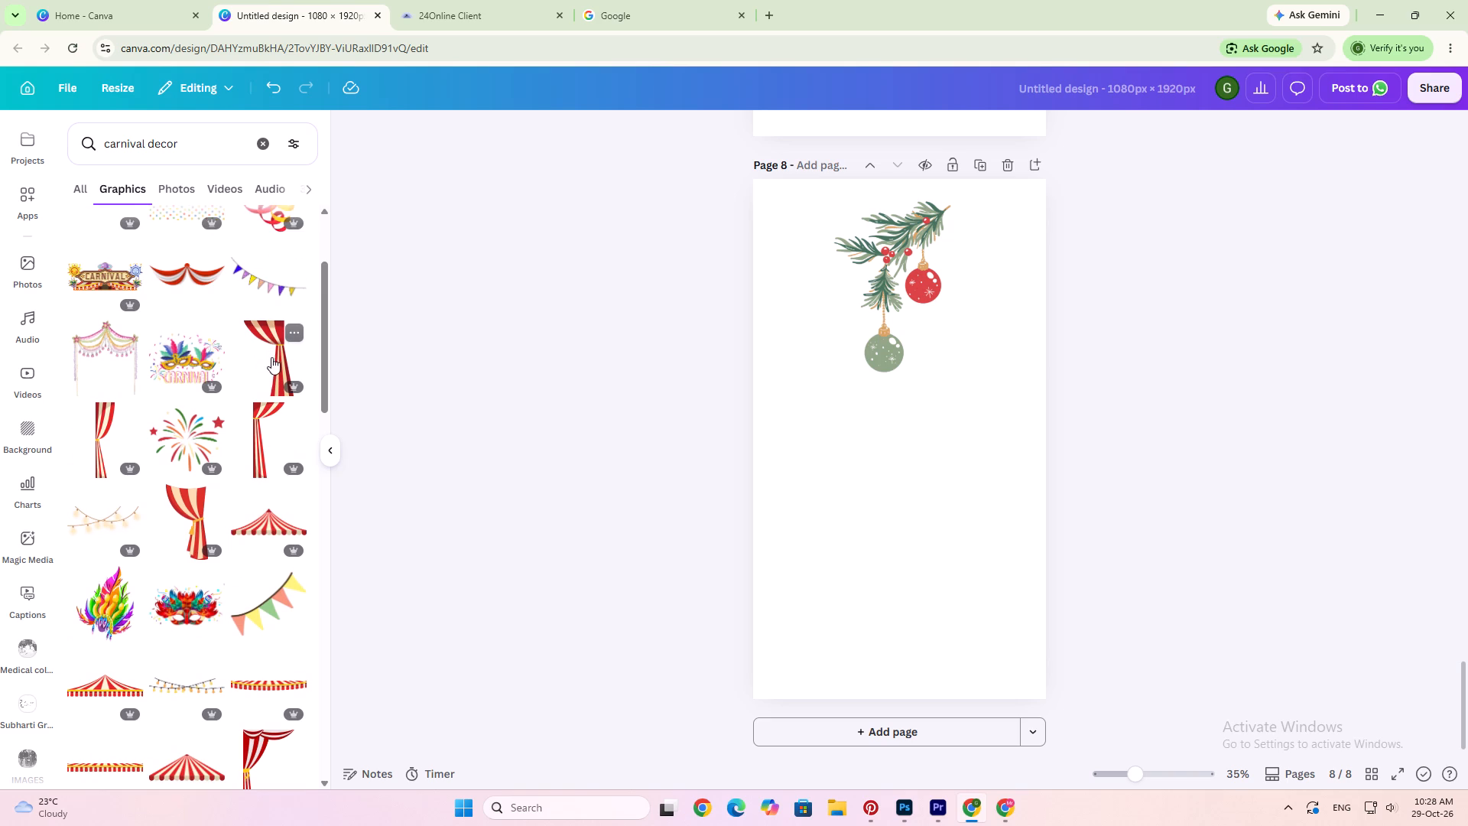
Search the graphics library for ribbon and look through the results.
left_click_drag(206, 145, 148, 147)
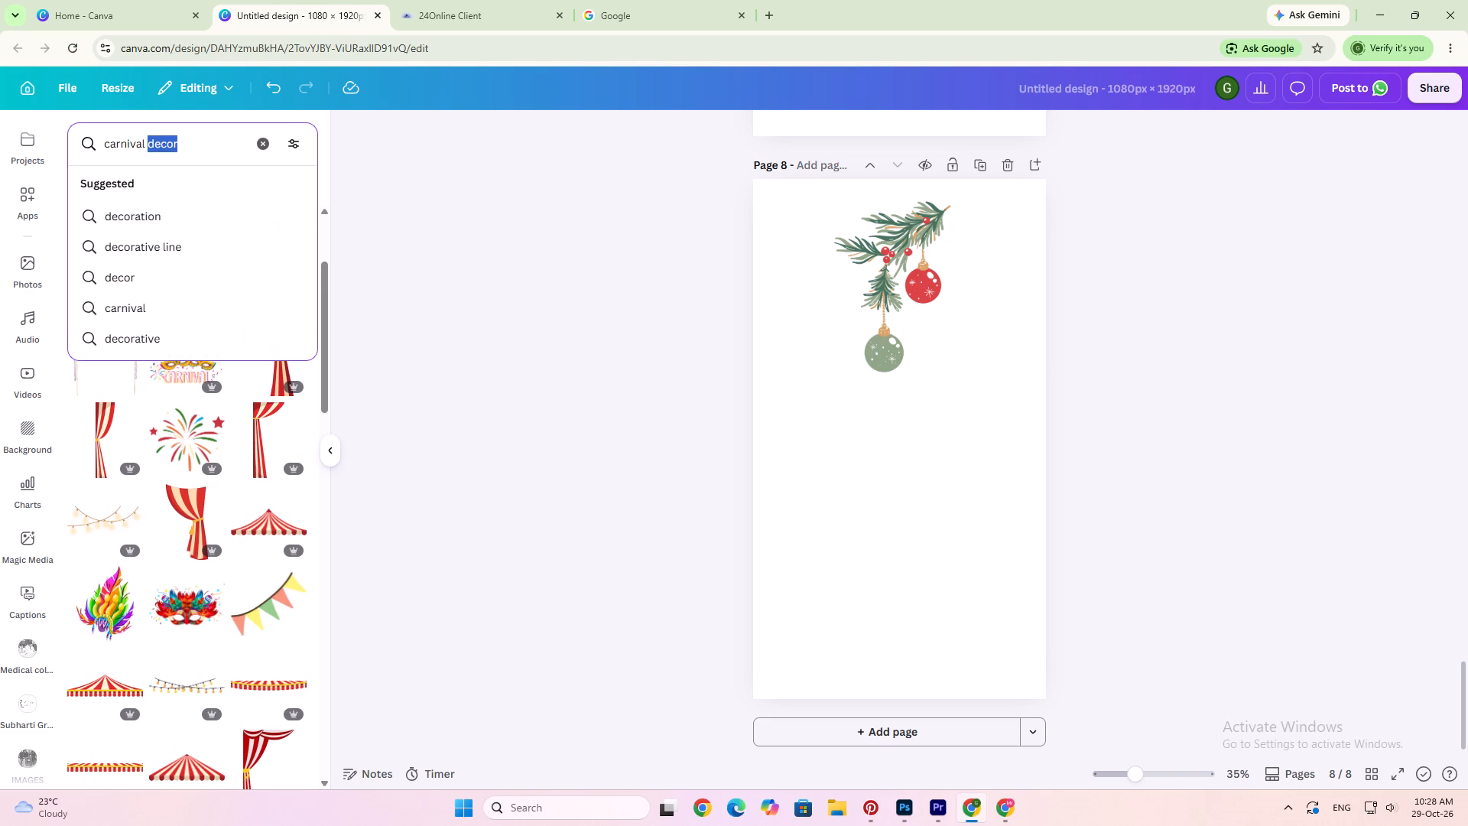
type("ribbom")
key("BackSpace")
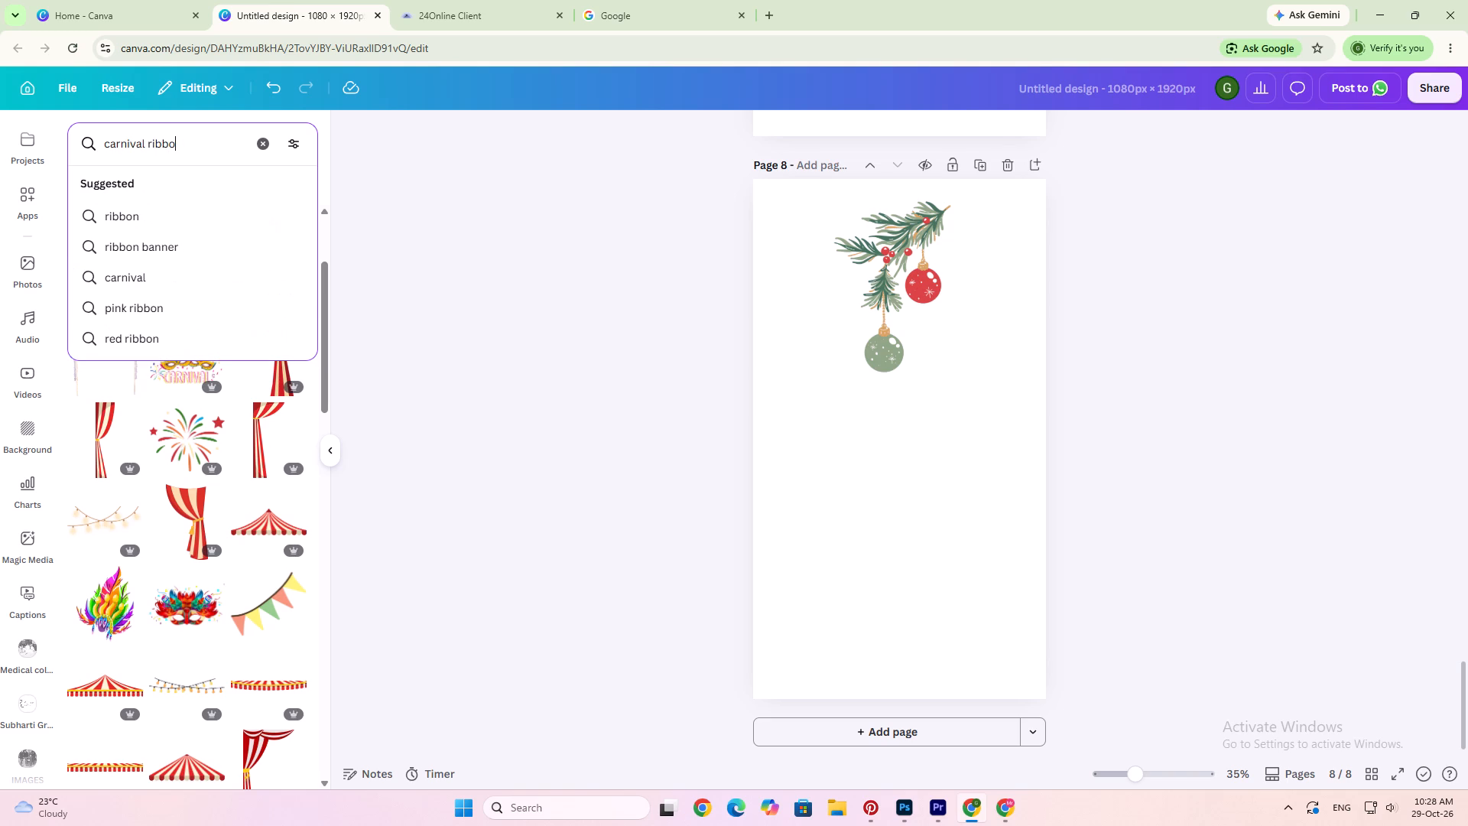
key("m")
key("BackSpace")
key("n")
left_click(174, 227)
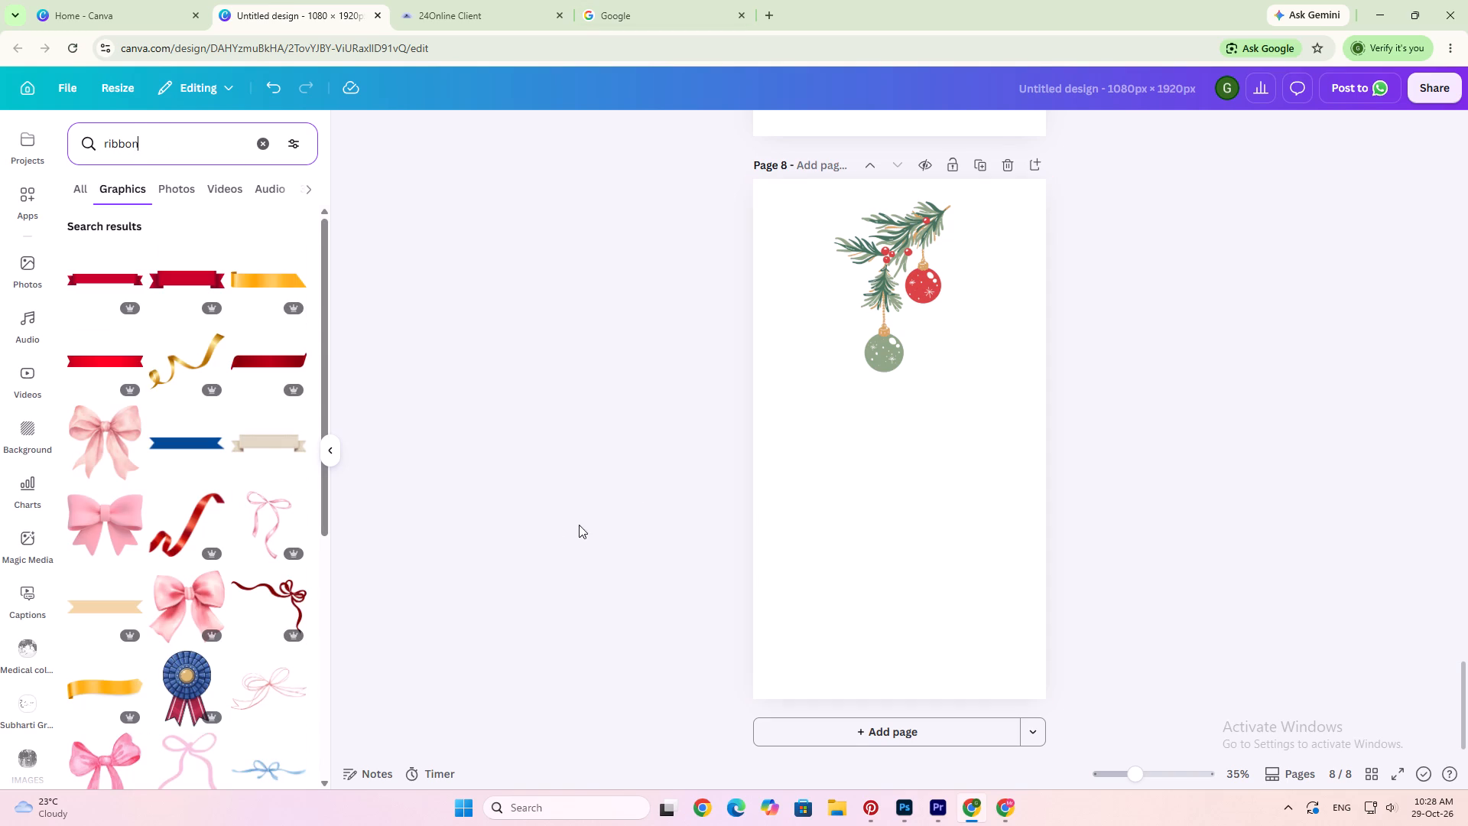
scroll(204, 540, "down", 6)
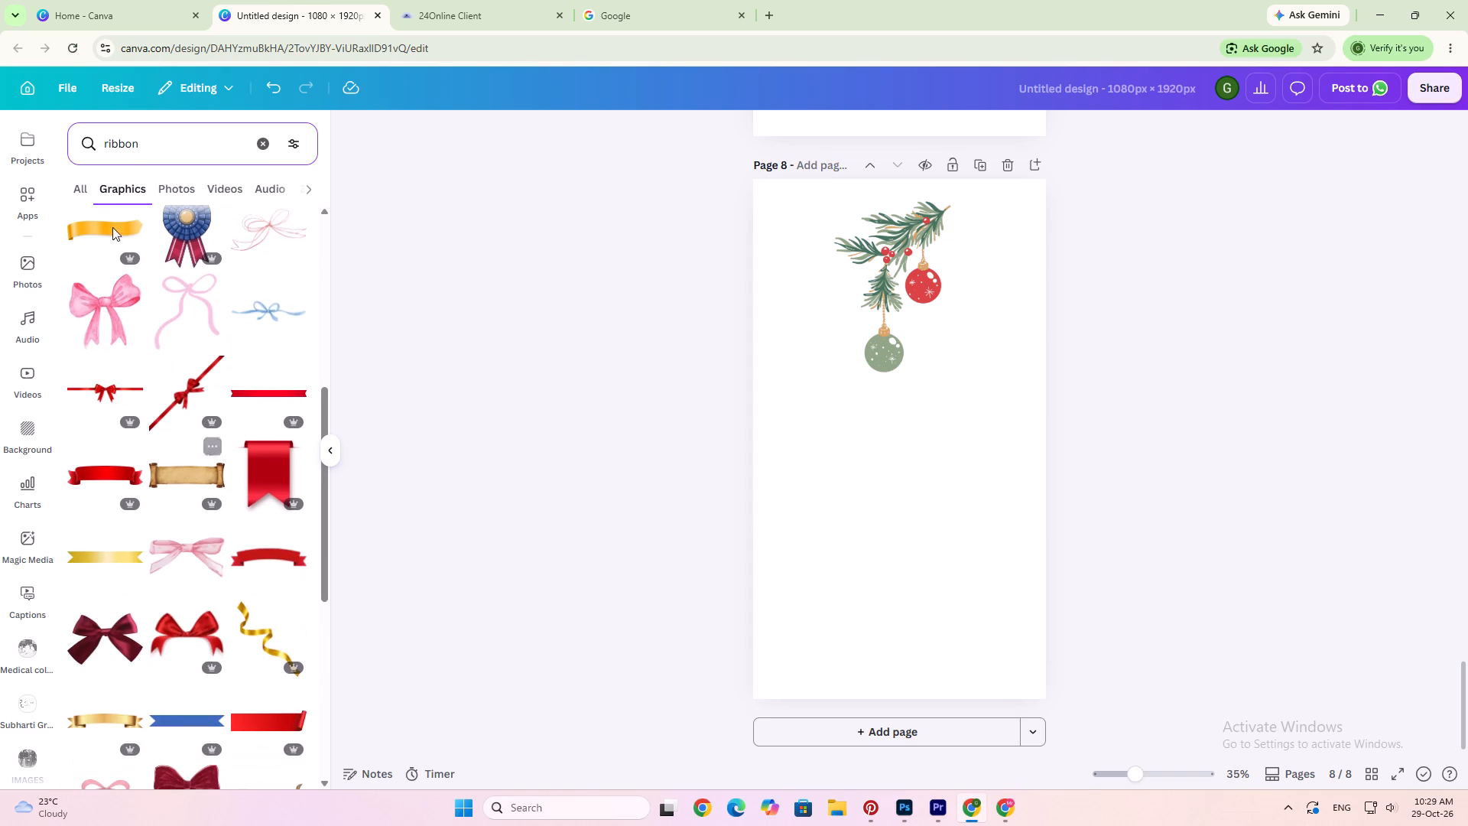
Search the graphics library for carnival ribbon.
left_click(106, 139)
type("carnival")
key("space")
key("Return")
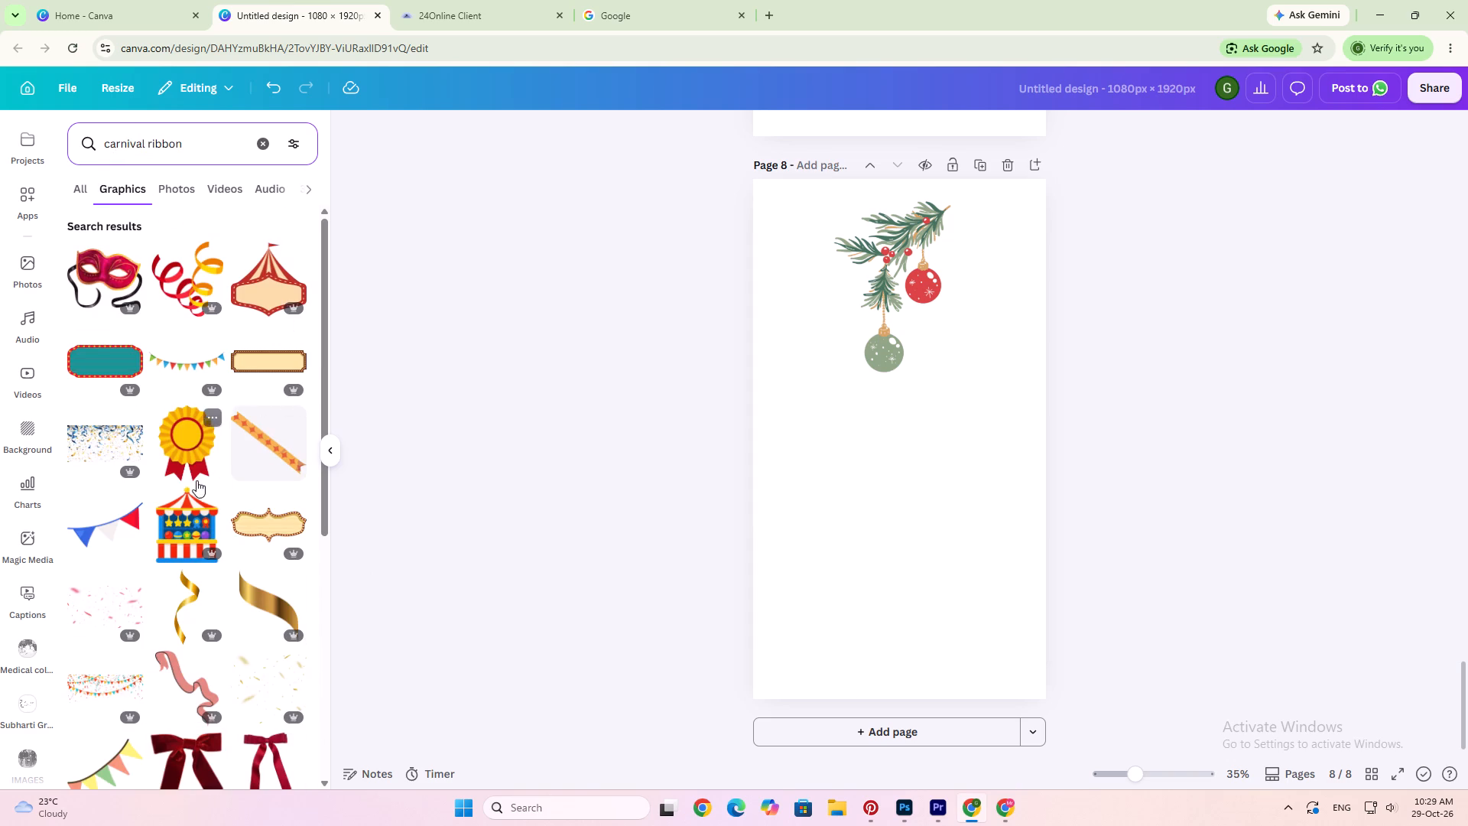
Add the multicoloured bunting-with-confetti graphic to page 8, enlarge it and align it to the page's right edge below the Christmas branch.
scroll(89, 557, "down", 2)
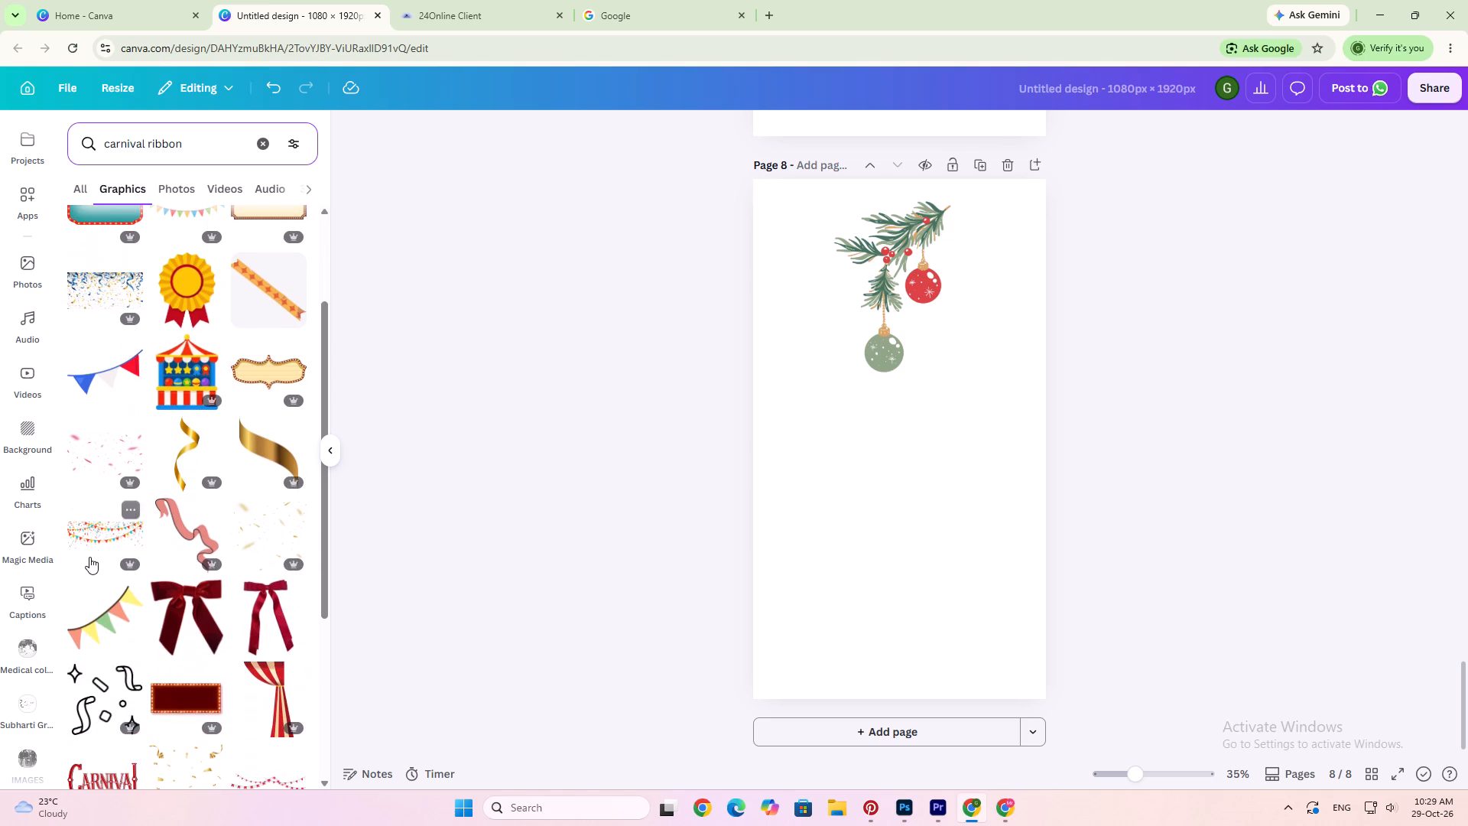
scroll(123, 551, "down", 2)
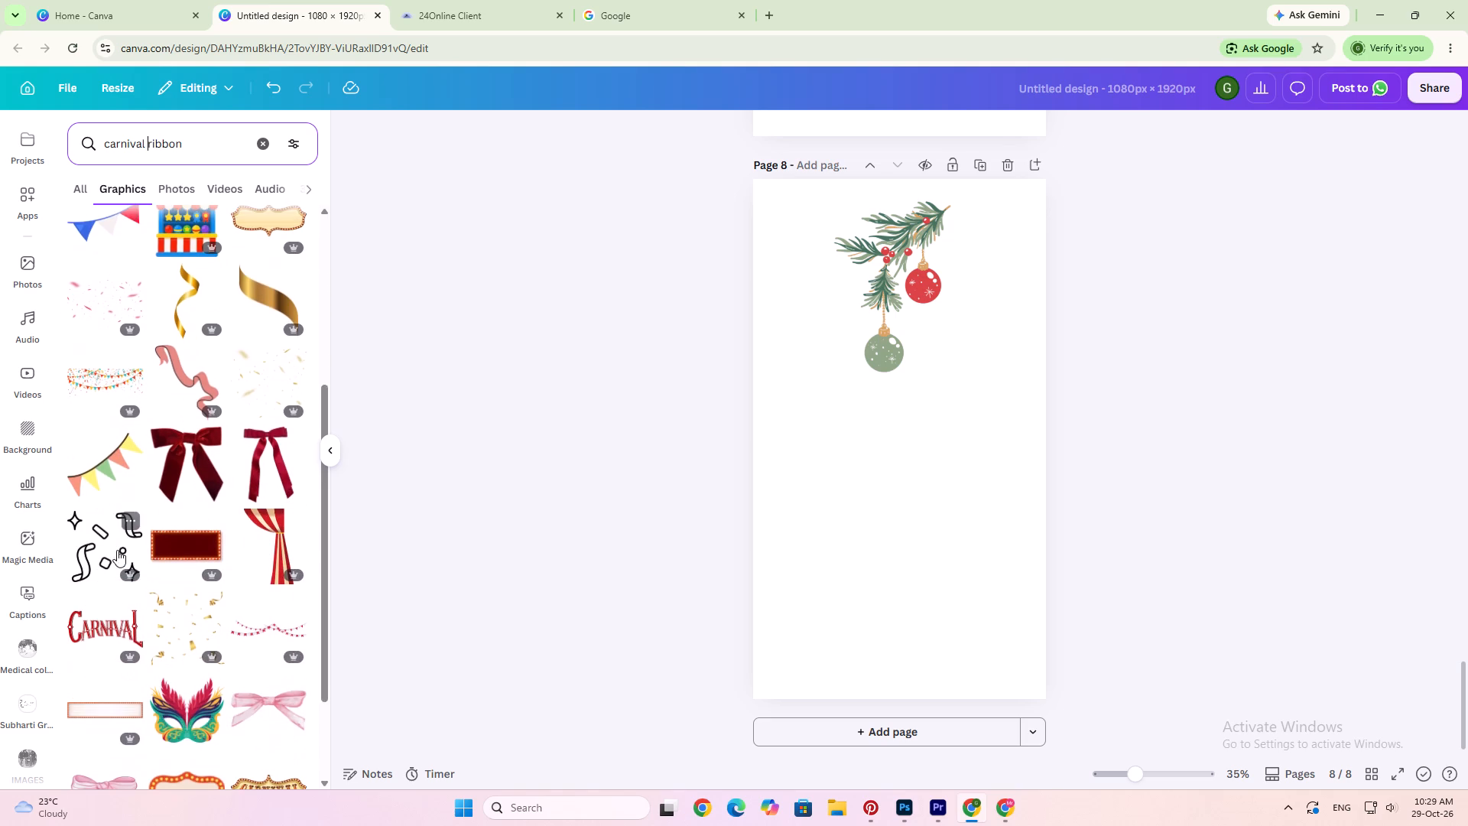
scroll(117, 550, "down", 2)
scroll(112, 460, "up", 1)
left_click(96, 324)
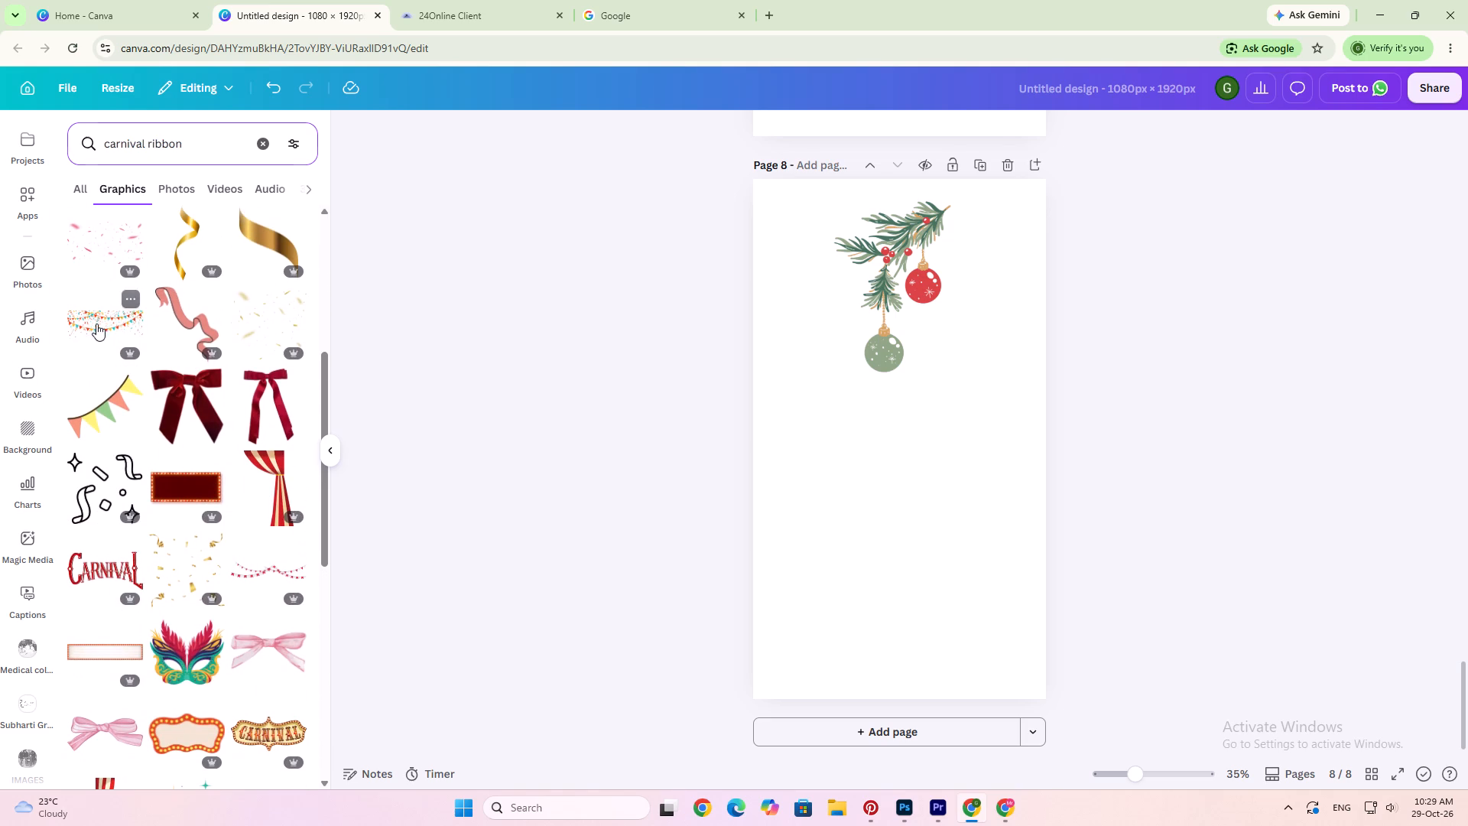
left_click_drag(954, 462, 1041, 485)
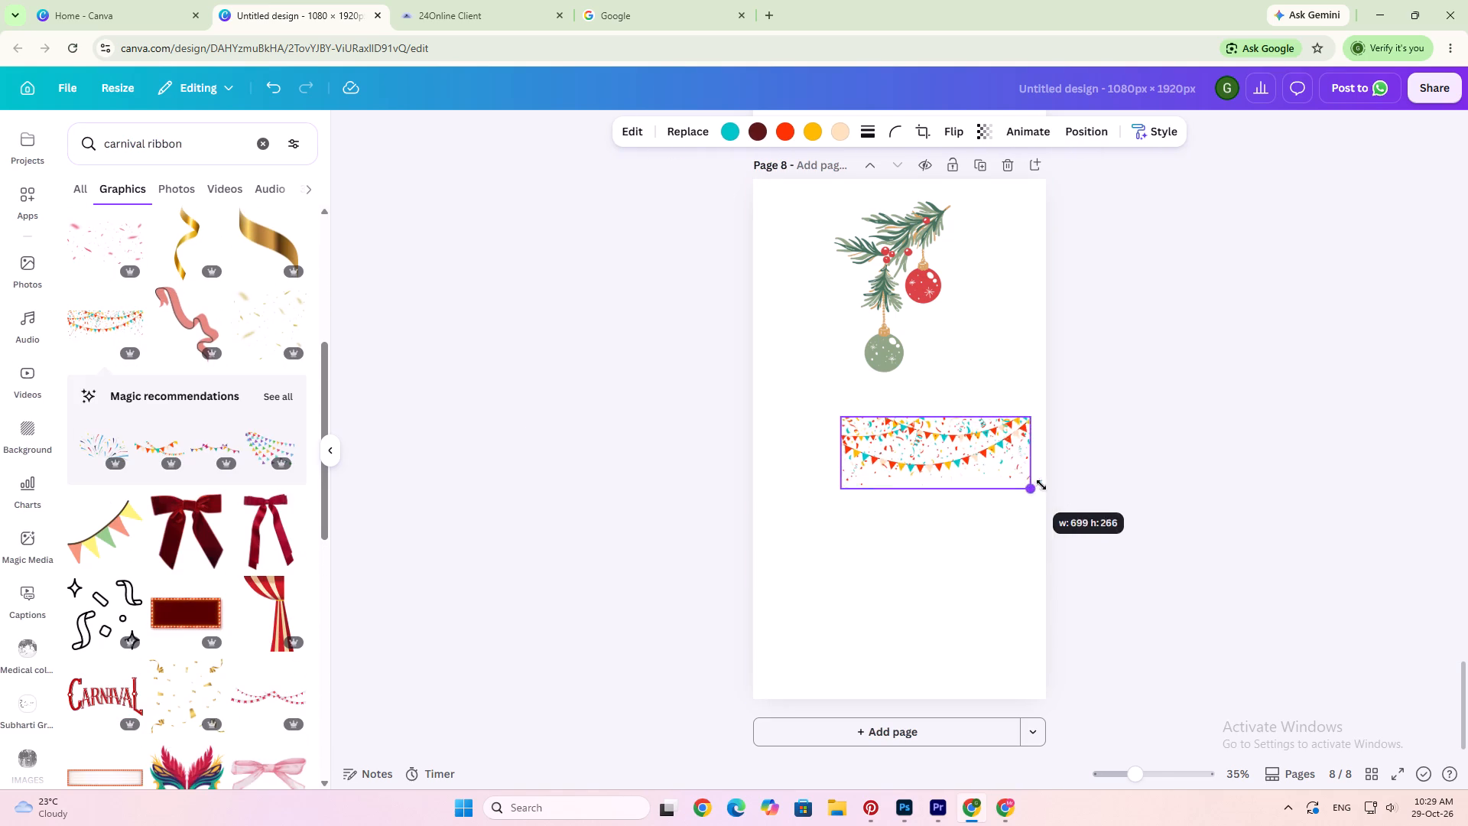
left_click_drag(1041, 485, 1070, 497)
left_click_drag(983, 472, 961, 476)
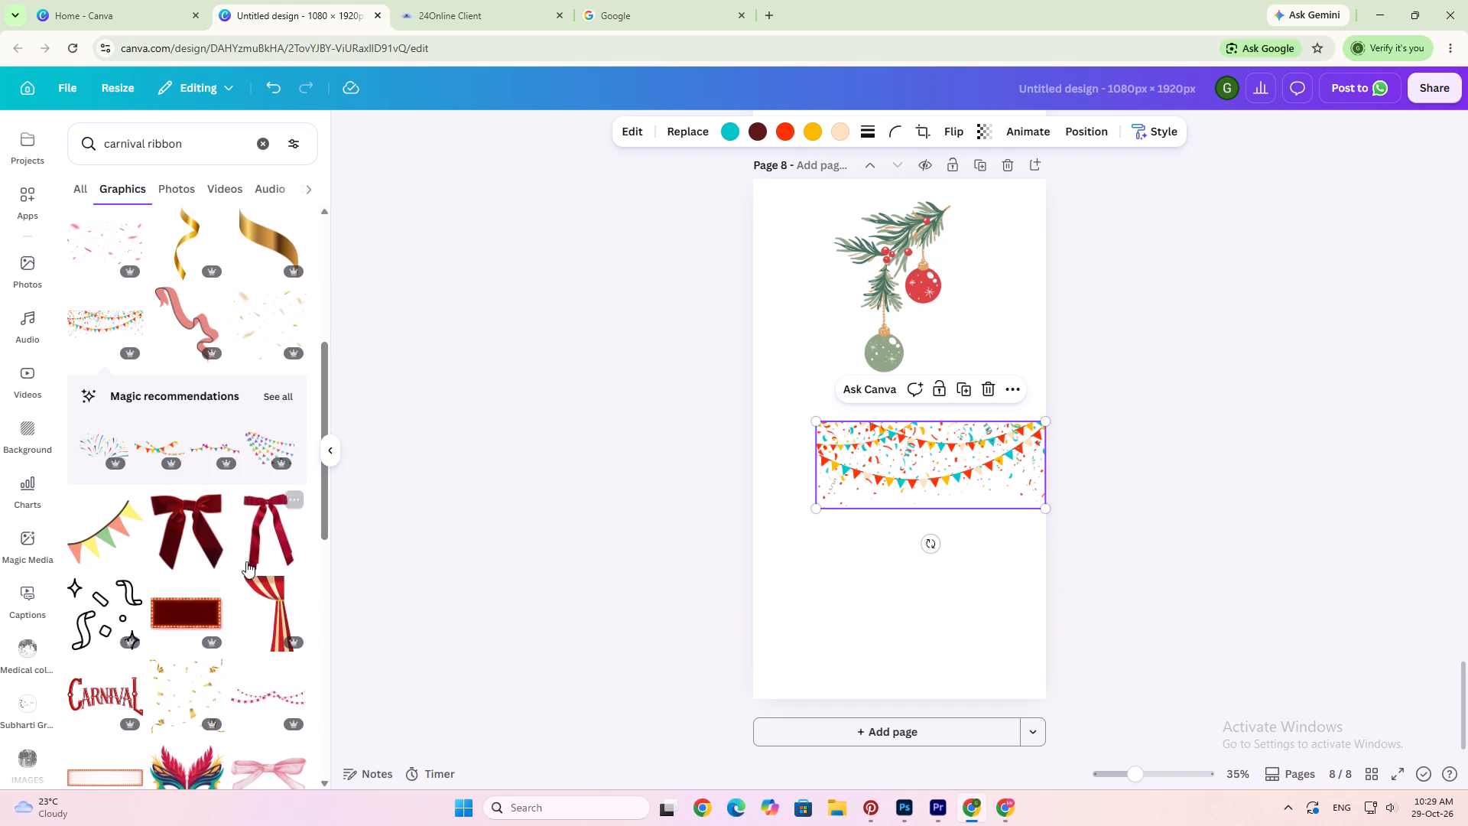
Look through the remaining carnival ribbon graphics and refine the search to hanging carnival ribbon.
scroll(248, 573, "down", 5)
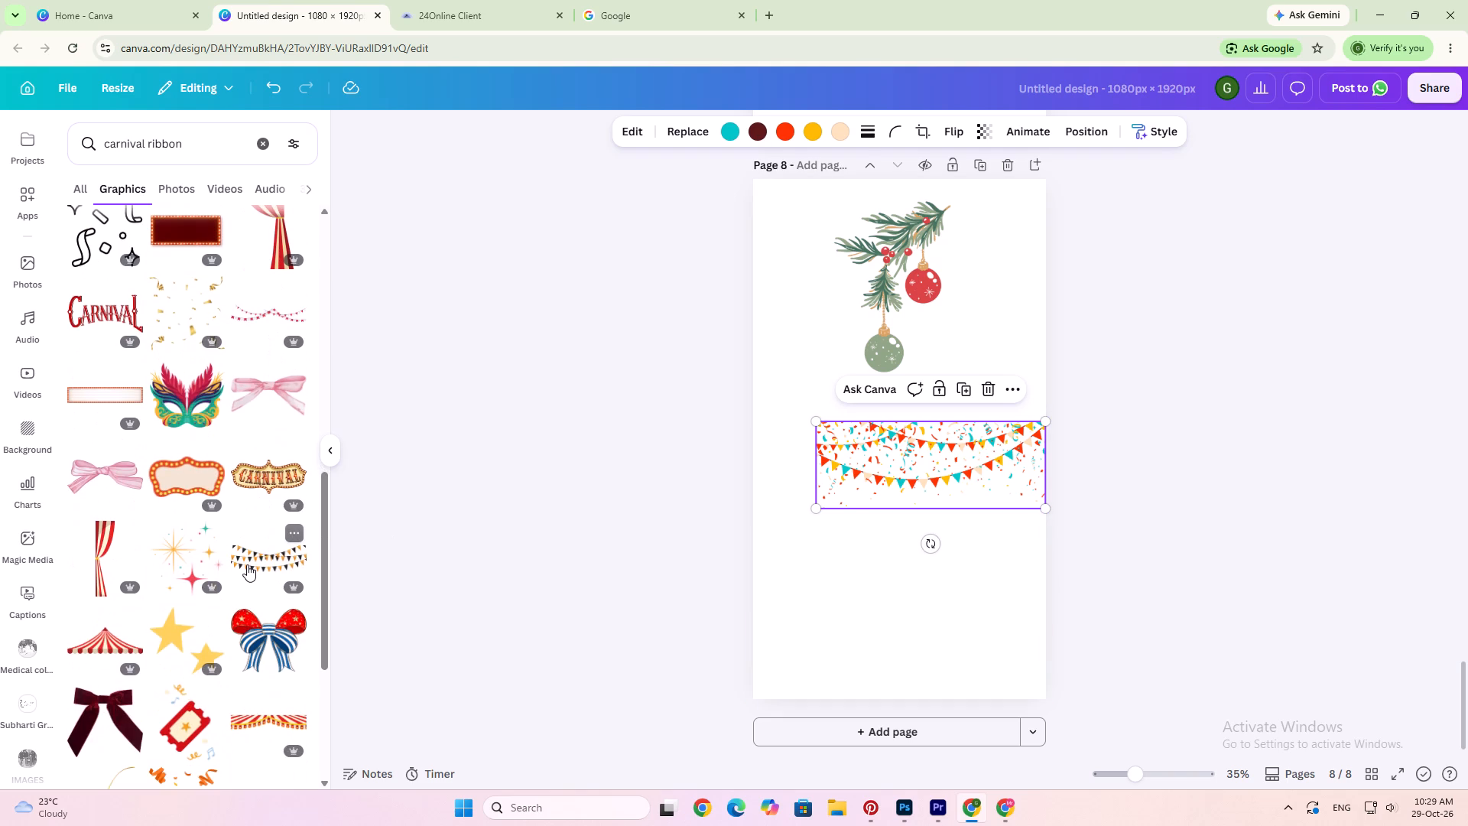
scroll(248, 564, "down", 4)
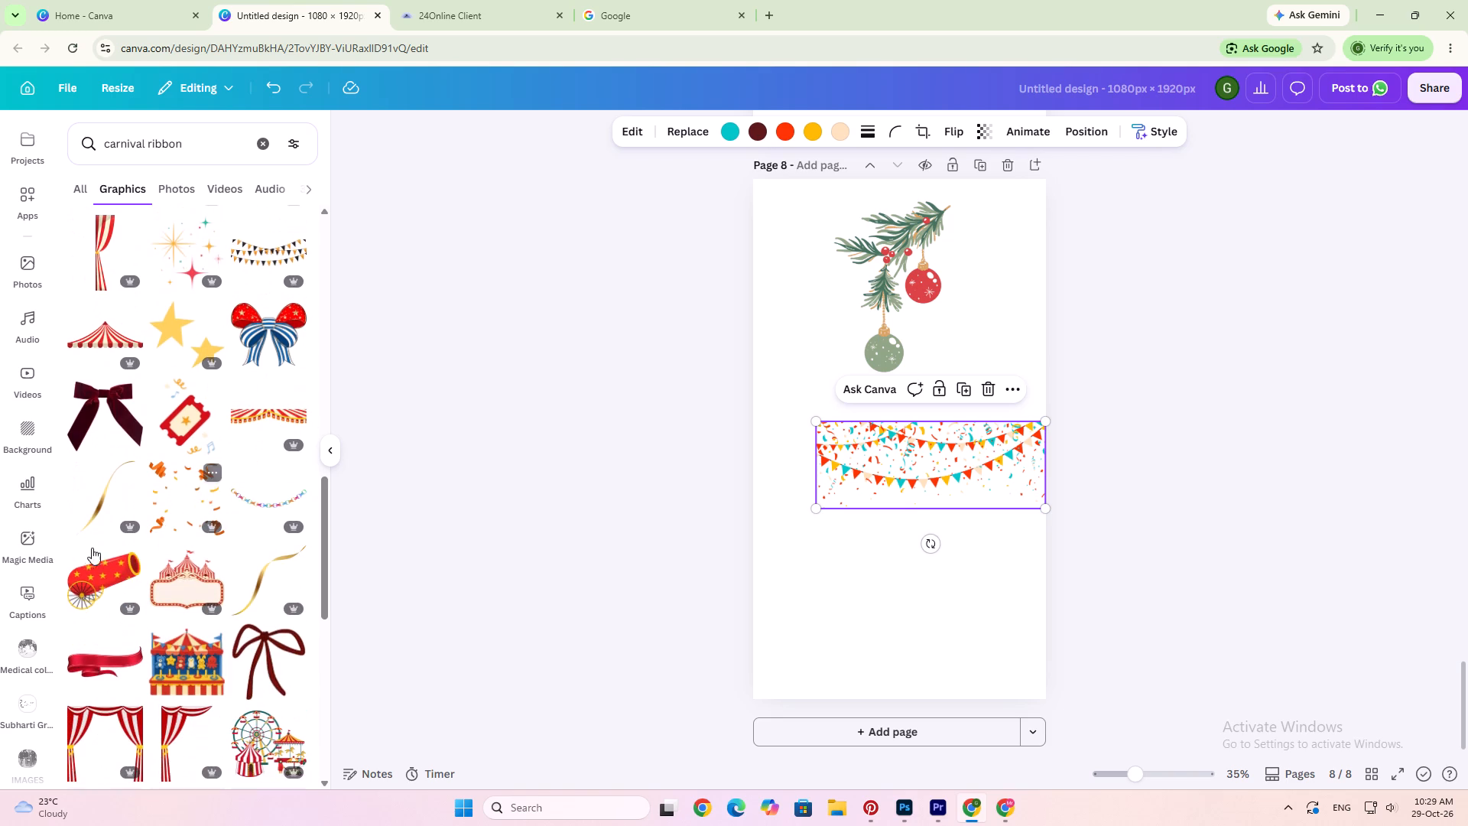
scroll(173, 546, "down", 1)
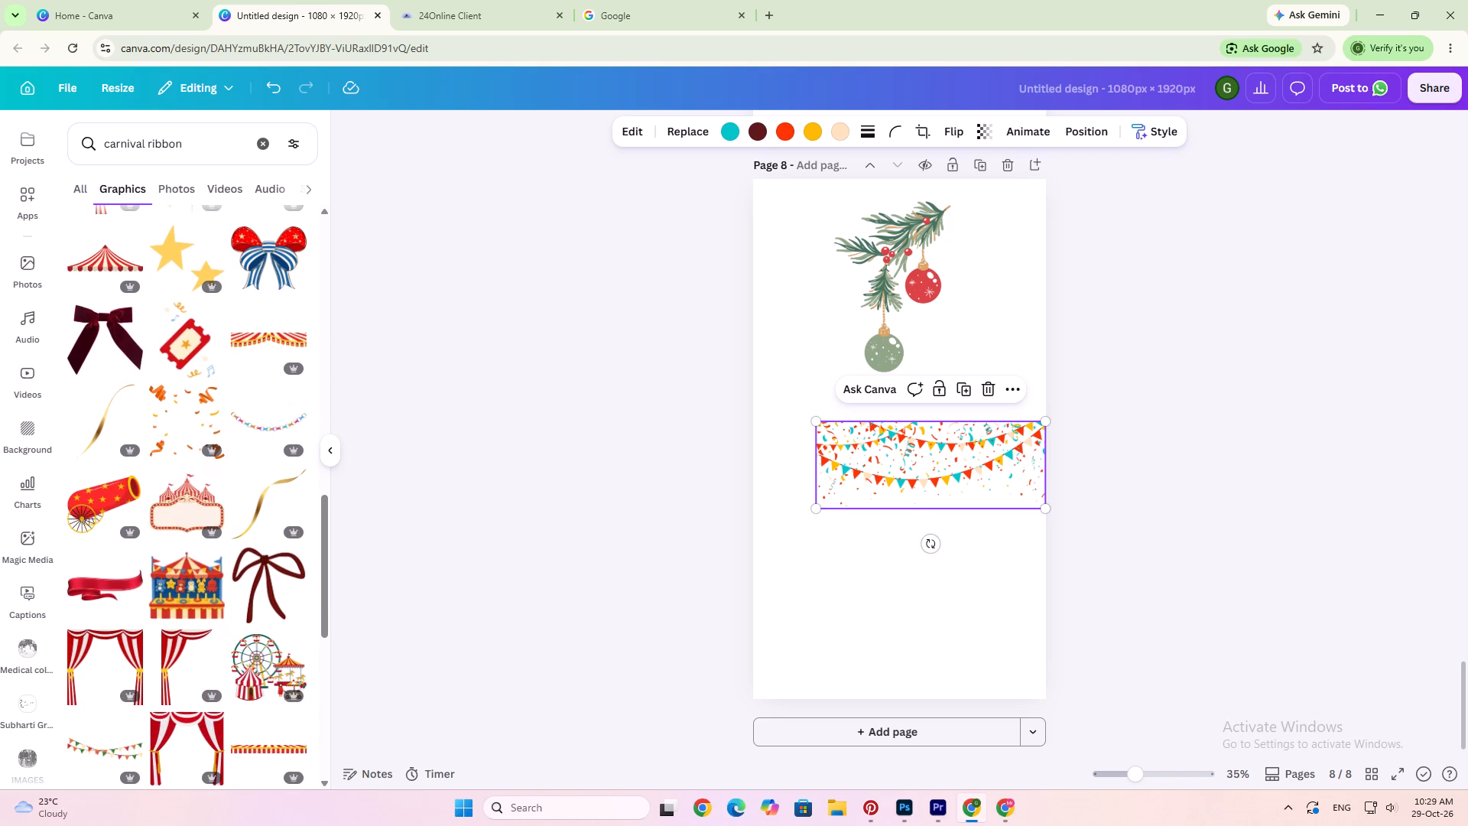
left_click(110, 145)
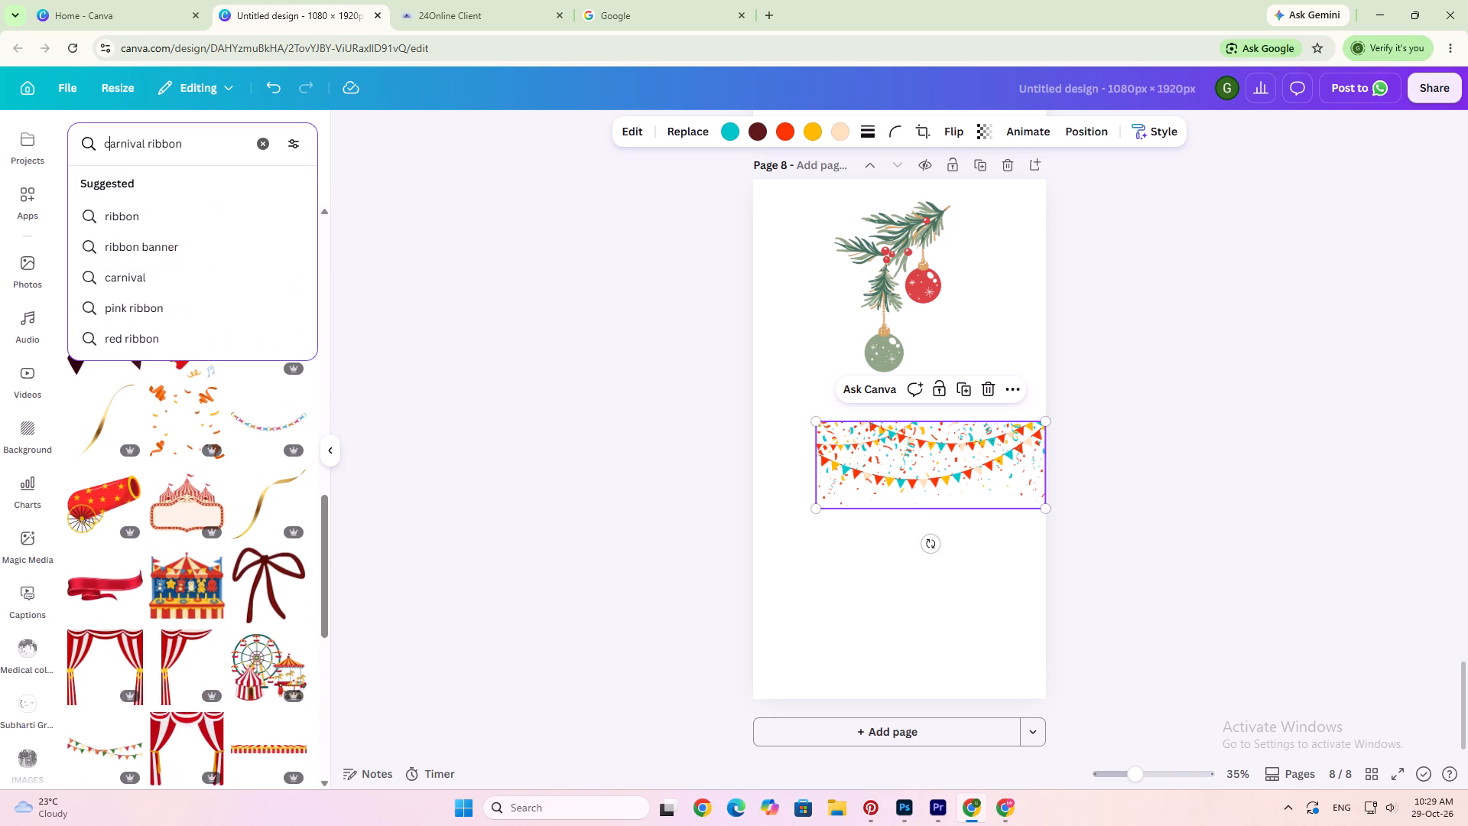
key("Left")
key("Left")
type("hanging")
key("space")
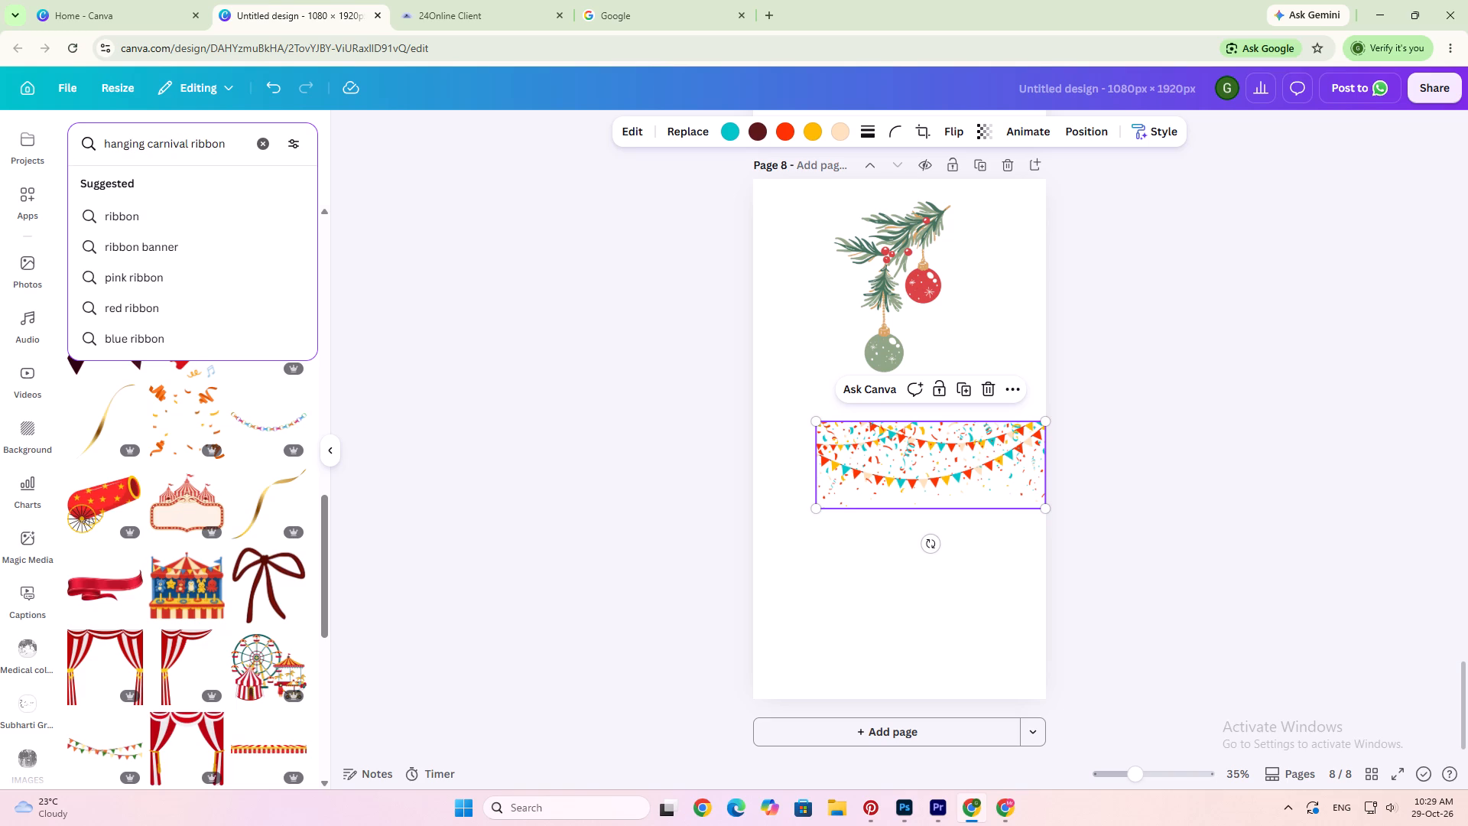
key("Return")
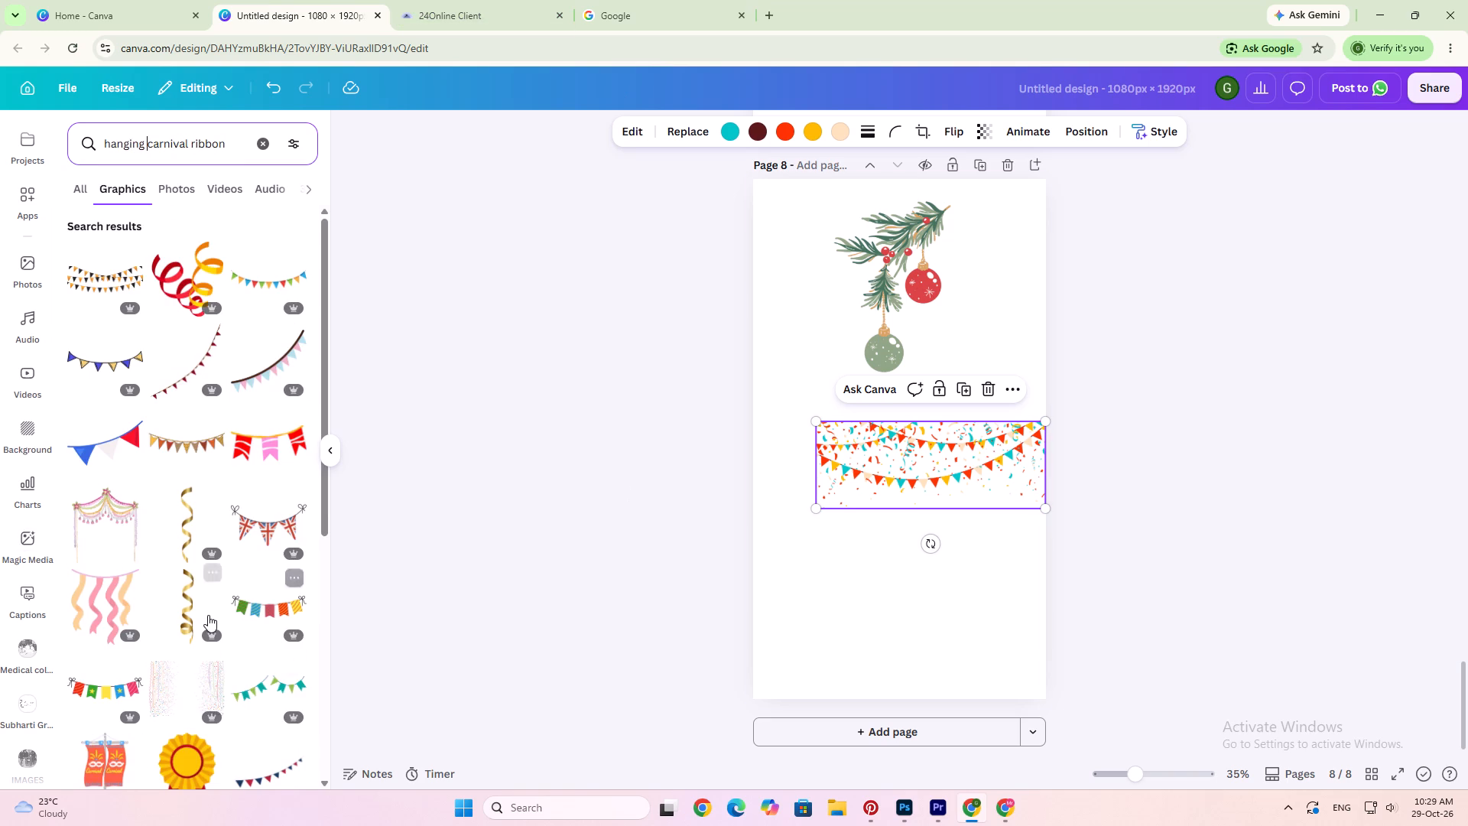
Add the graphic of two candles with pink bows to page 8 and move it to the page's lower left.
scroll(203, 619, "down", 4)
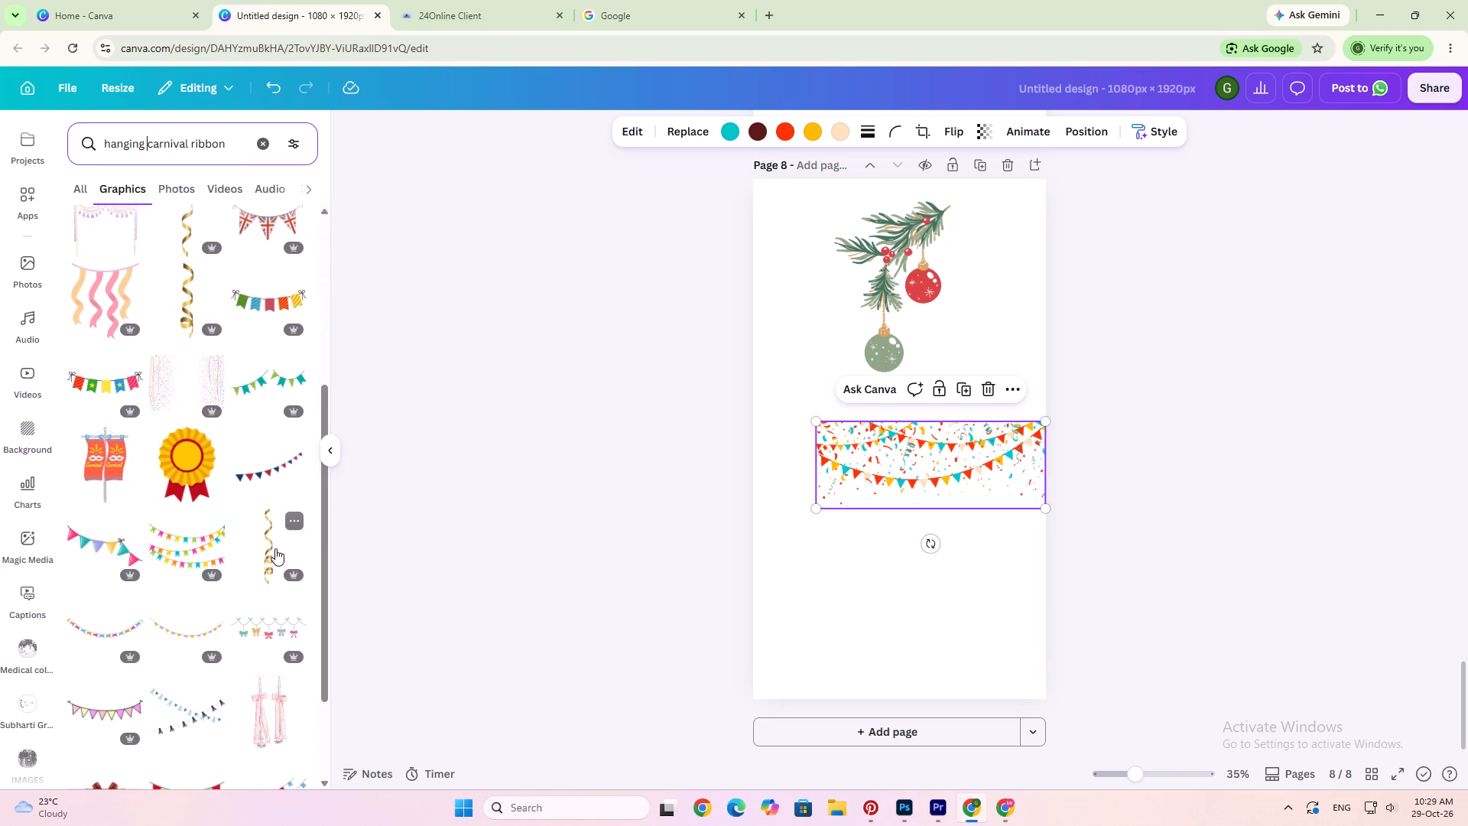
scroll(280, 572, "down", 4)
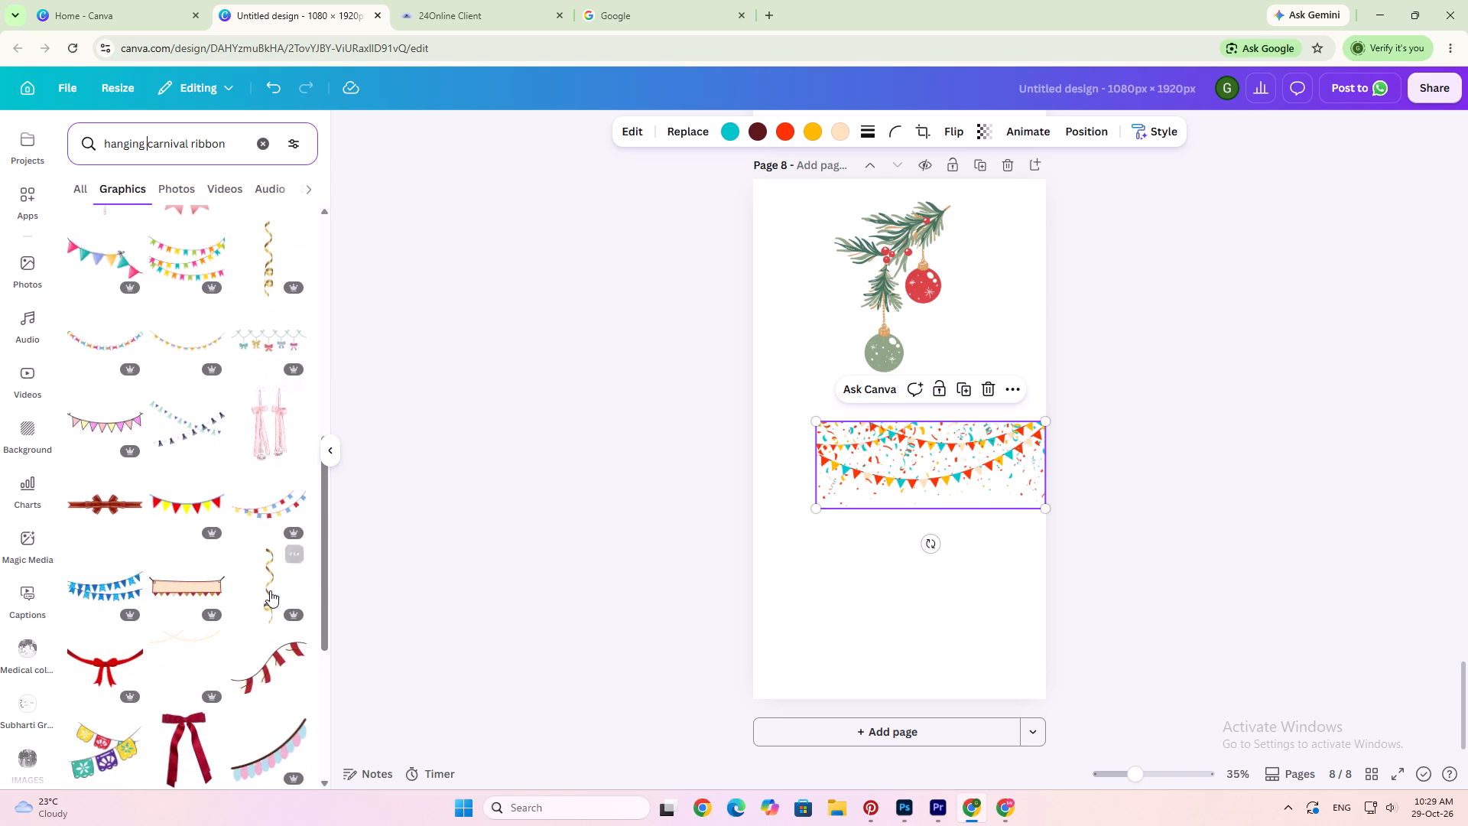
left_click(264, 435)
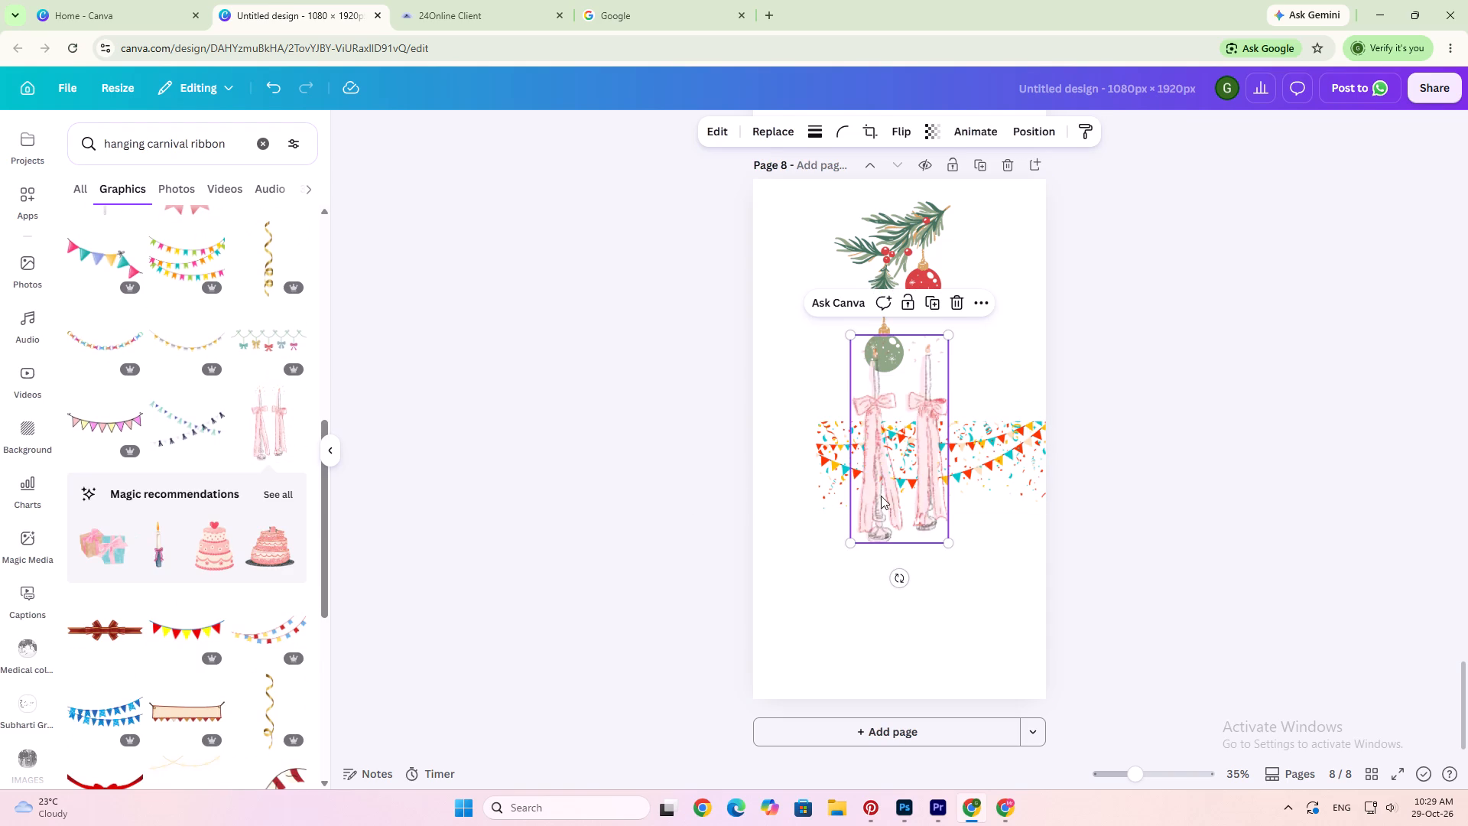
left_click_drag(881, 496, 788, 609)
Delete the Christmas branch and the confetti bunting from page 8.
left_click_drag(1127, 566, 895, 224)
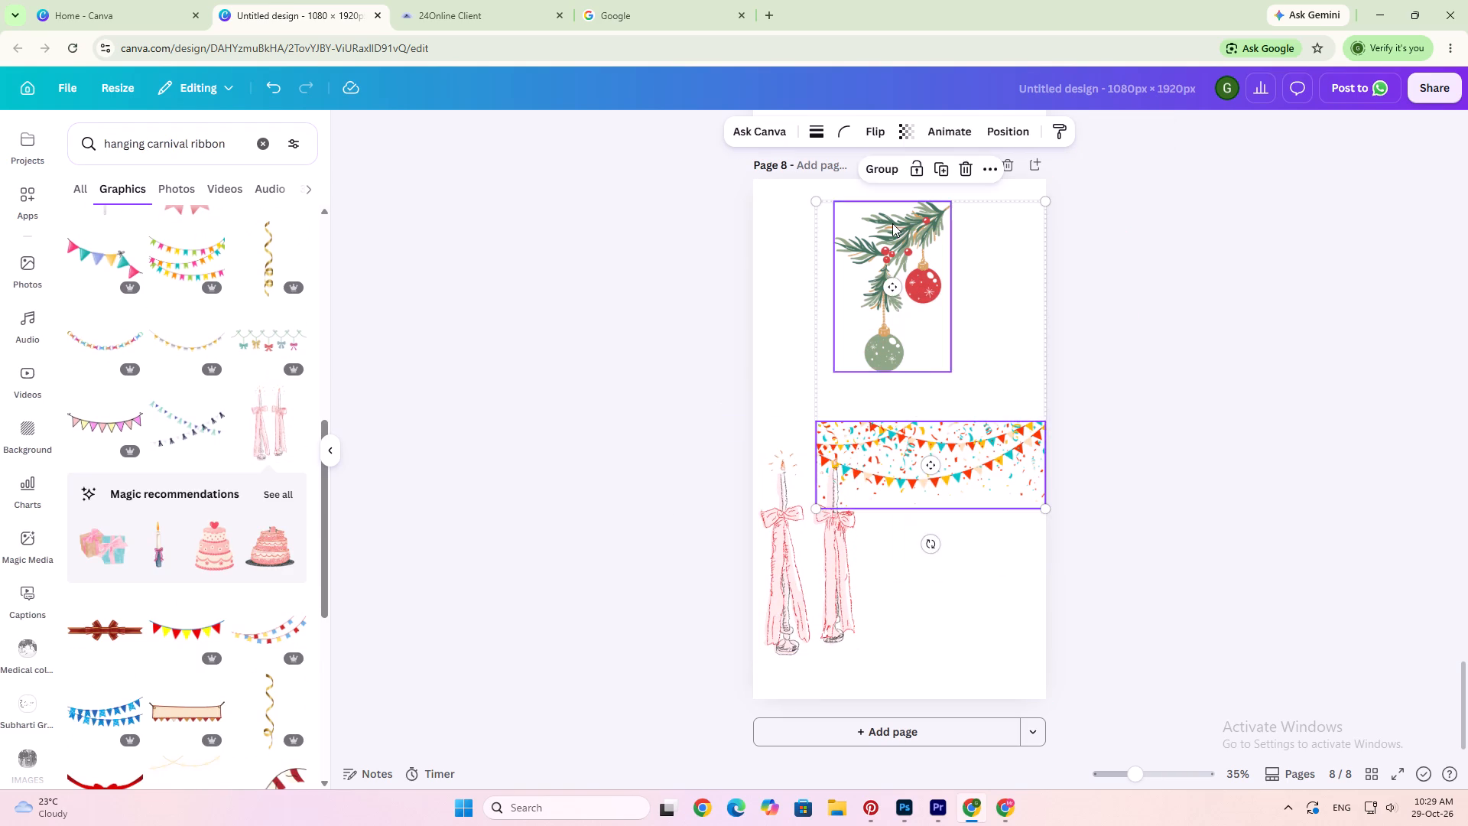
key("Delete")
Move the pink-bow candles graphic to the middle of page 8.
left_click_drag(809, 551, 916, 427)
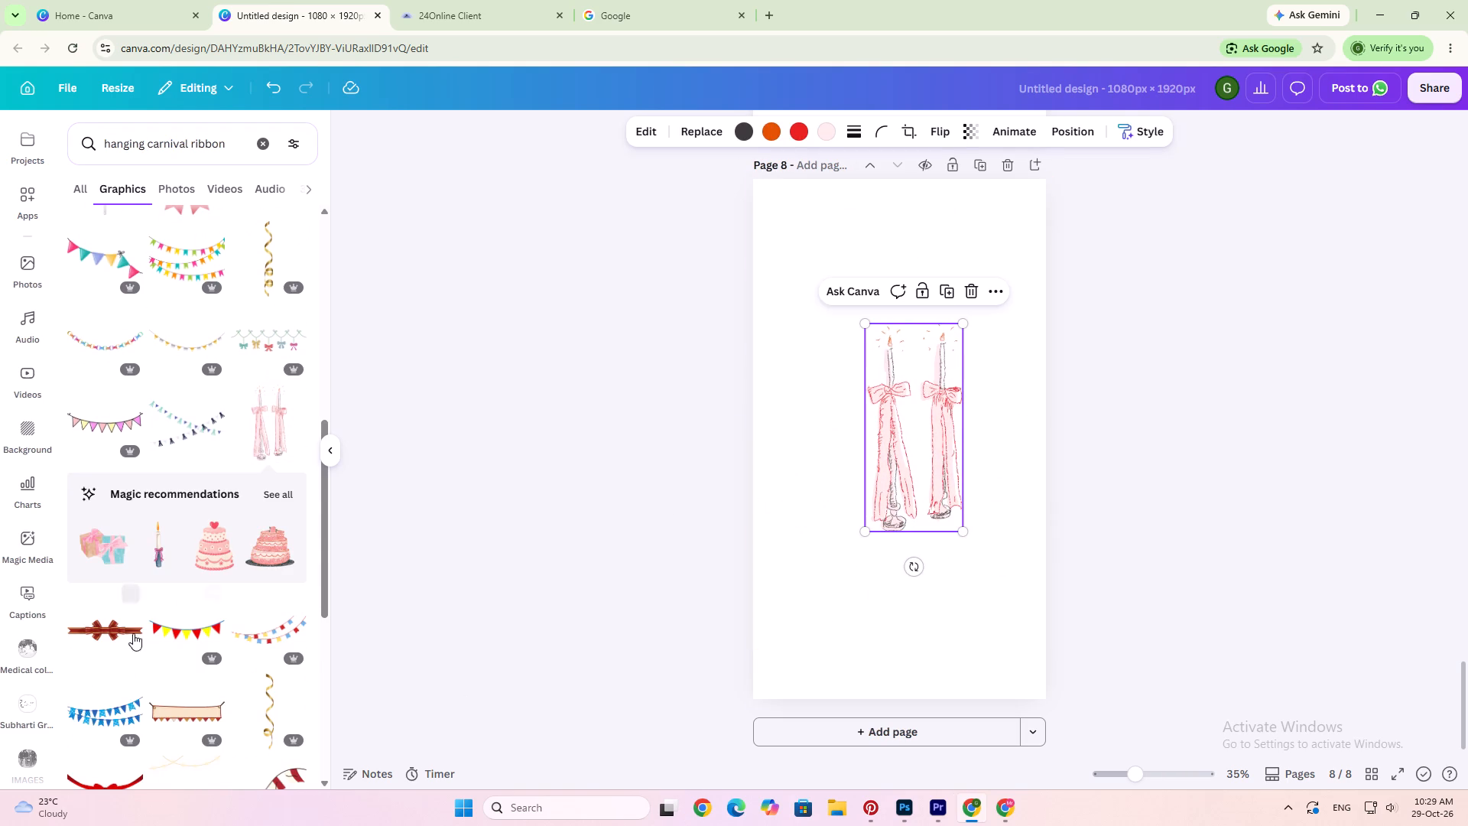
Add the hanging pink lotus garland graphic to page 8 and centre it along the page's bottom edge.
scroll(133, 635, "down", 11)
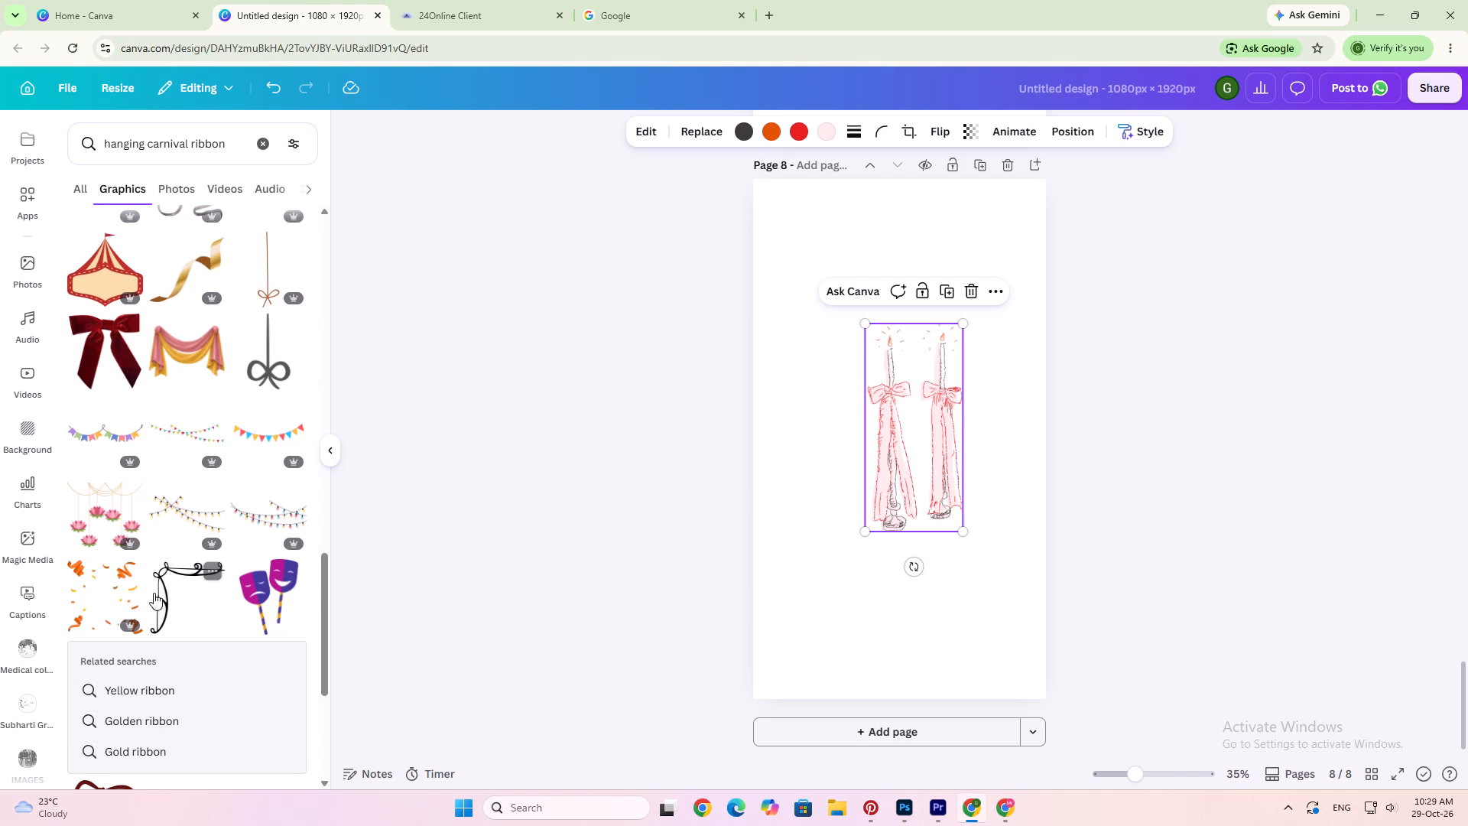
left_click(81, 499)
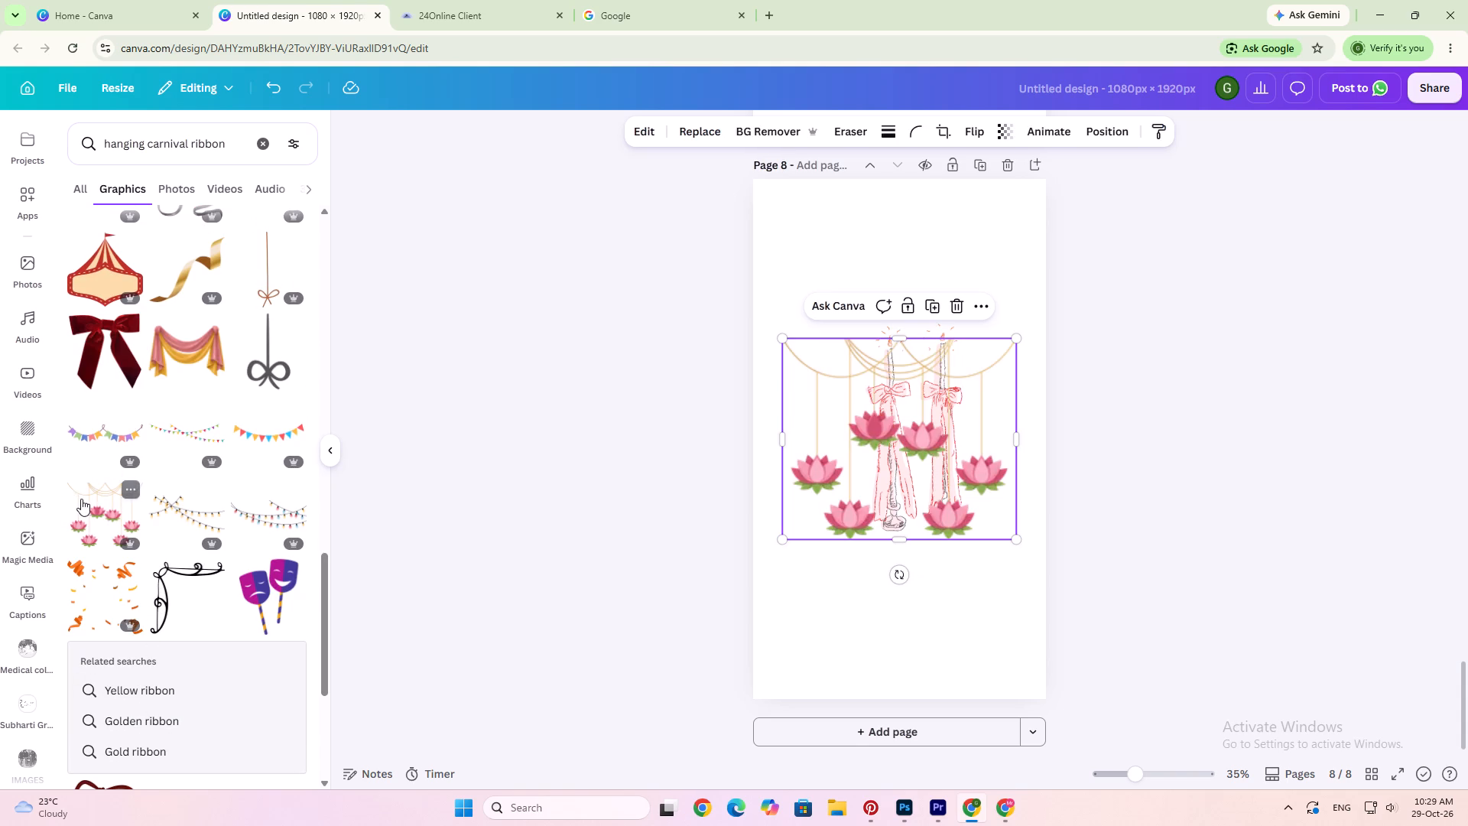
left_click_drag(879, 493, 872, 657)
left_click_drag(886, 656, 887, 655)
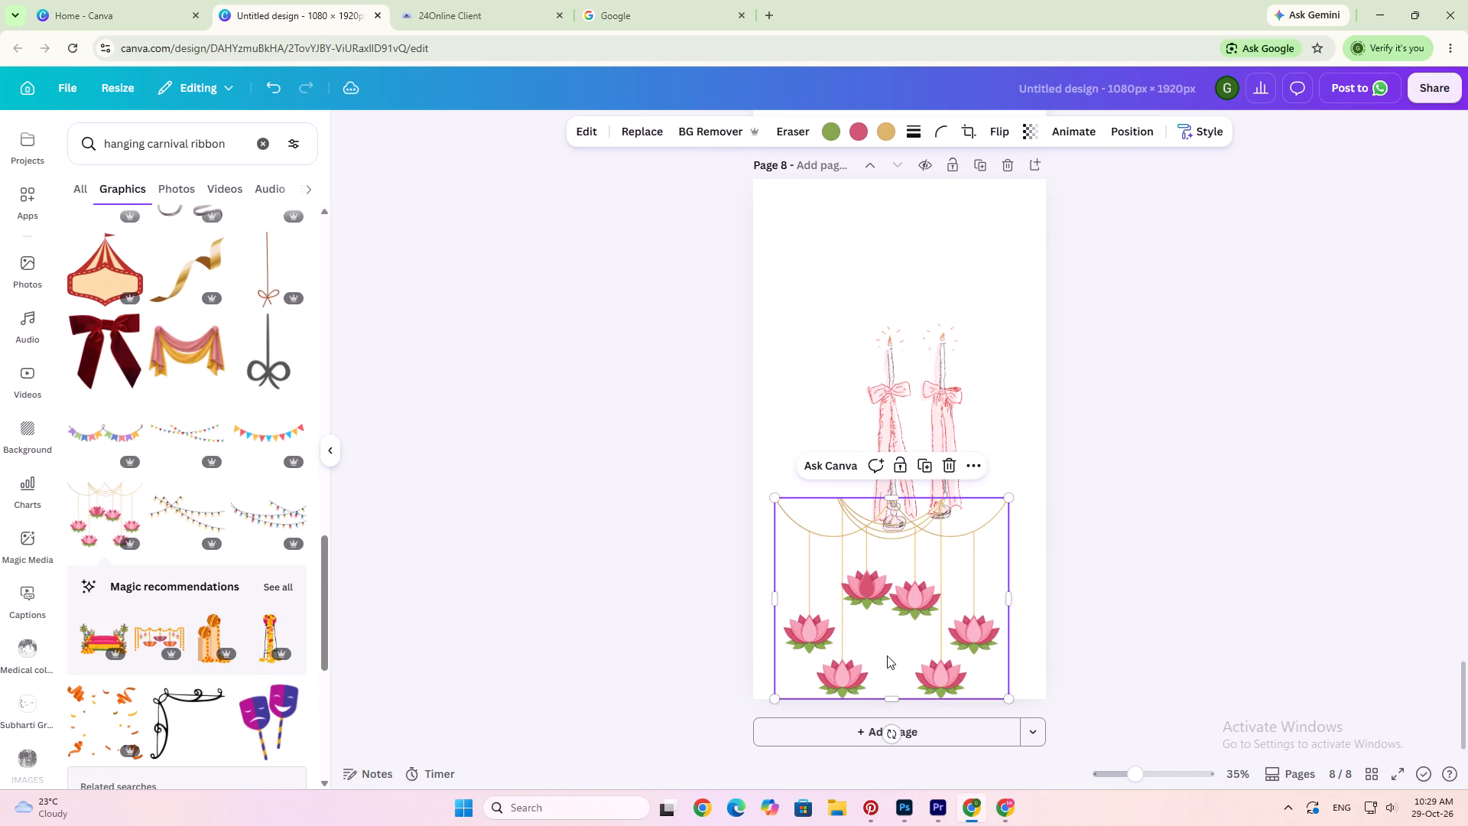
left_click_drag(887, 655, 900, 655)
Delete the pink-bow candles graphic from page 8.
left_click(898, 392)
key("Delete")
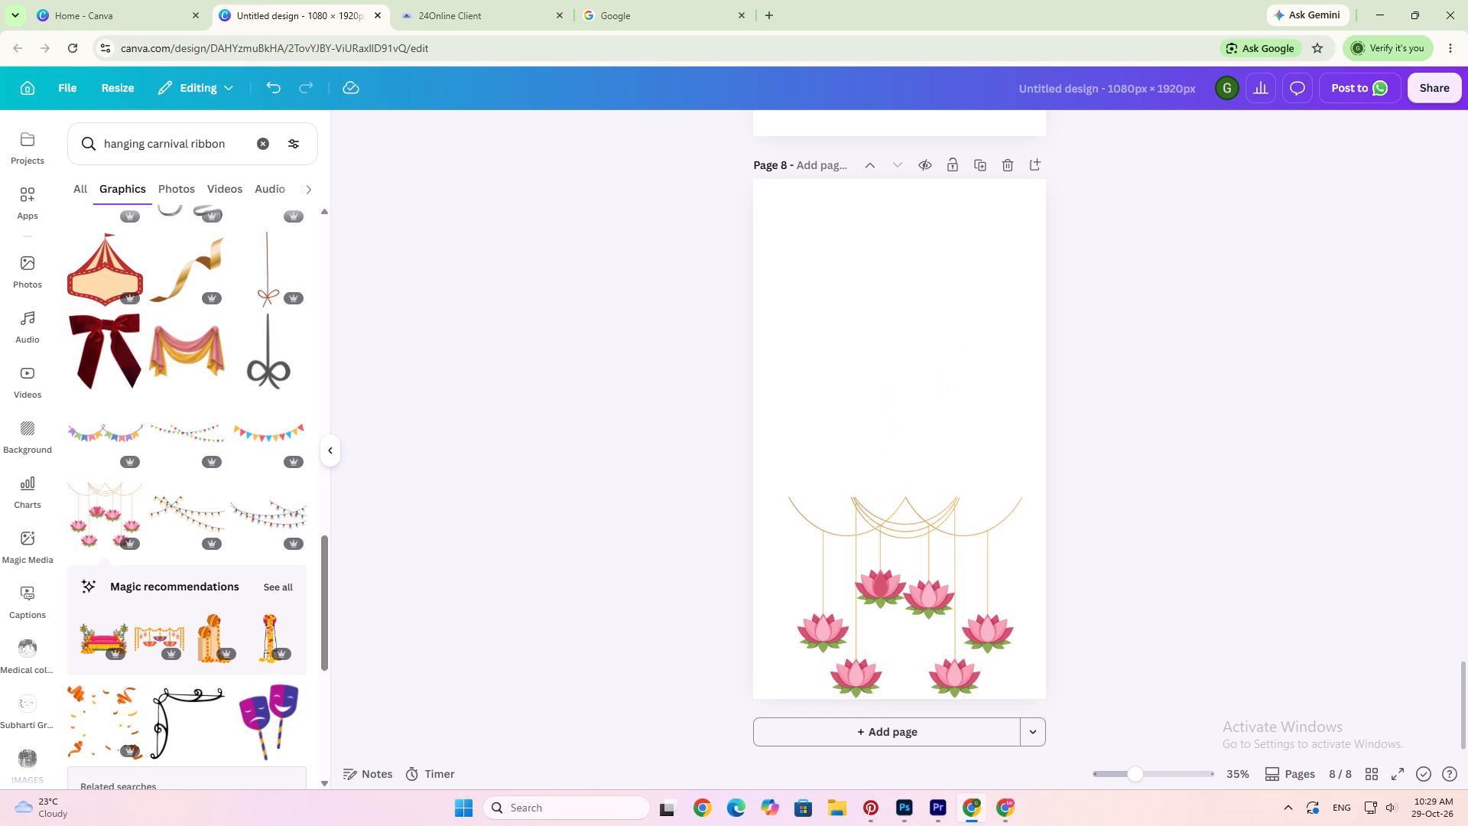
Check further hanging carnival ribbon graphics and move the lotus garland up from the bottom edge of page 8.
scroll(2, 550, "down", 10)
scroll(145, 578, "down", 3)
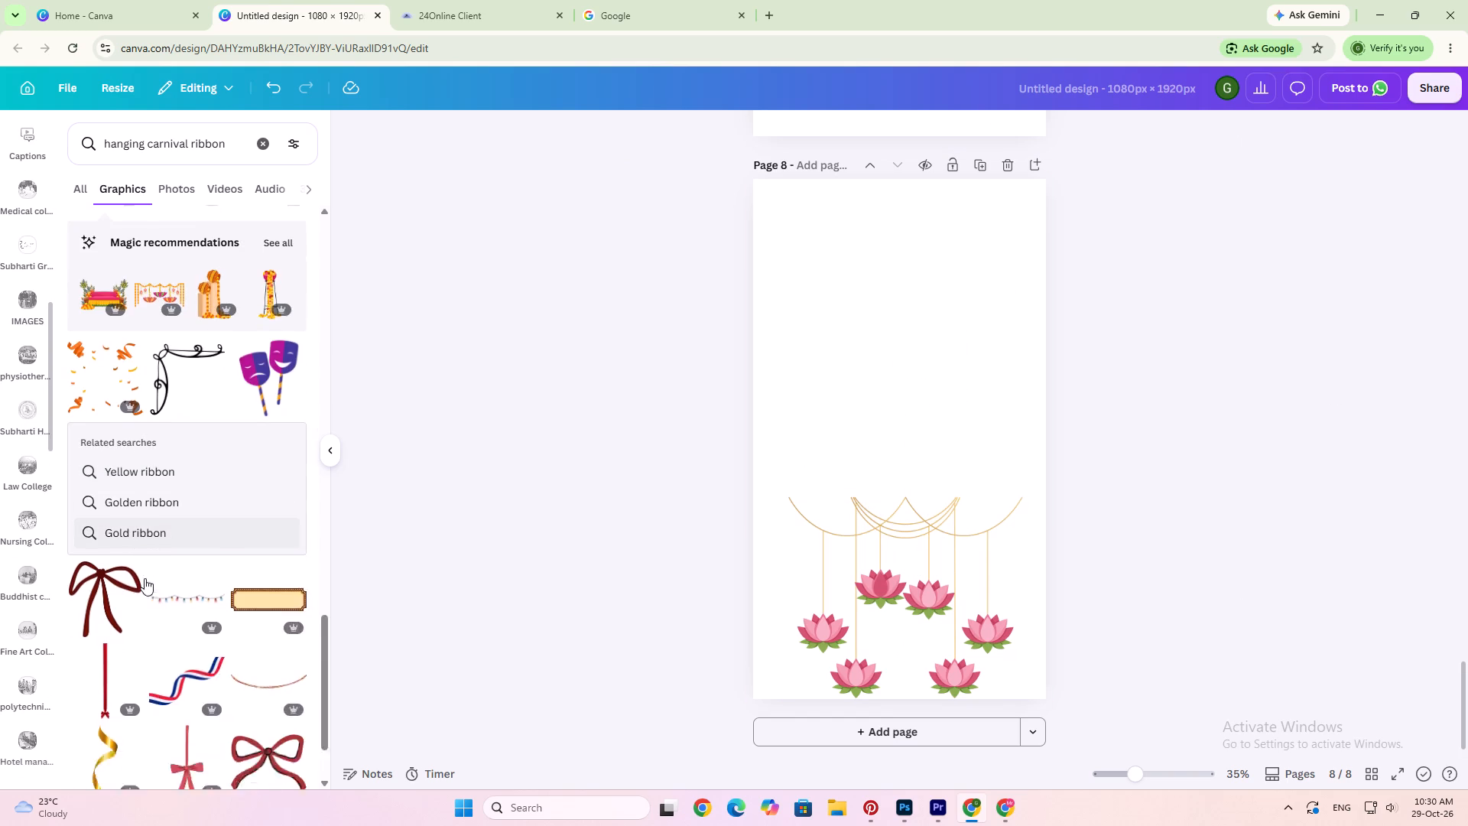
scroll(145, 578, "down", 5)
left_click_drag(968, 622, 963, 548)
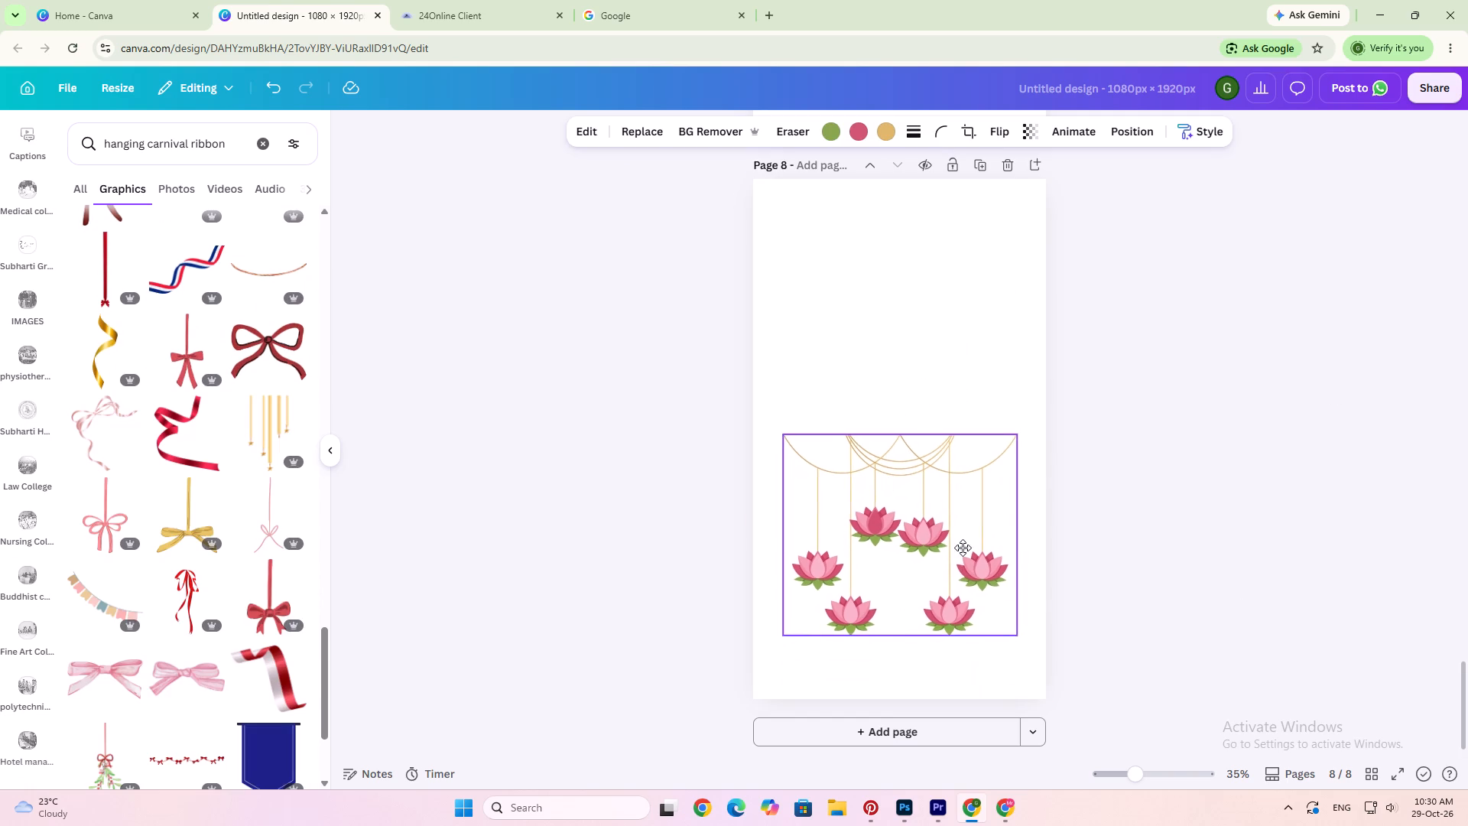
Move the hanging pink lotus garland up to around the middle of page 8.
left_click_drag(963, 548, 965, 454)
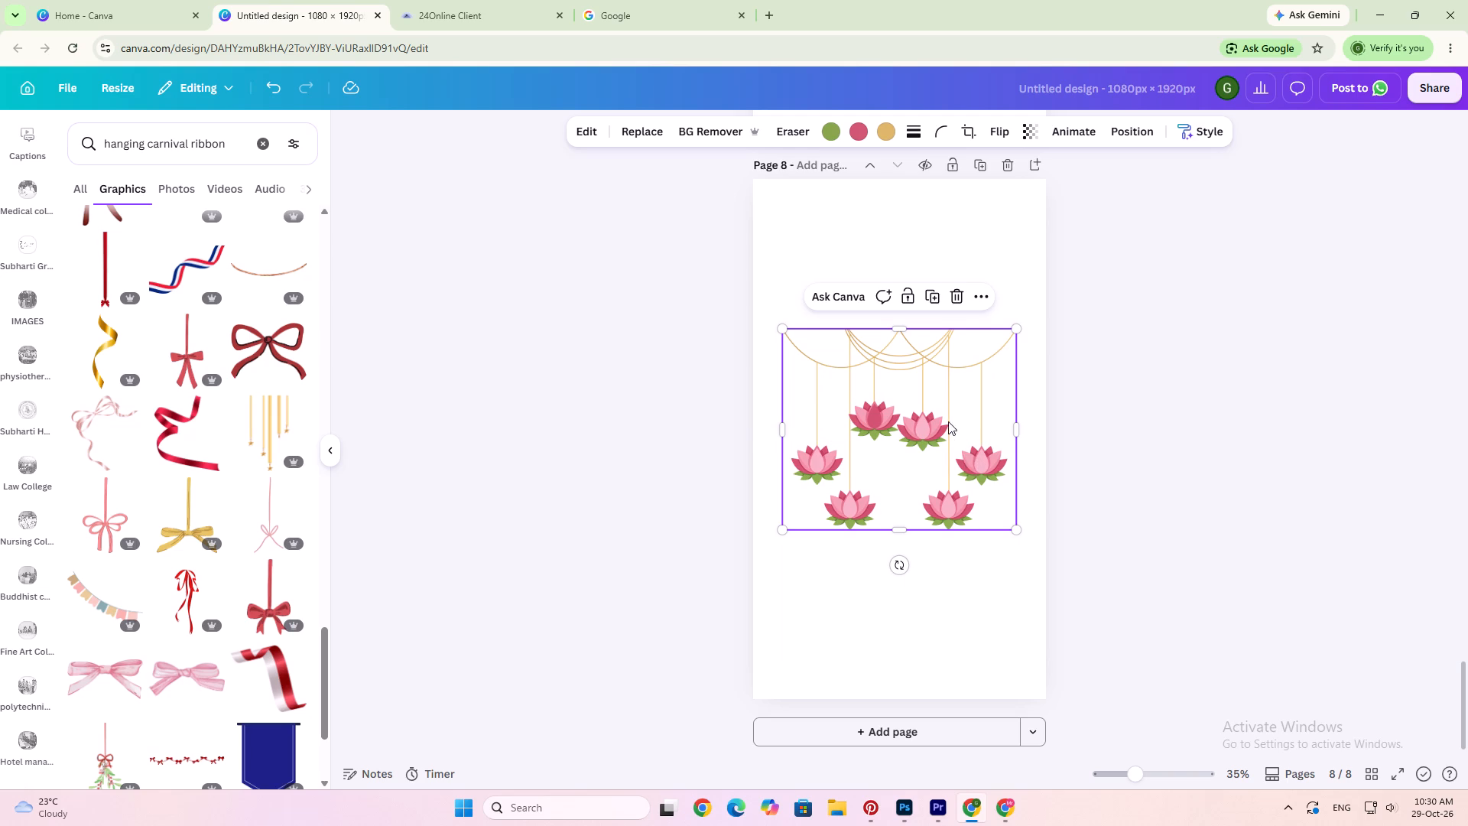
left_click_drag(948, 421, 952, 435)
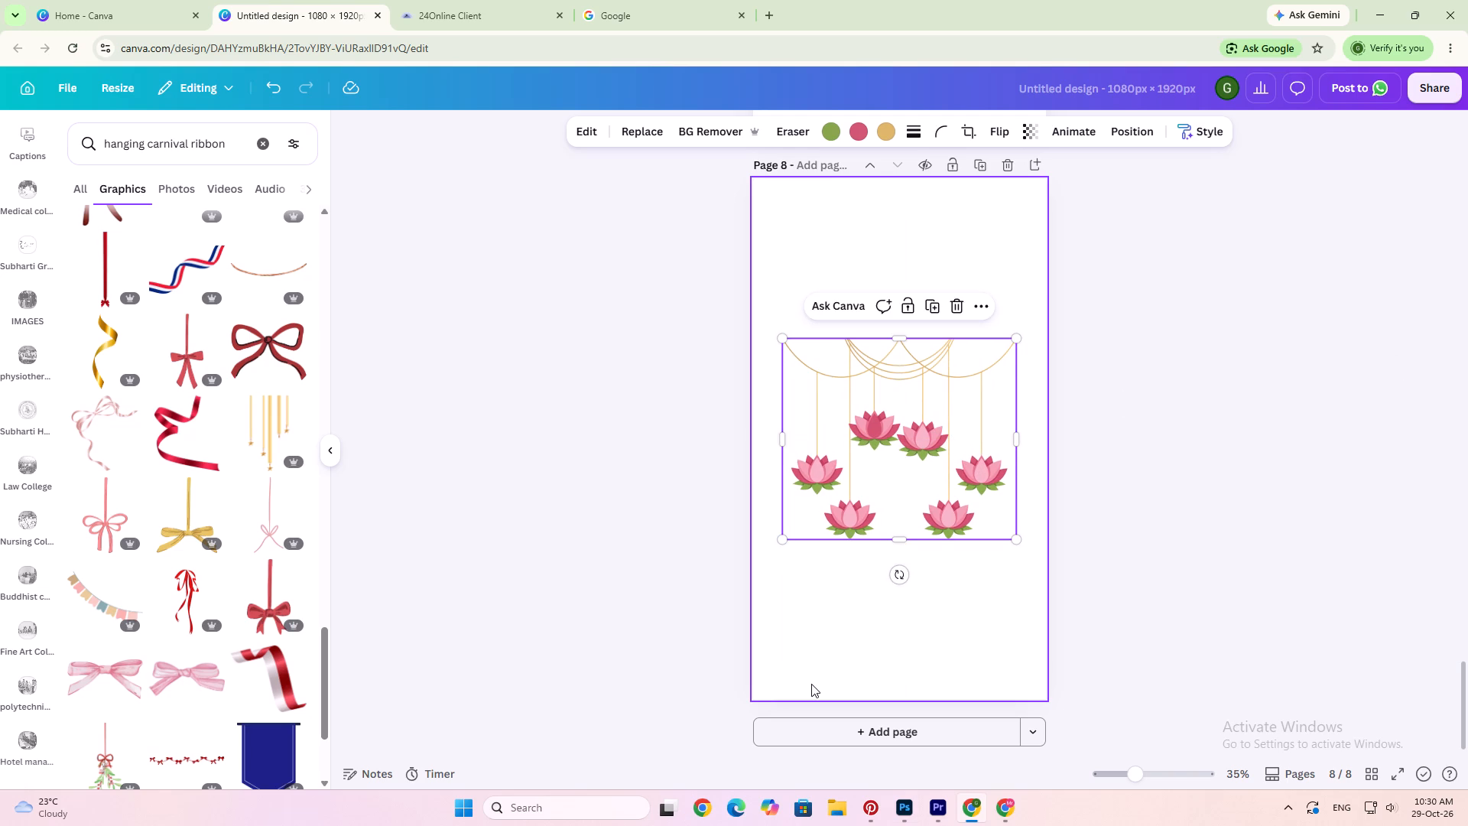
scroll(554, 471, "down", 3)
left_click(1427, 94)
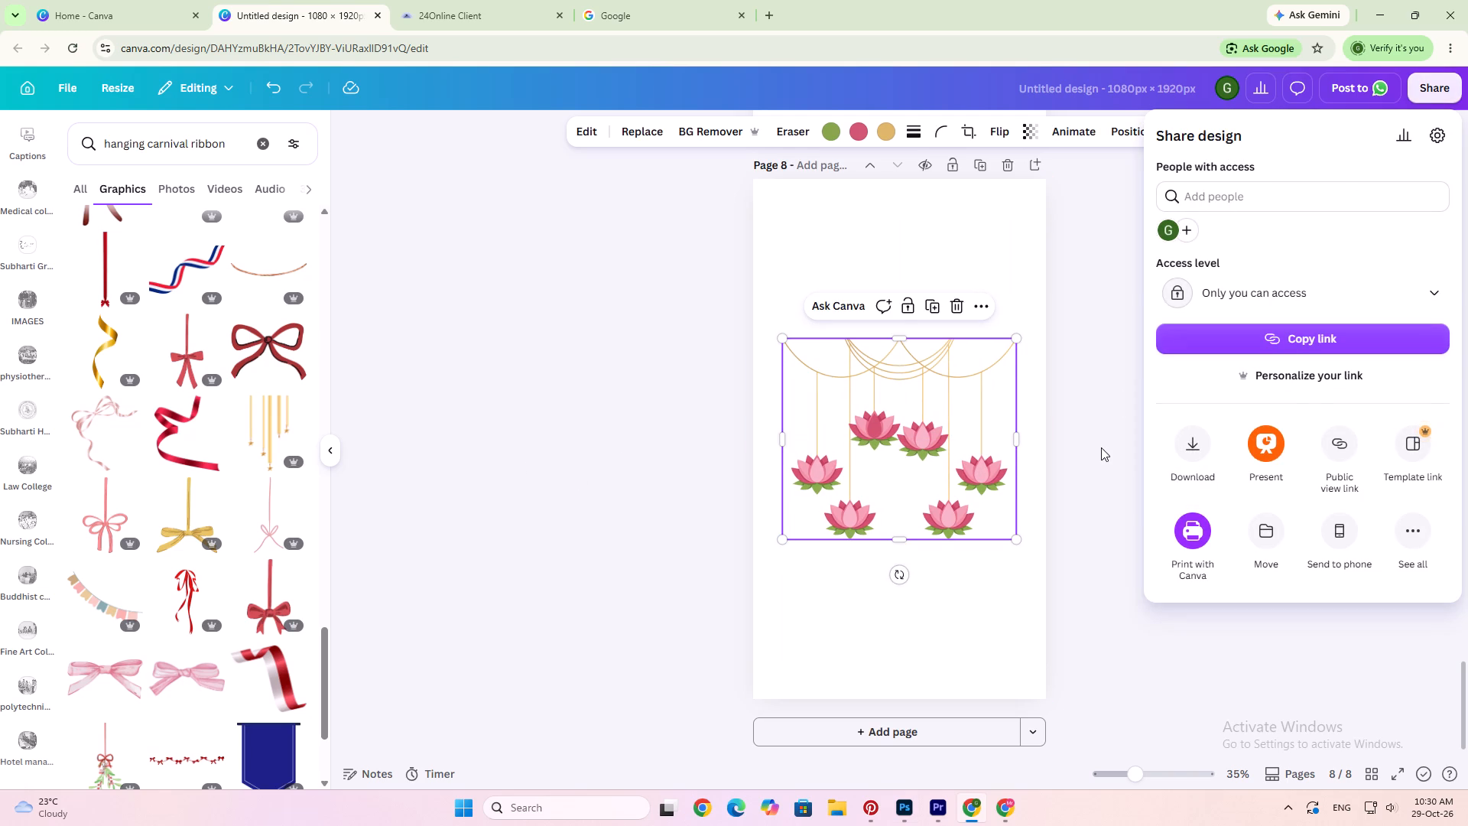
left_click(1093, 447)
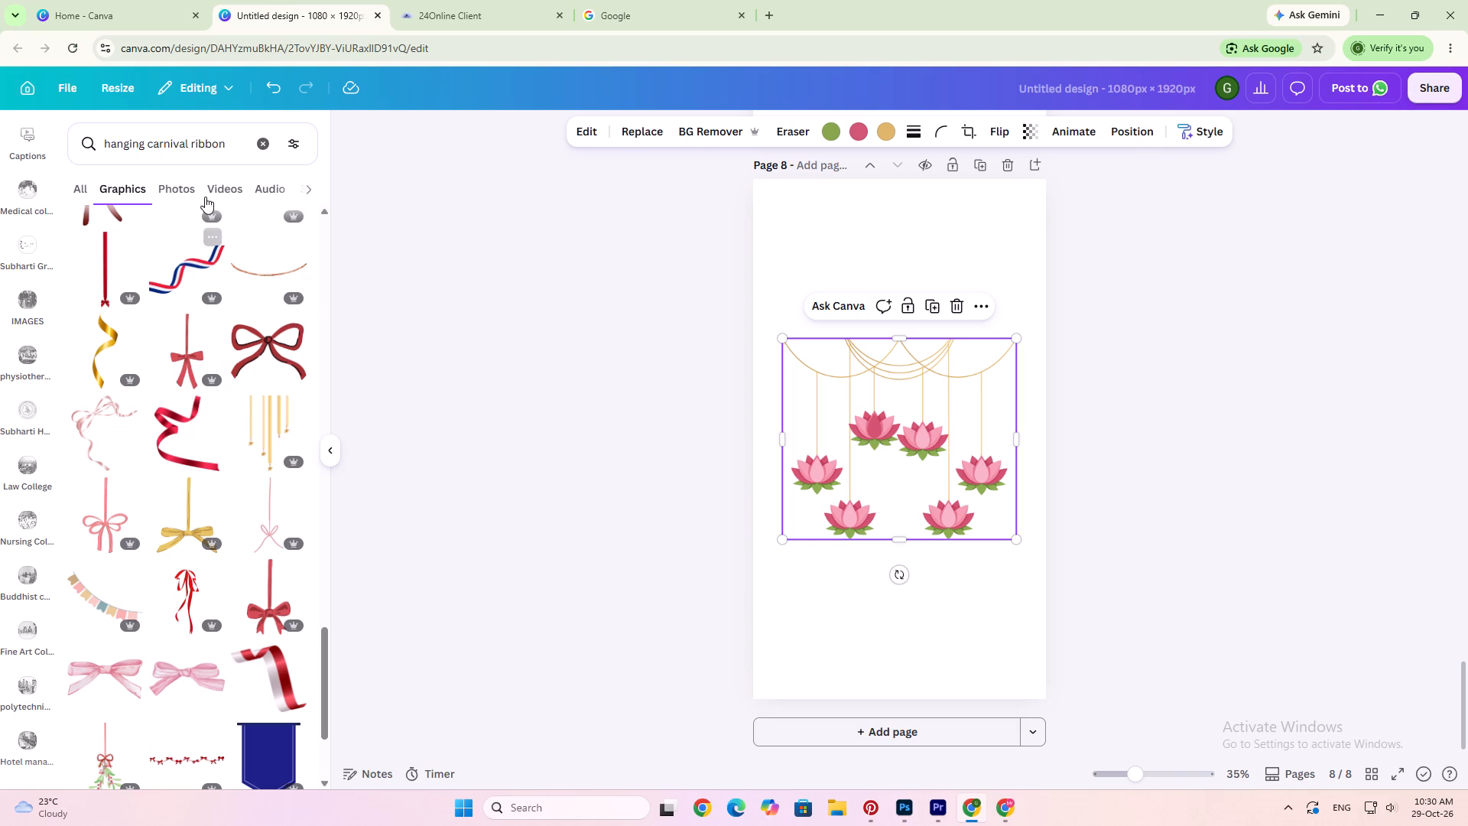
Copy the graphics search phrase and search YouTube for "hanging carnival ribbon".
triple_click(162, 148)
key("ctrl+c")
key("ctrl+c")
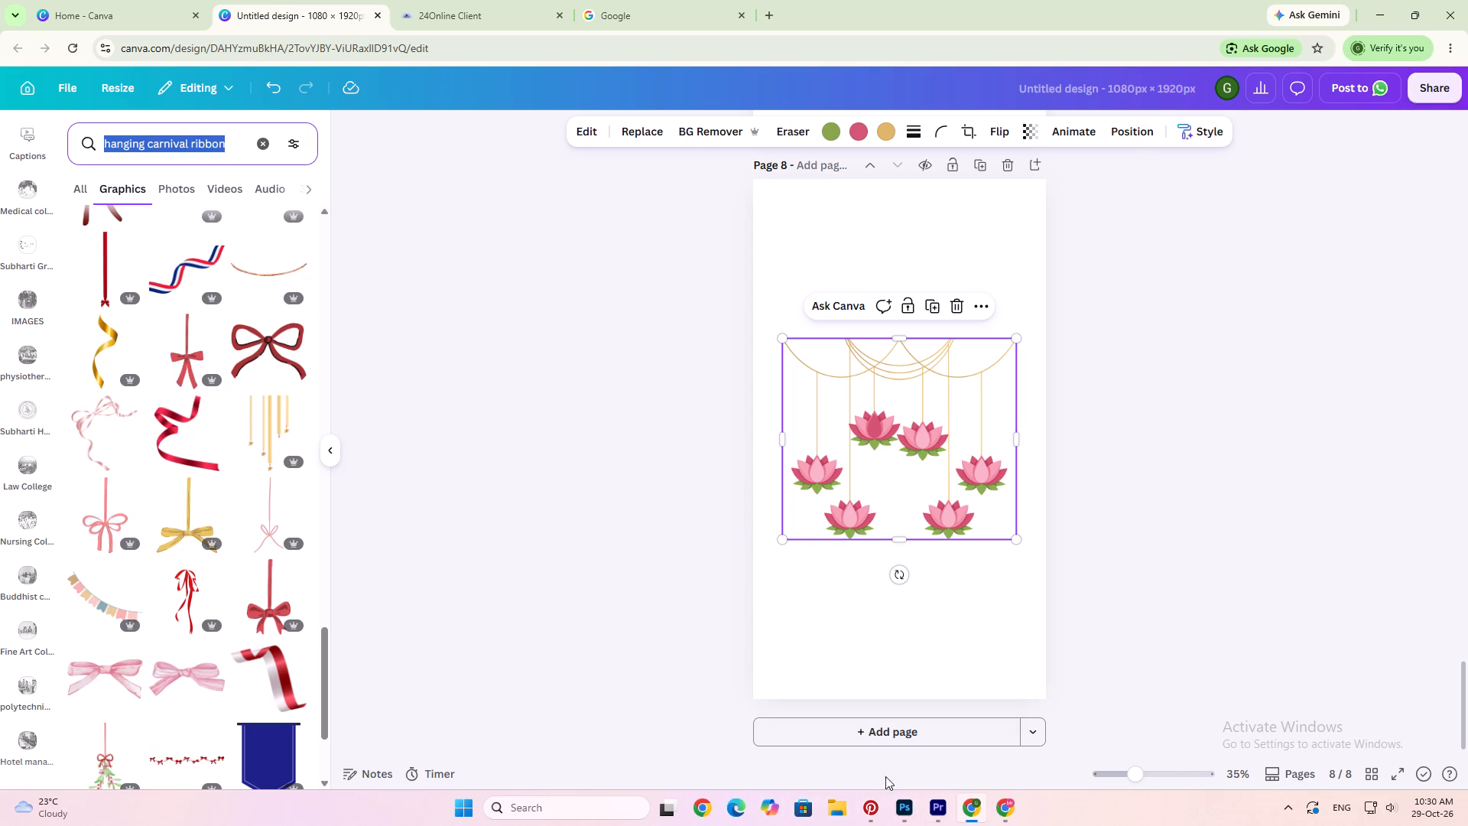
left_click(1001, 811)
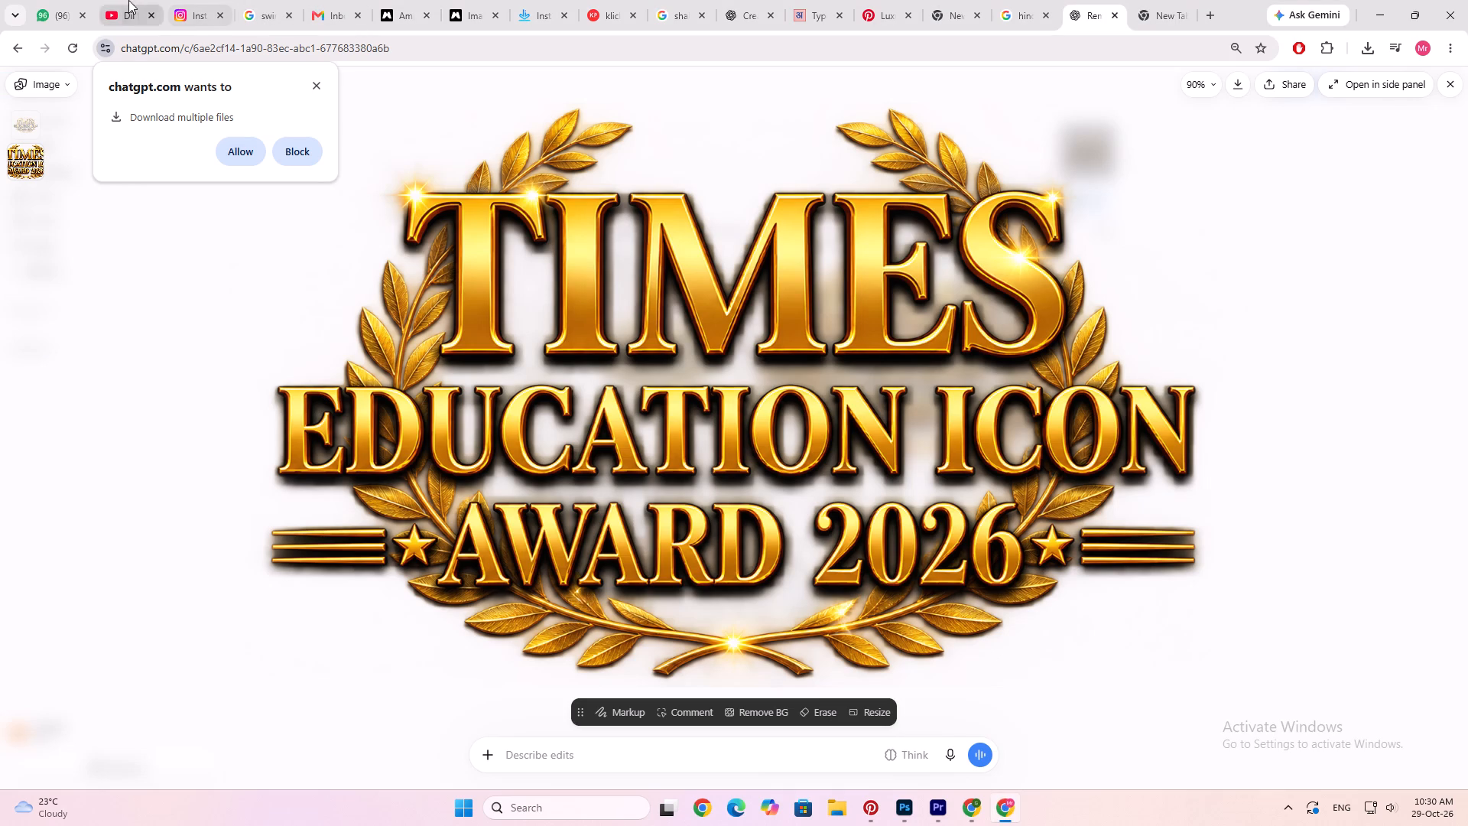
left_click(128, 0)
left_click(595, 91)
key("ctrl+v")
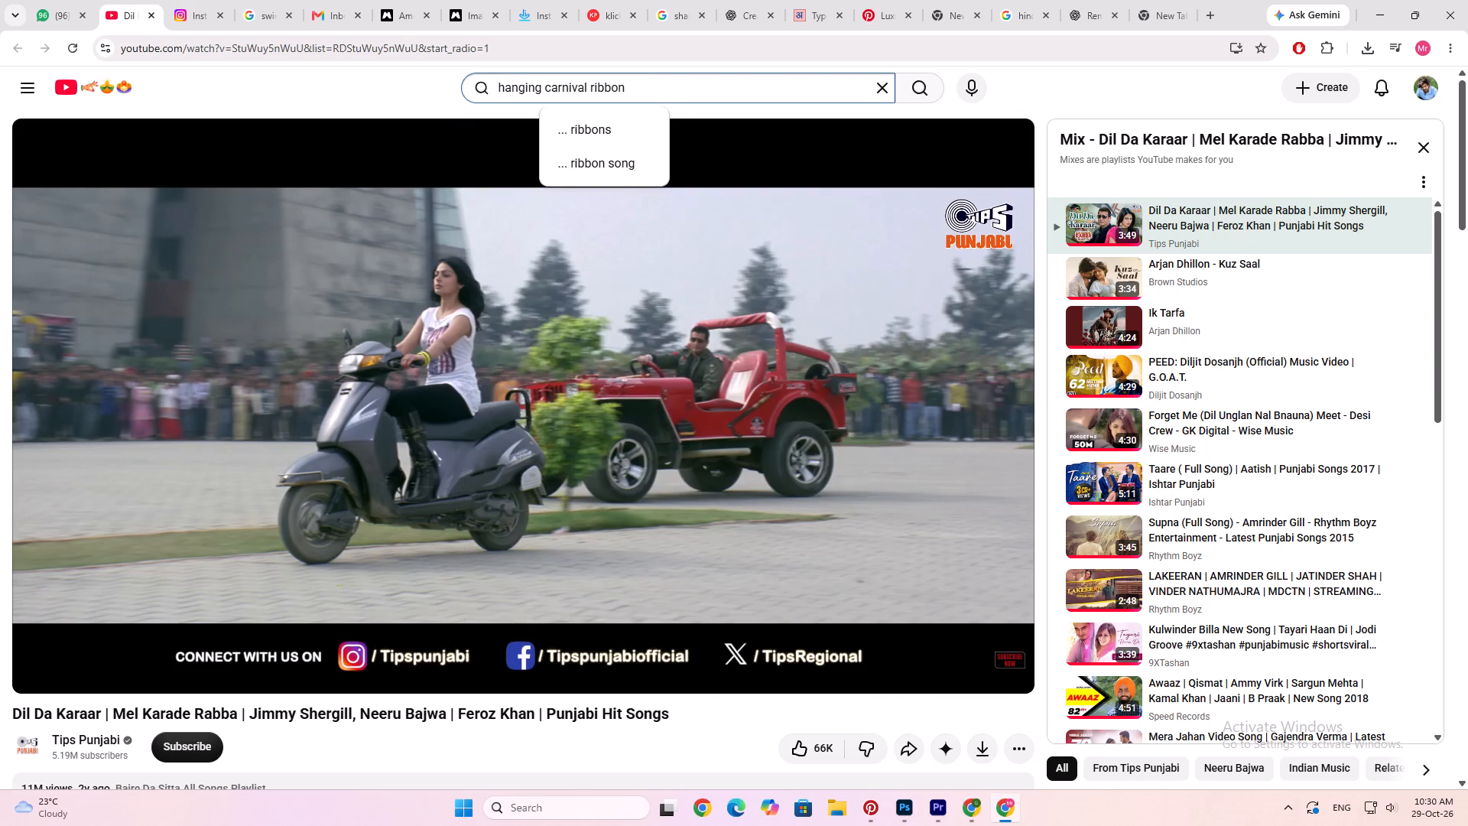
key("Return")
key("Return")
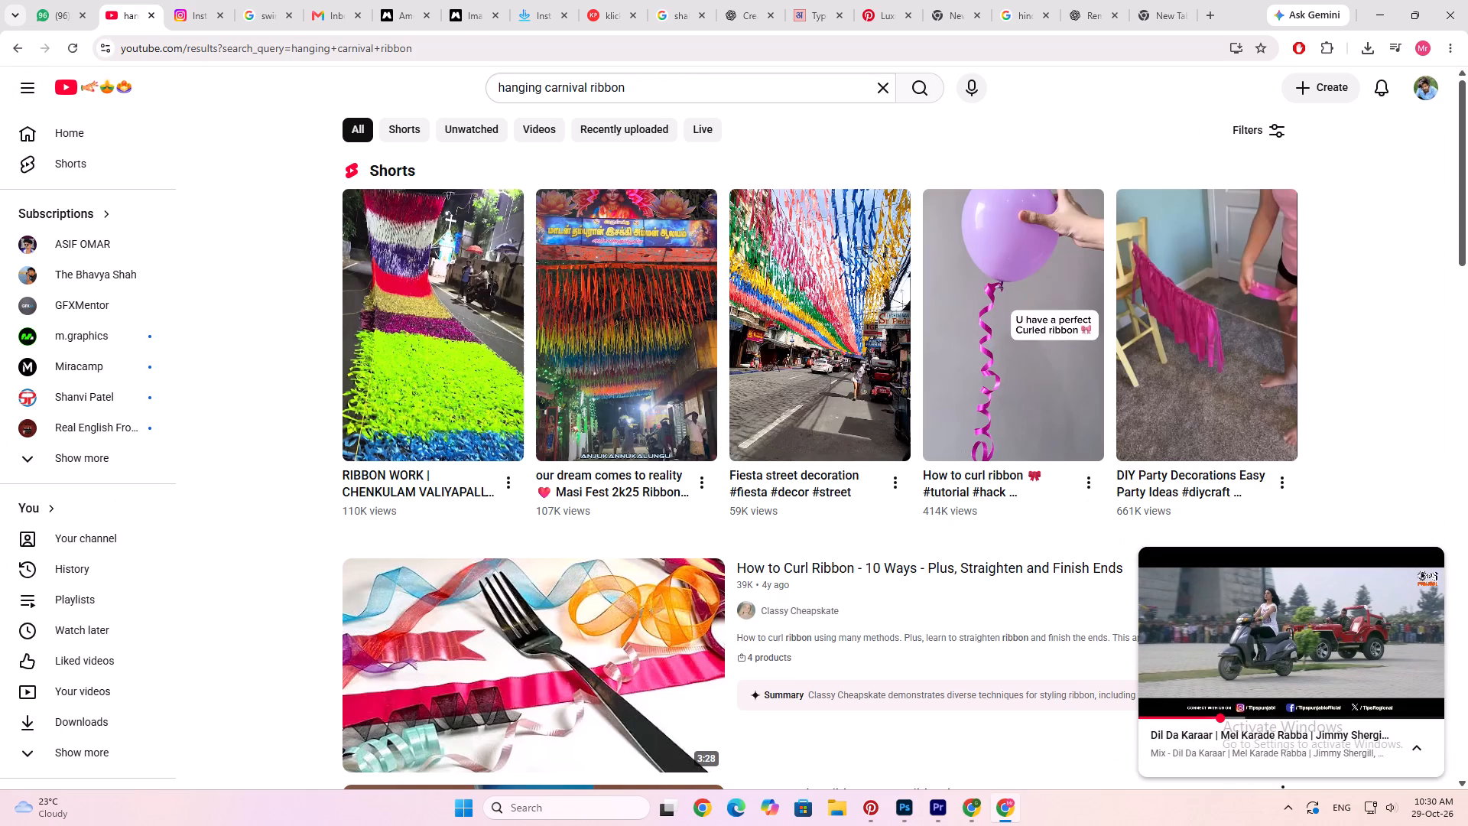
Search YouTube for "hanging carnival ribbon green screen", close the mini player and look through the results.
left_click(680, 80)
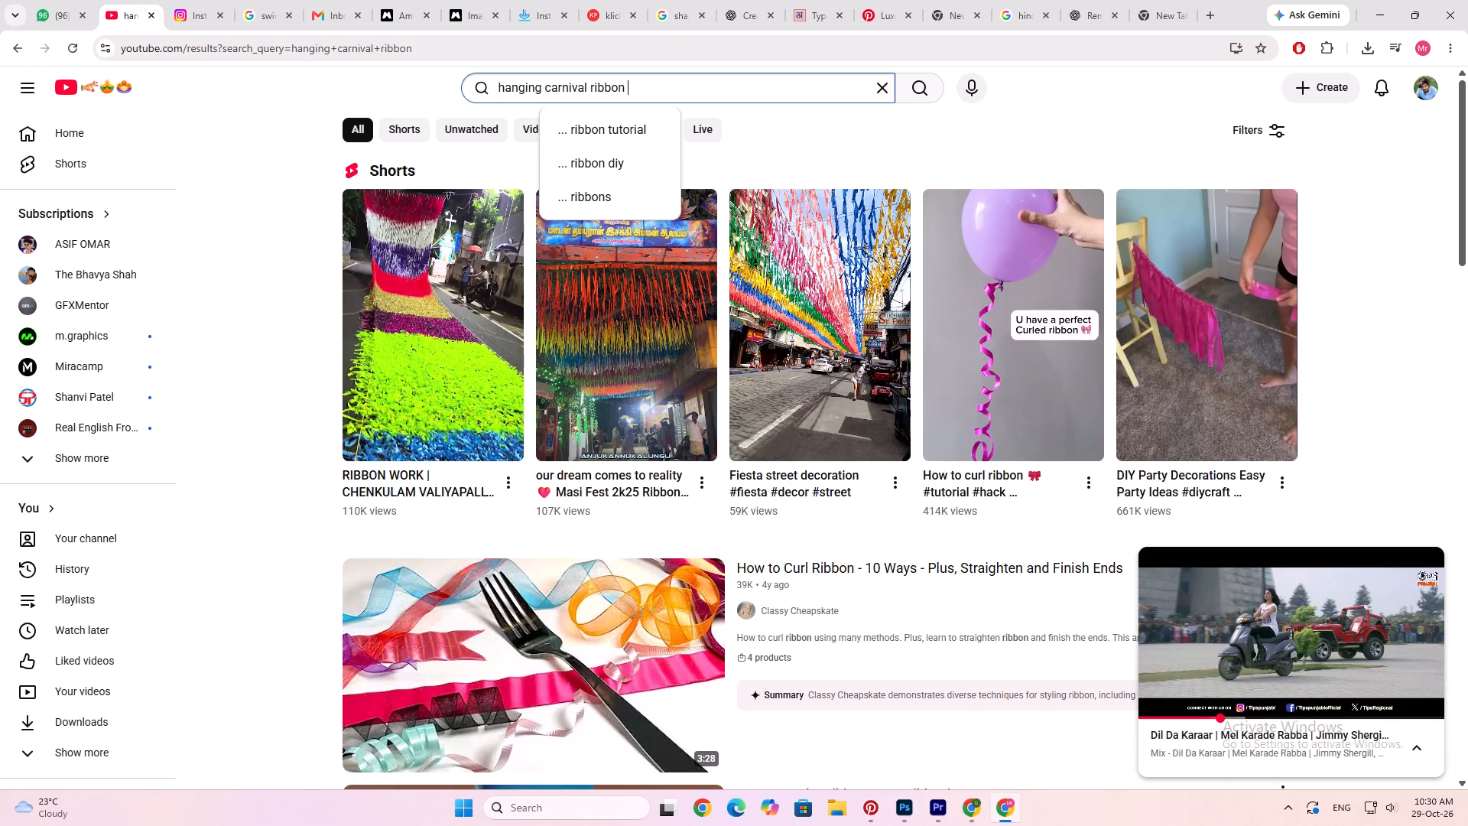
key("space")
type("green screen")
key("space")
key("Return")
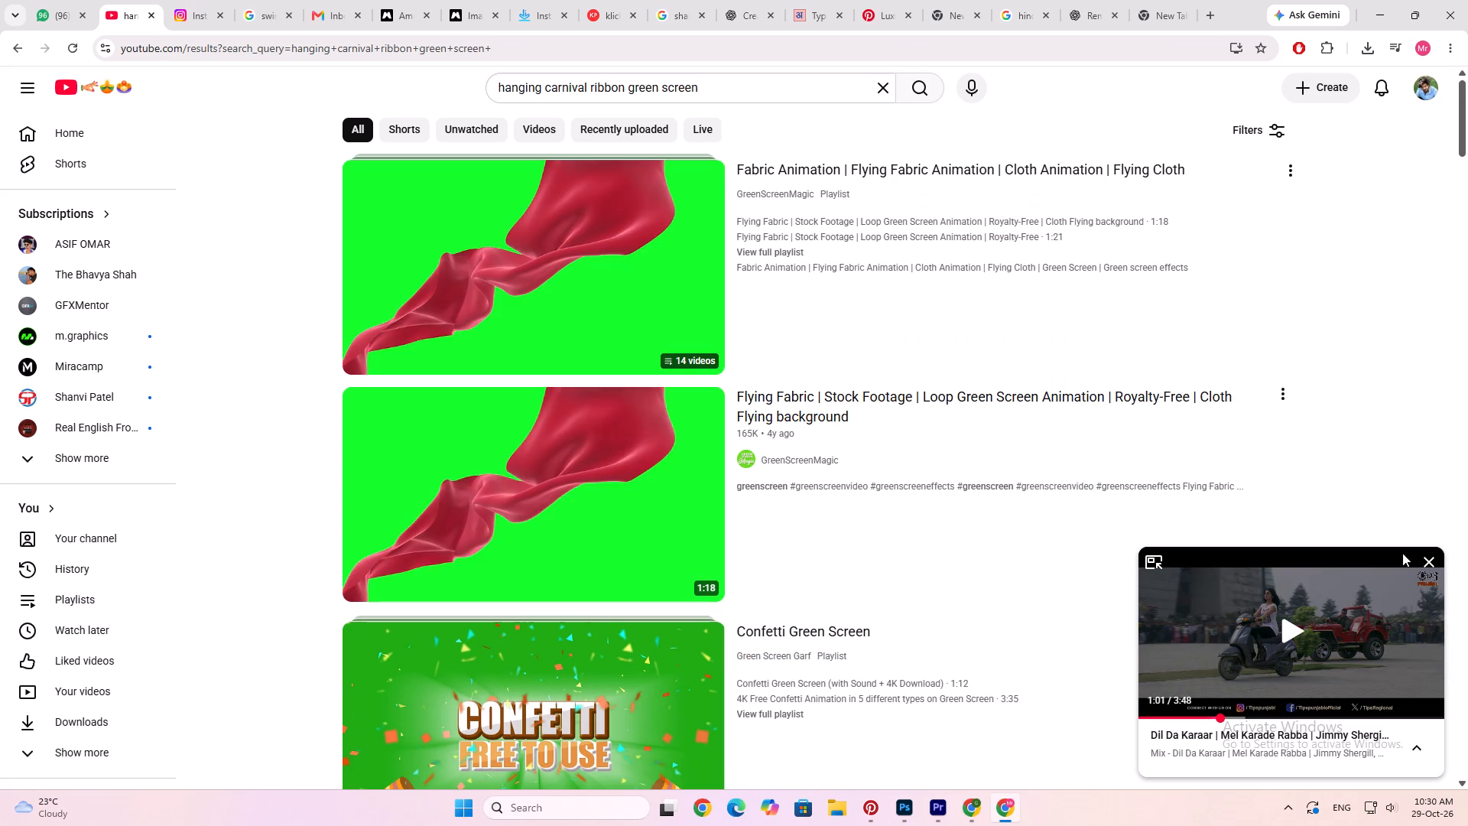
left_click(1440, 563)
scroll(755, 583, "down", 7)
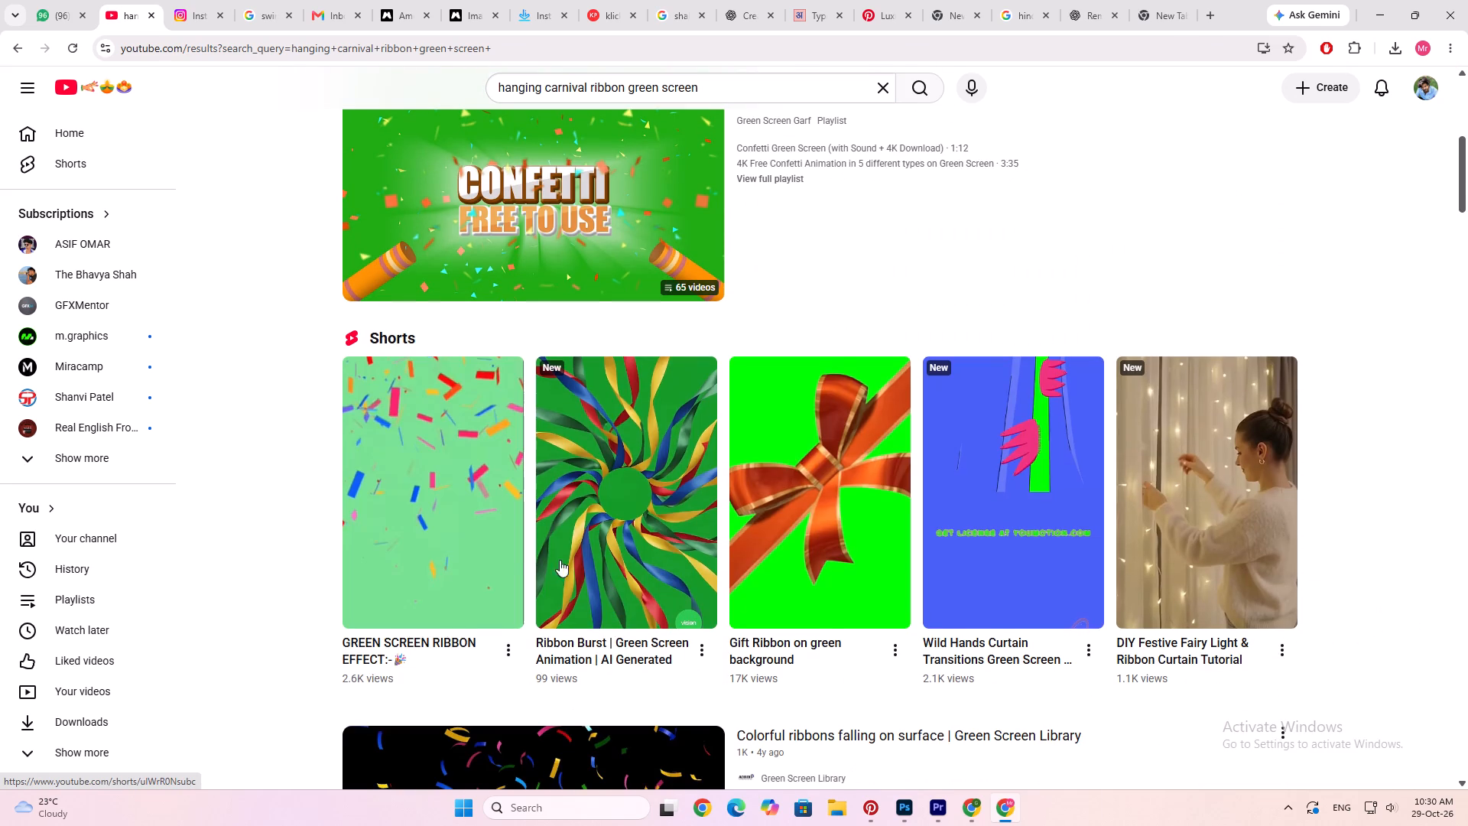
scroll(502, 550, "down", 5)
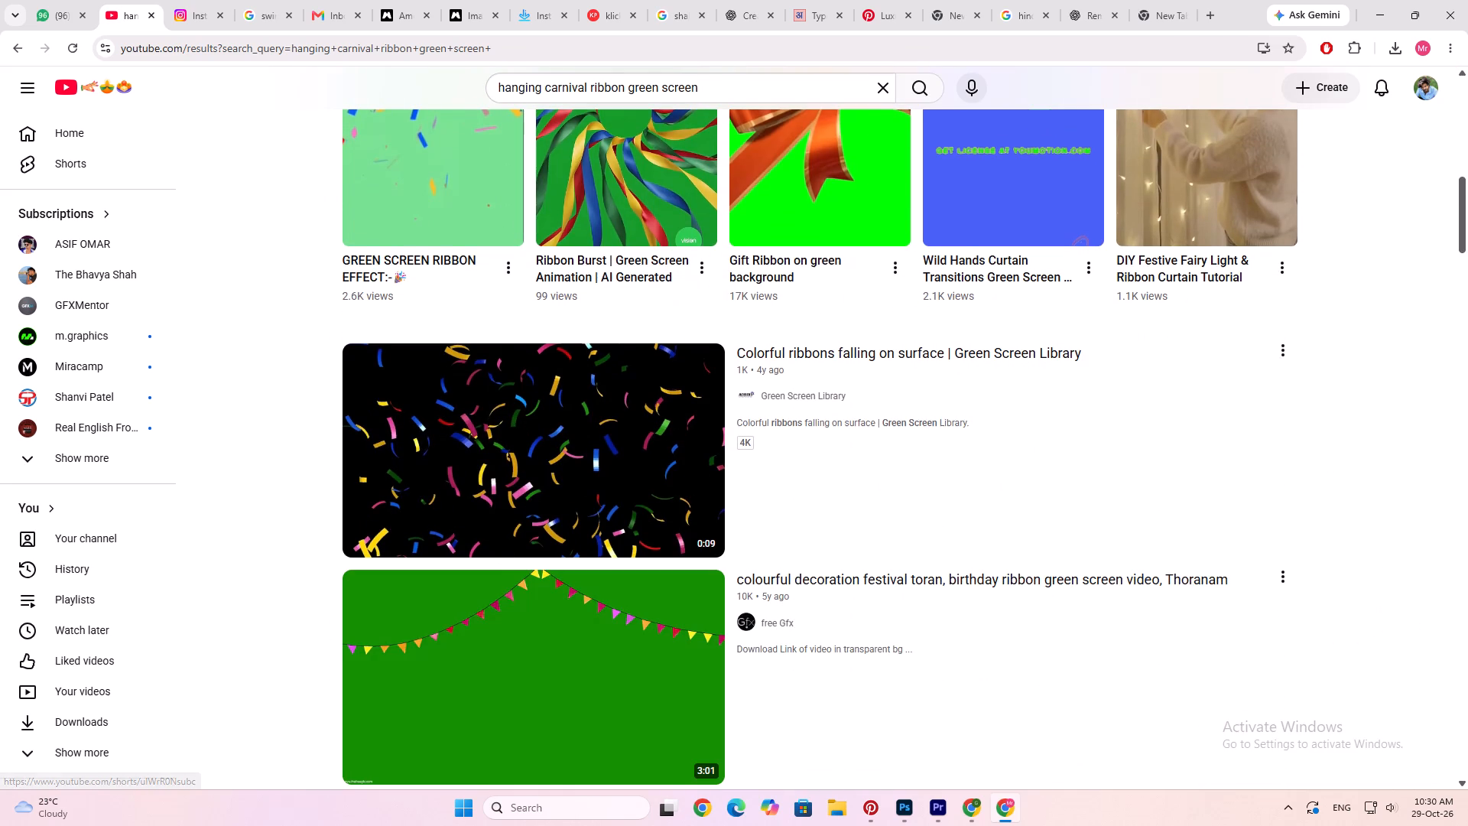
Refine the YouTube search to "hanging carnival ribbon green screen vector art".
left_click(729, 81)
type("vect")
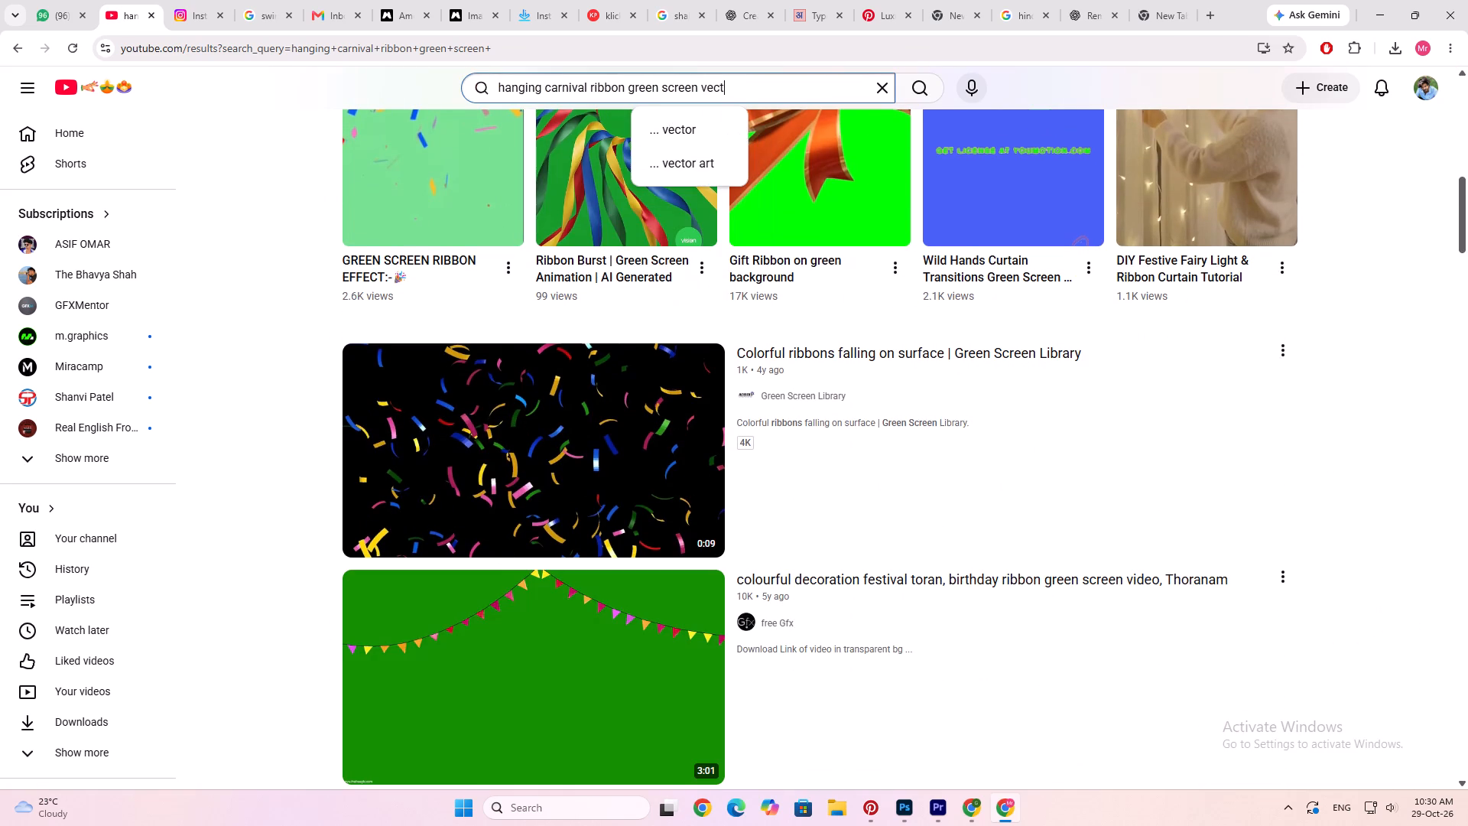
key("Down")
key("Down")
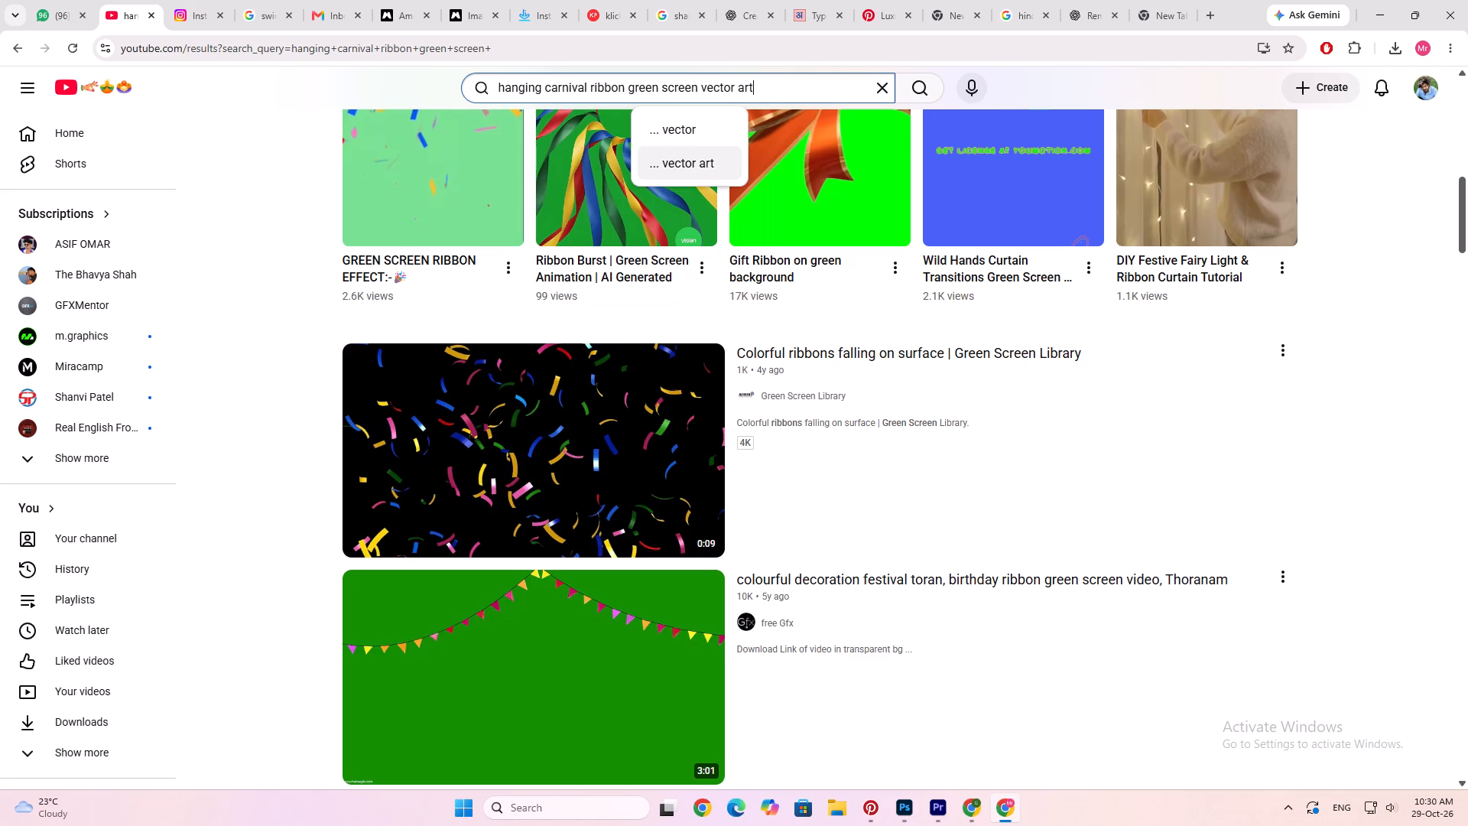
key("Return")
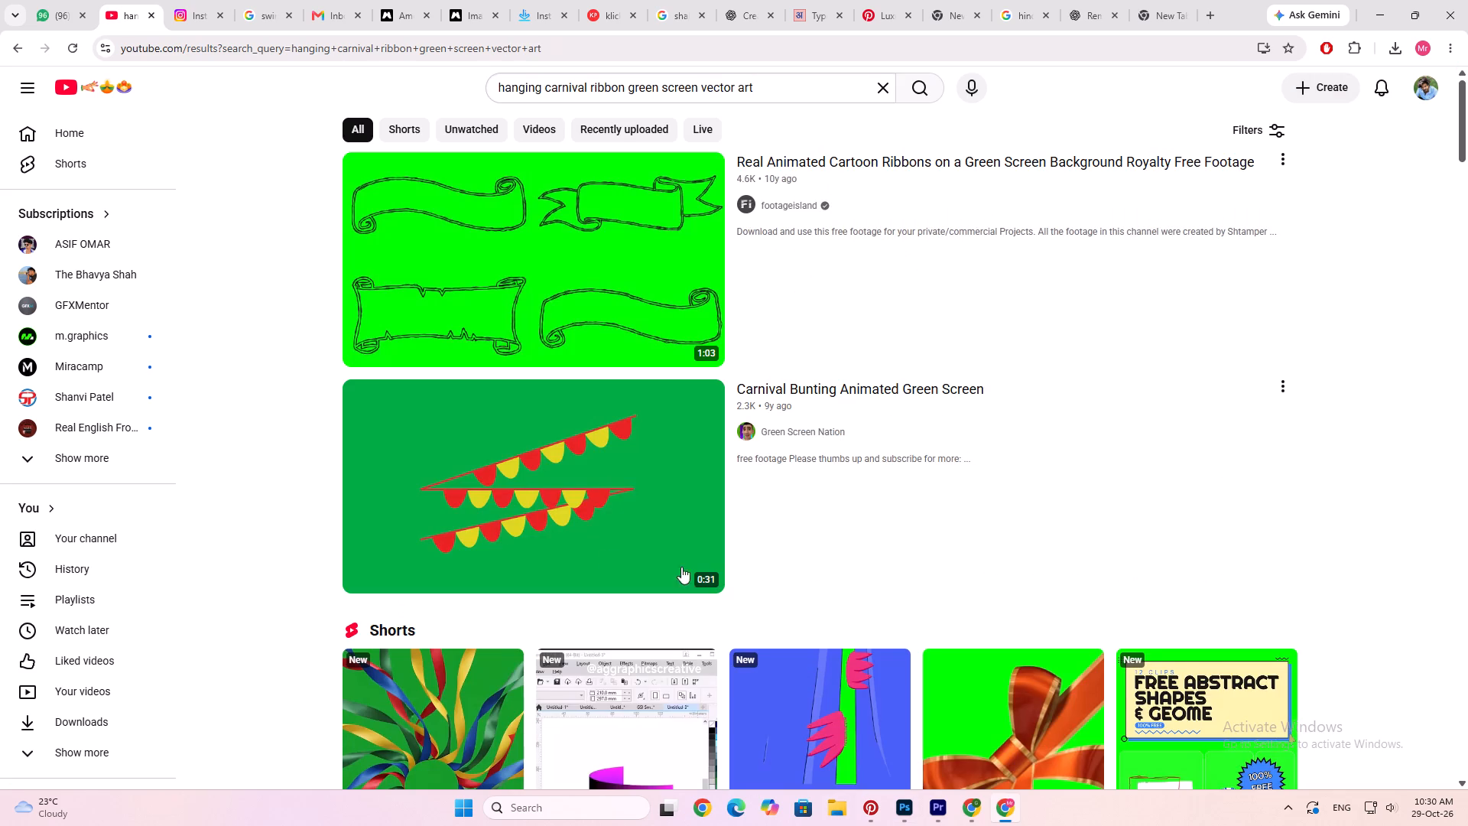
Examine the vector art results for a suitable hanging carnival decoration clip, and return to the previous green screen results.
scroll(520, 438, "down", 1)
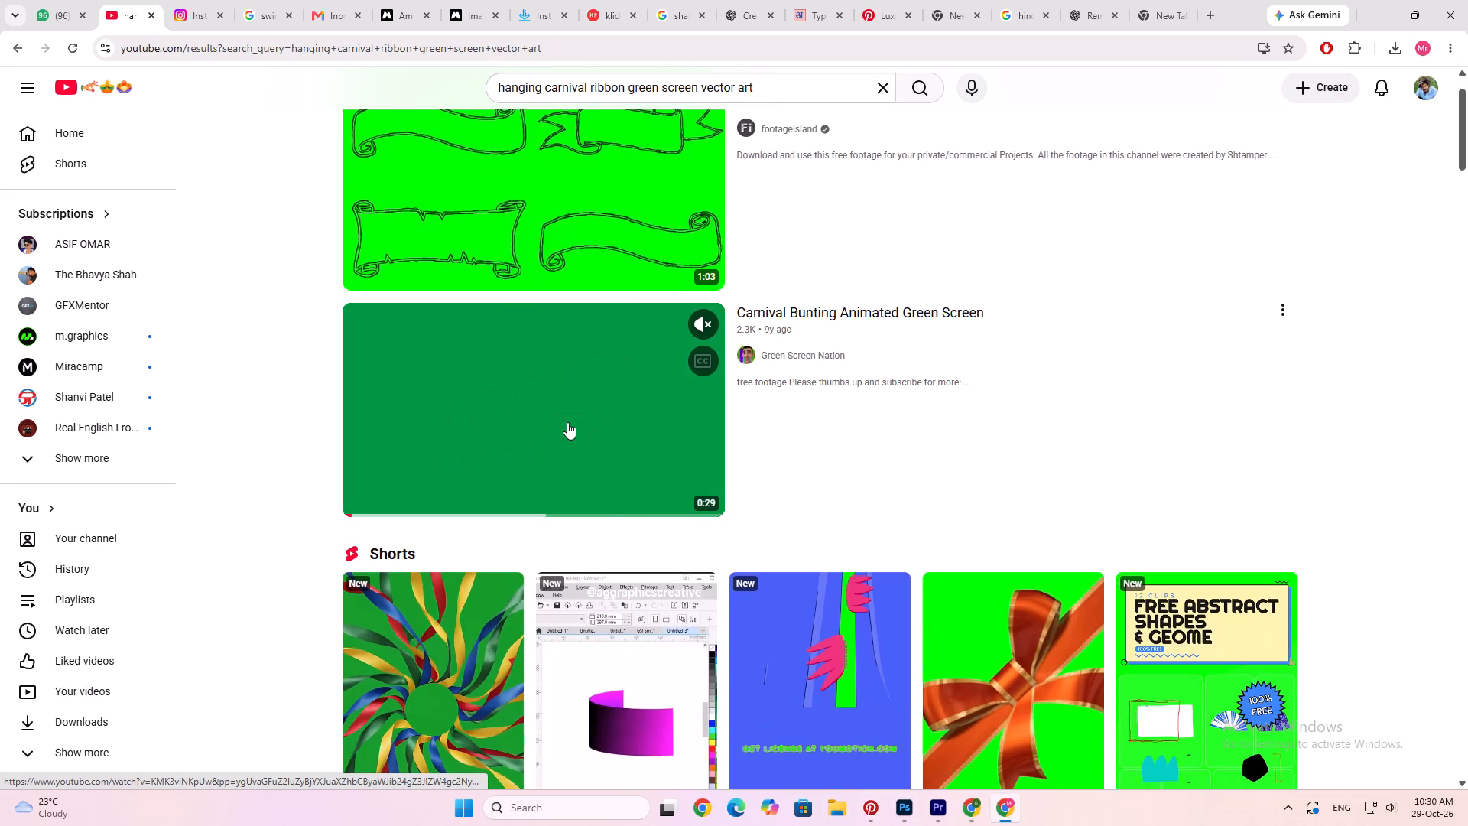
scroll(567, 422, "down", 6)
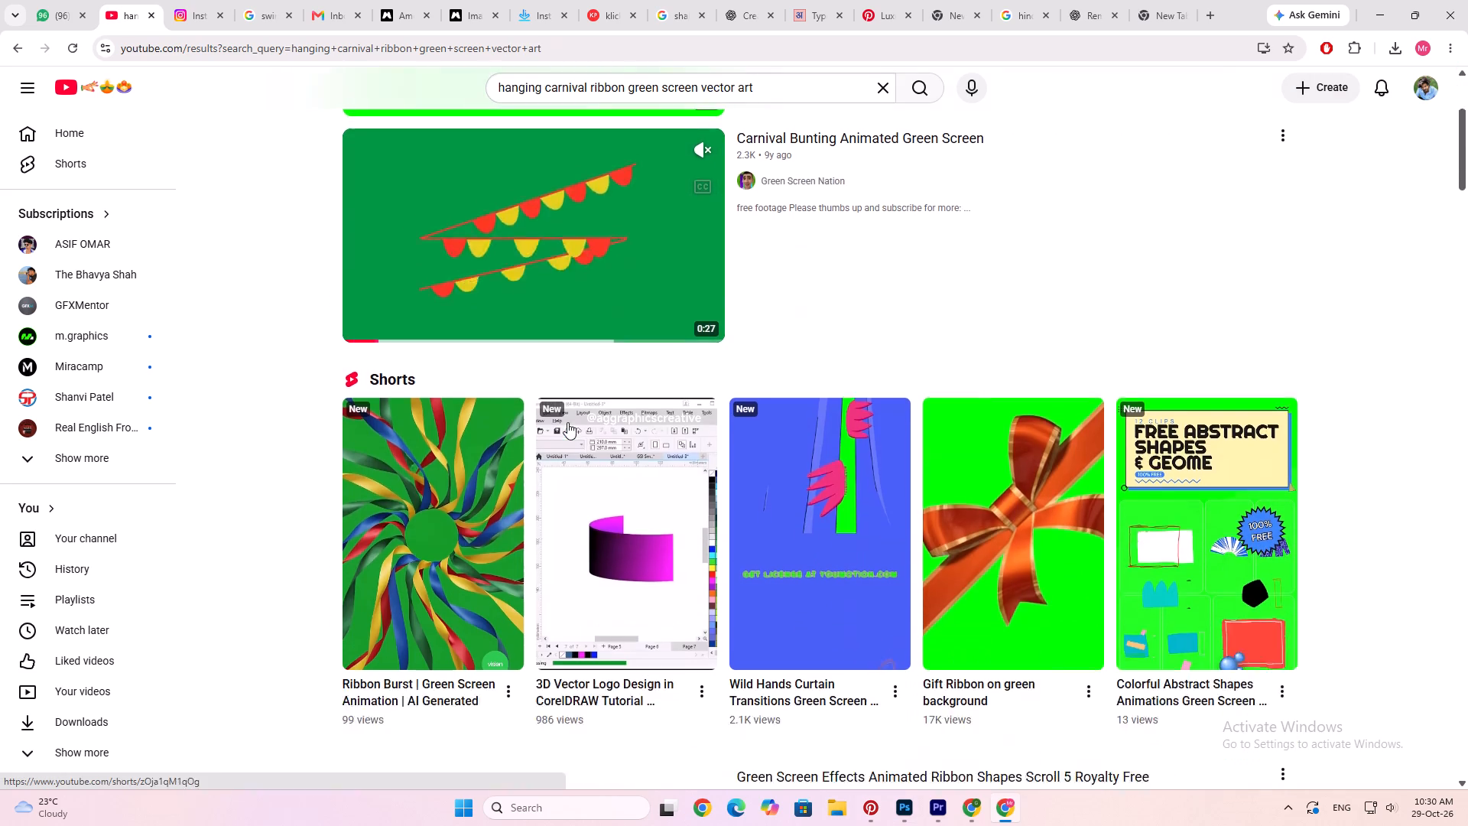
scroll(567, 422, "down", 2)
scroll(645, 435, "down", 4)
scroll(539, 495, "down", 4)
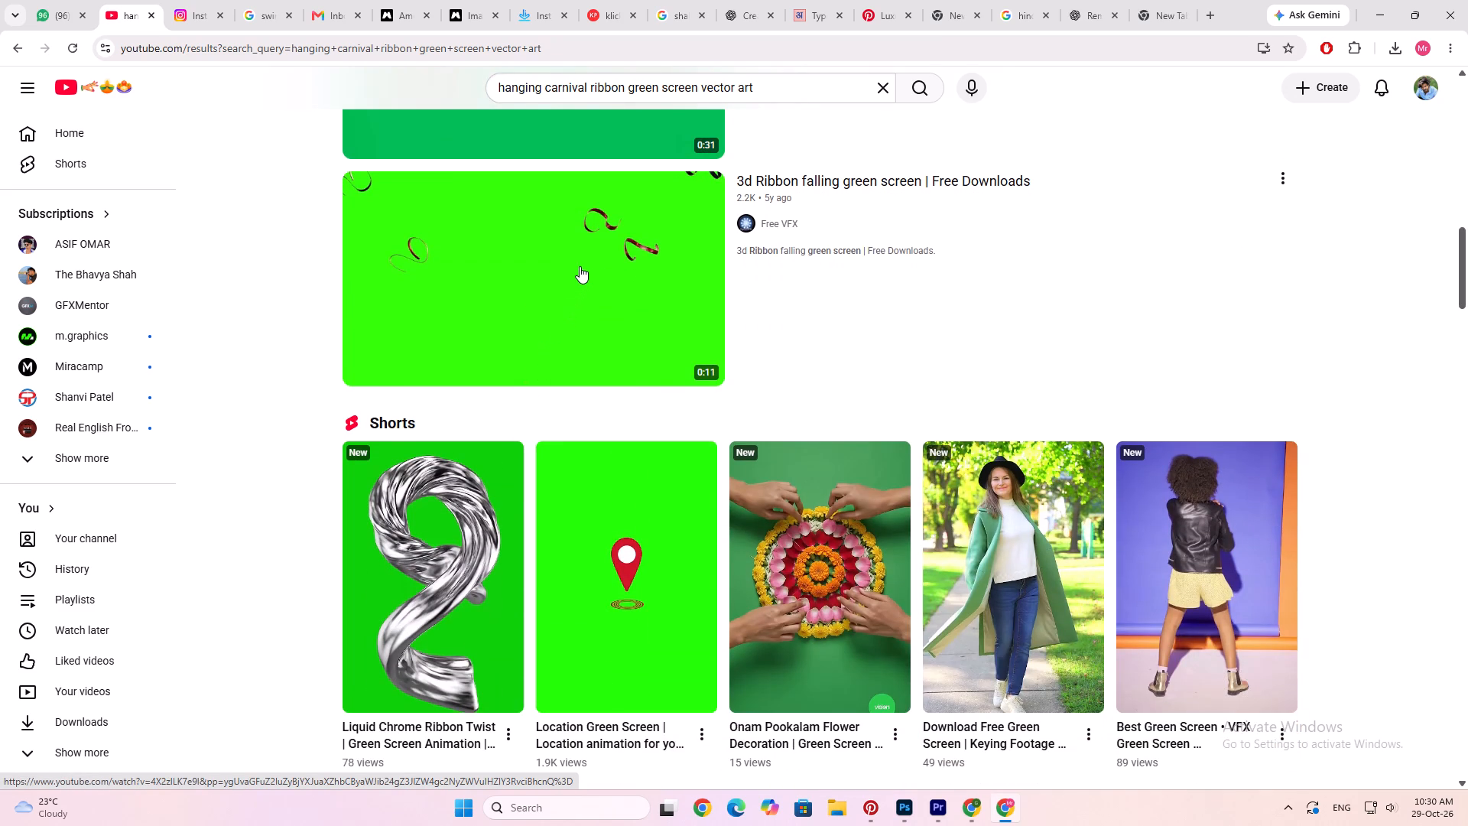
scroll(586, 262, "down", 6)
scroll(609, 480, "down", 3)
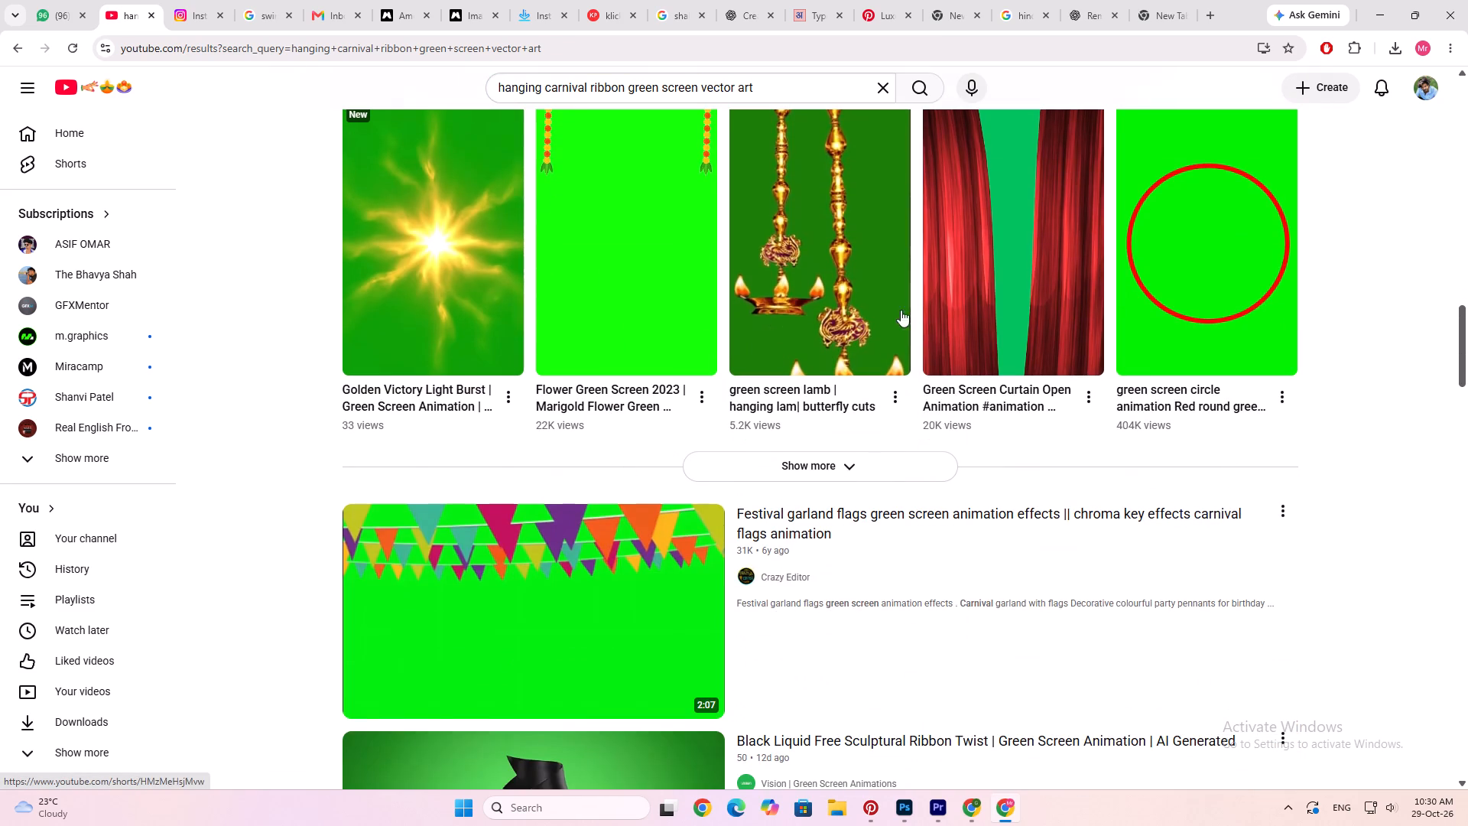
scroll(981, 311, "down", 6)
scroll(544, 213, "up", 2)
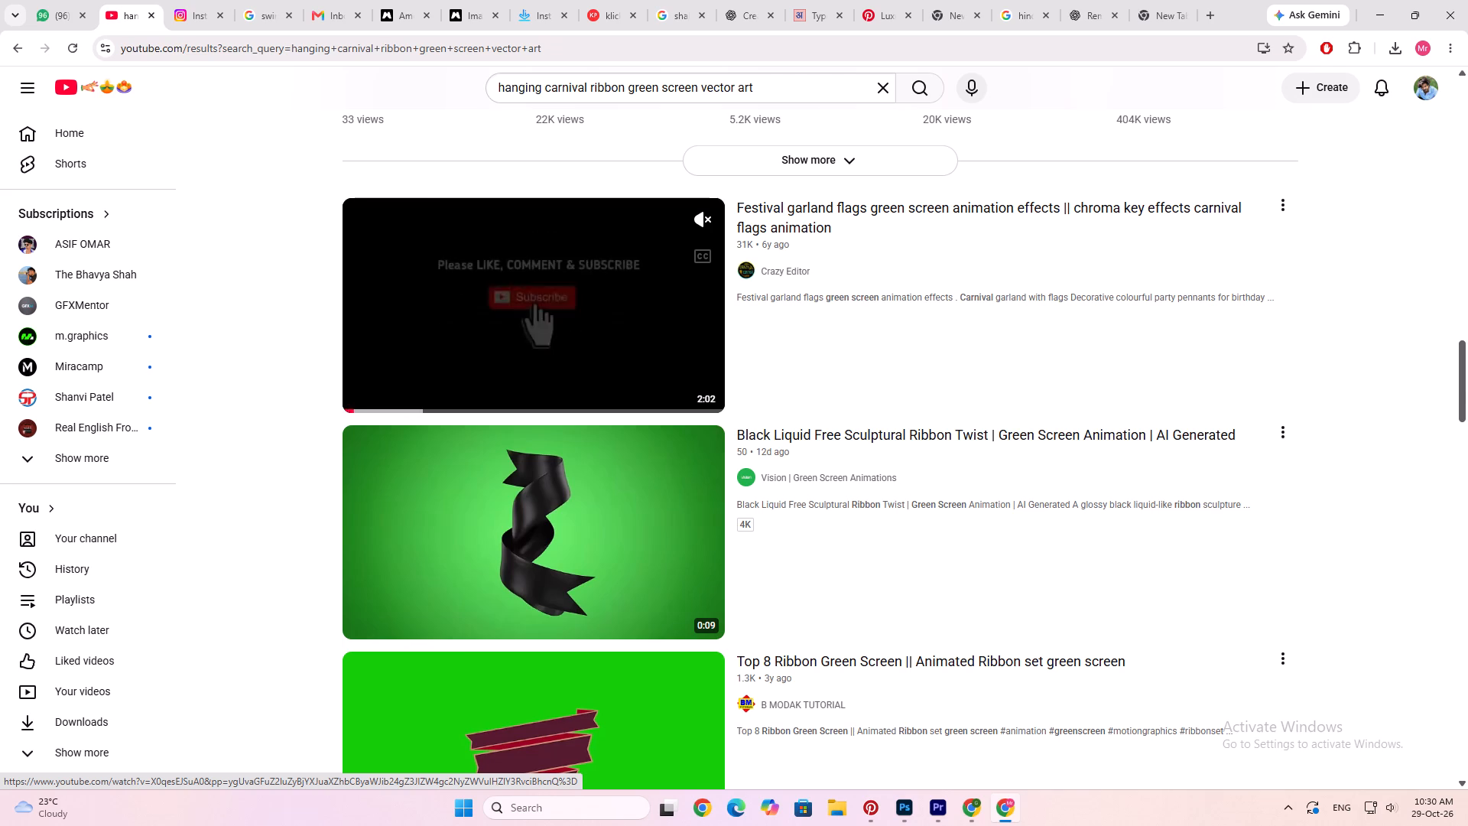
scroll(551, 327, "down", 6)
scroll(606, 488, "down", 11)
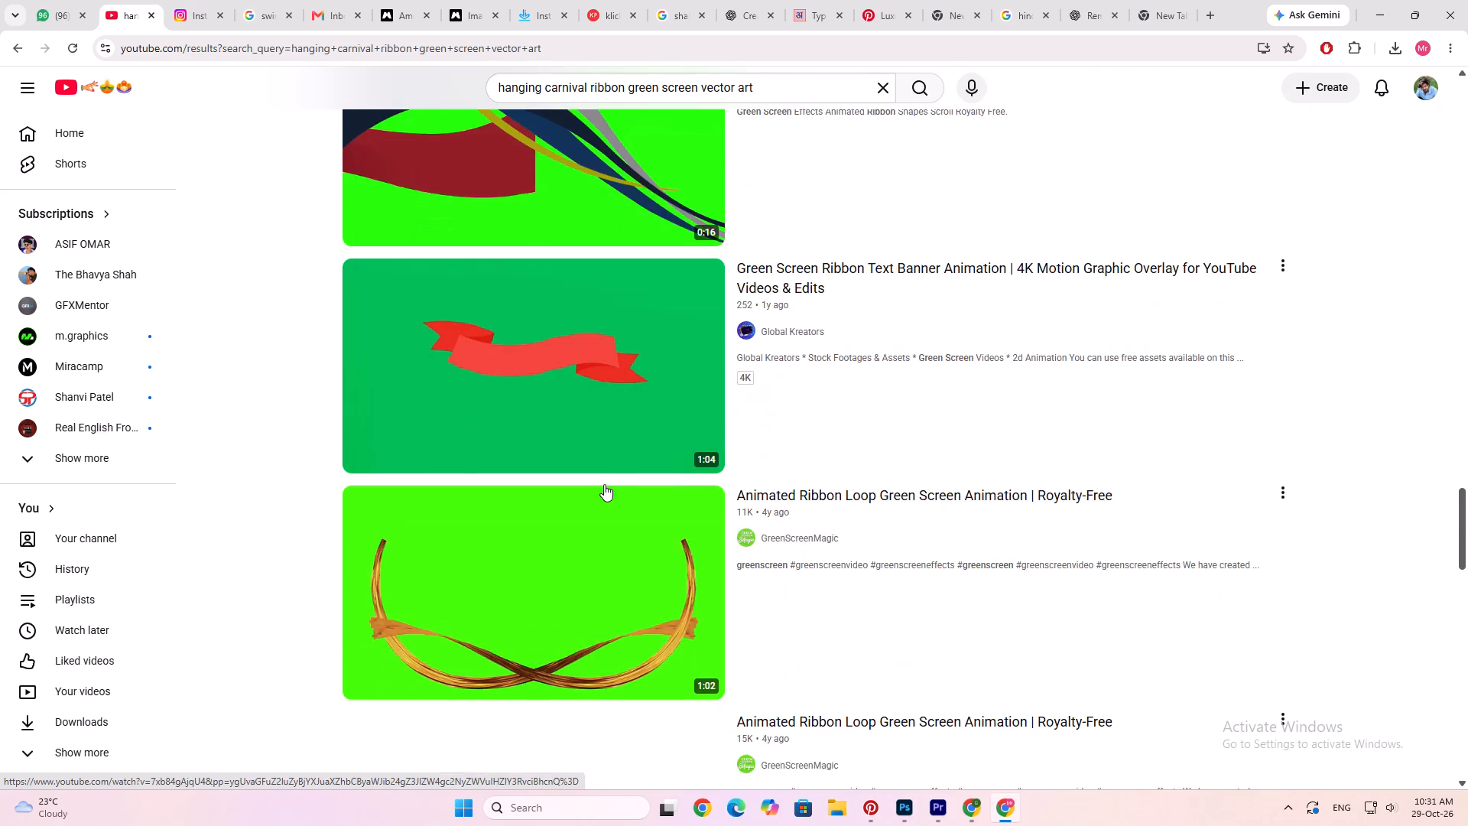
scroll(602, 477, "down", 11)
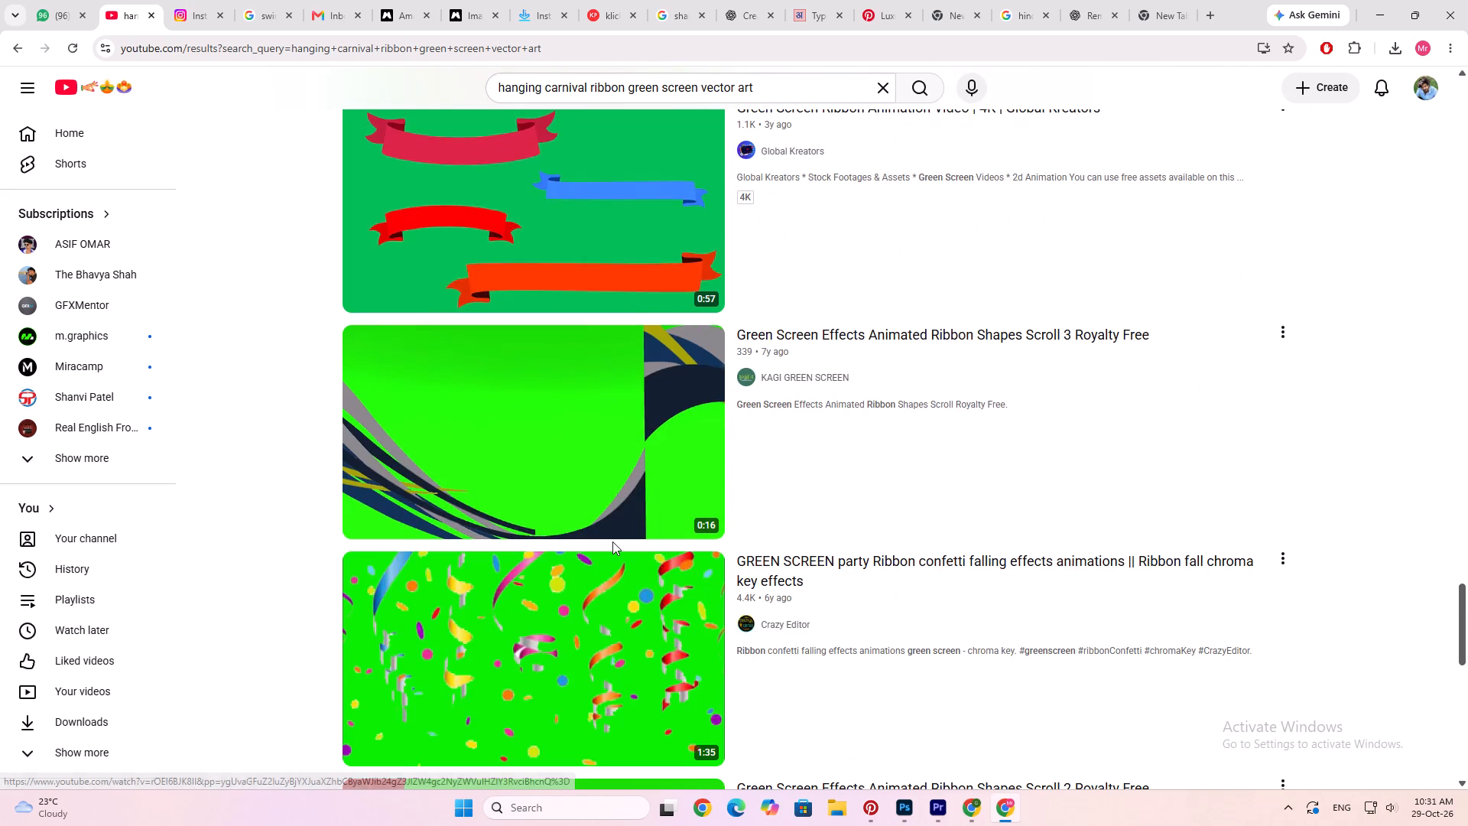
scroll(447, 408, "down", 9)
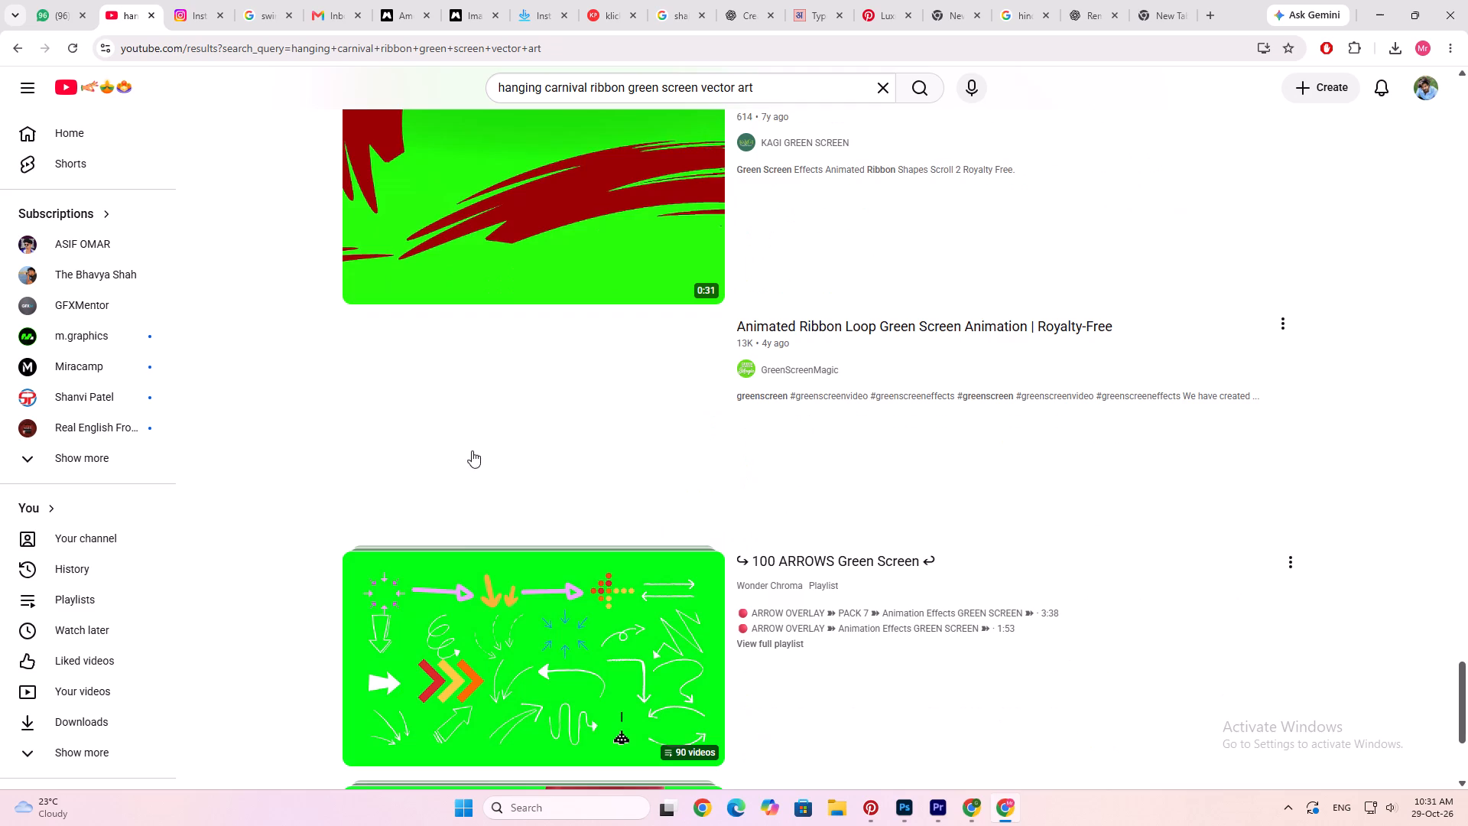
scroll(497, 490, "down", 11)
scroll(552, 534, "down", 5)
scroll(569, 541, "up", 5)
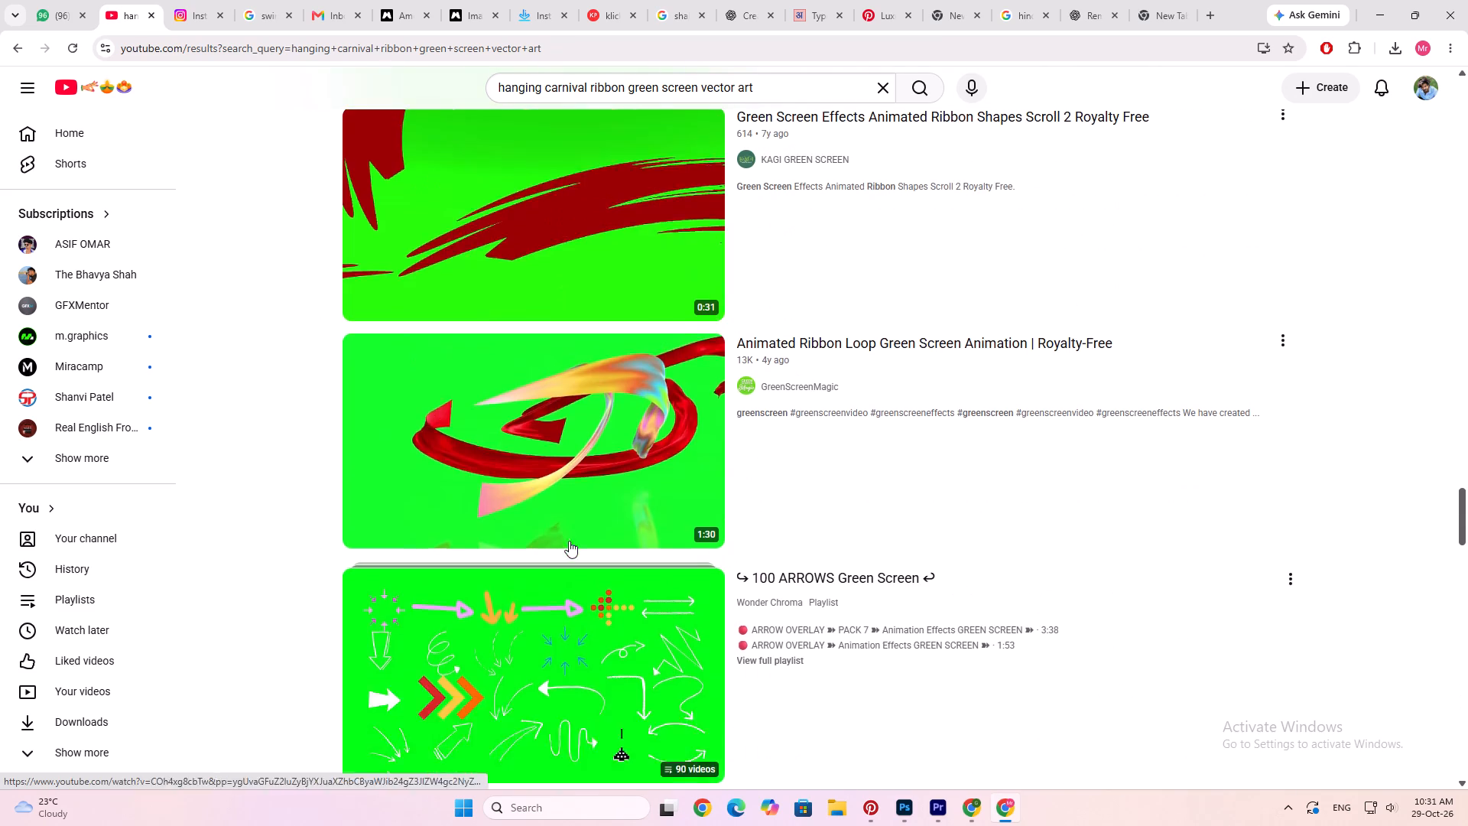
left_click(15, 47)
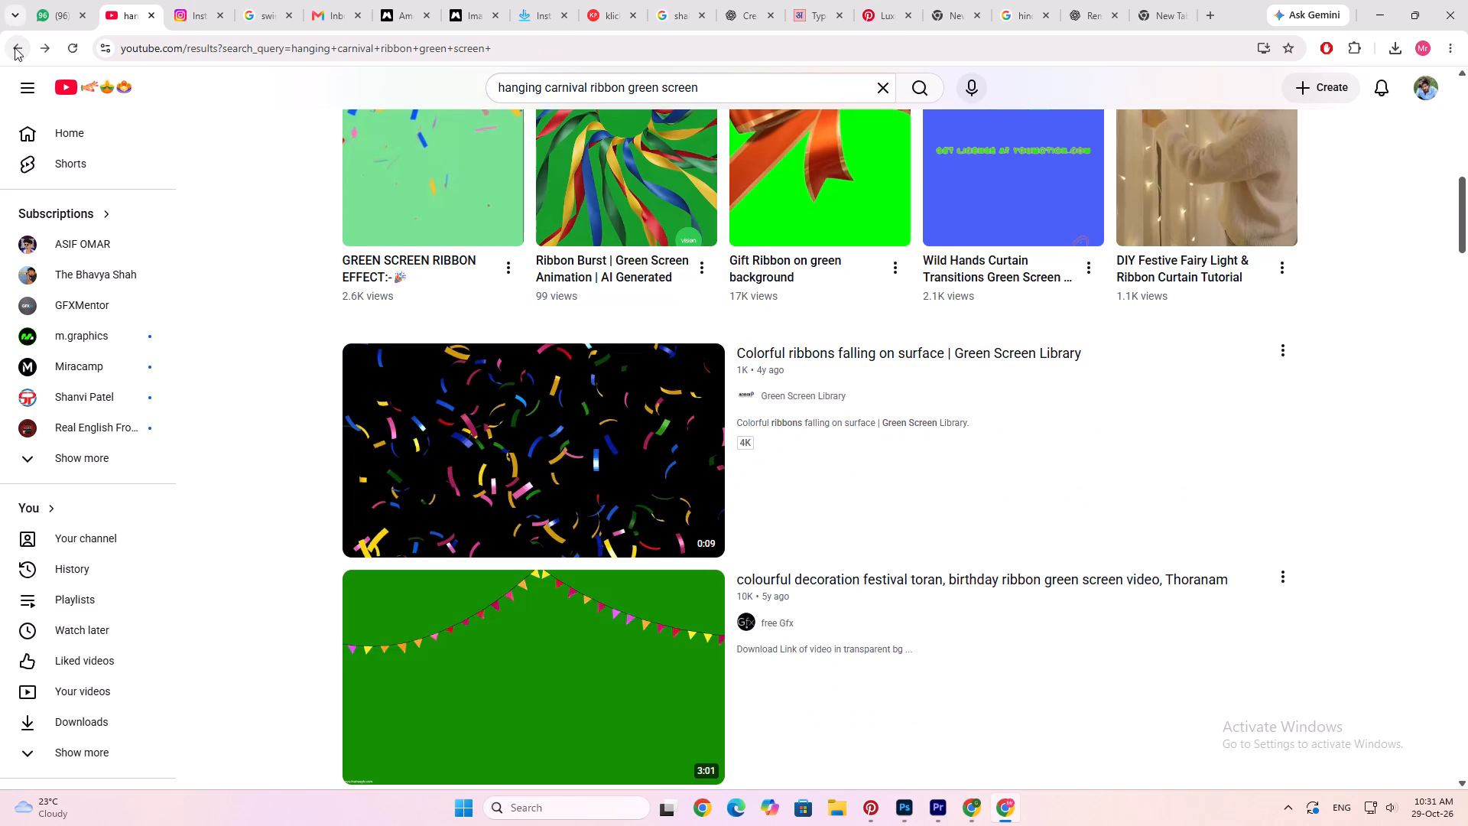
scroll(641, 674, "down", 1)
Switch back to the Canva design and check further hanging carnival ribbon graphics.
key("alt+Tab")
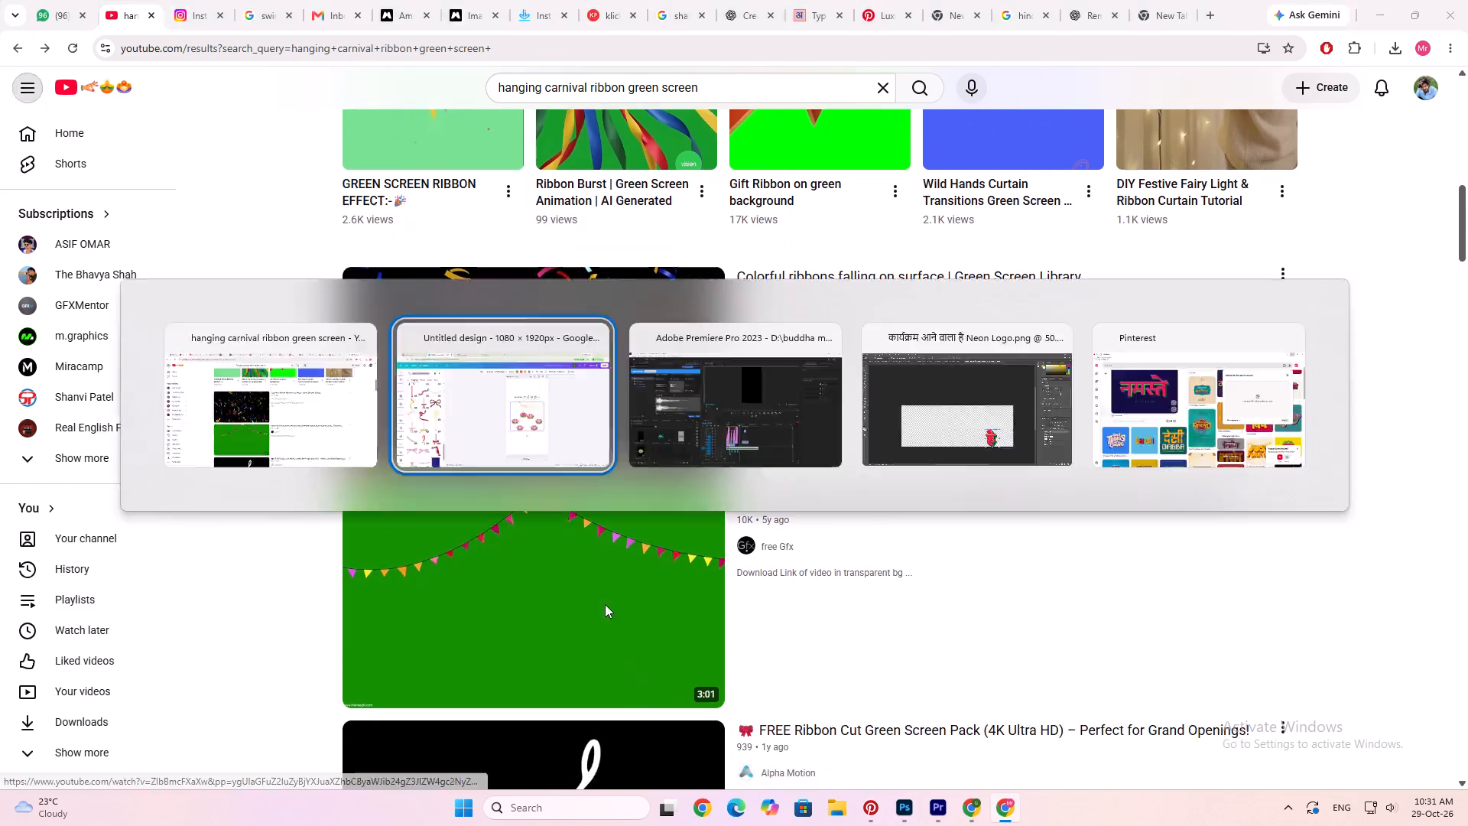
left_click(1450, 94)
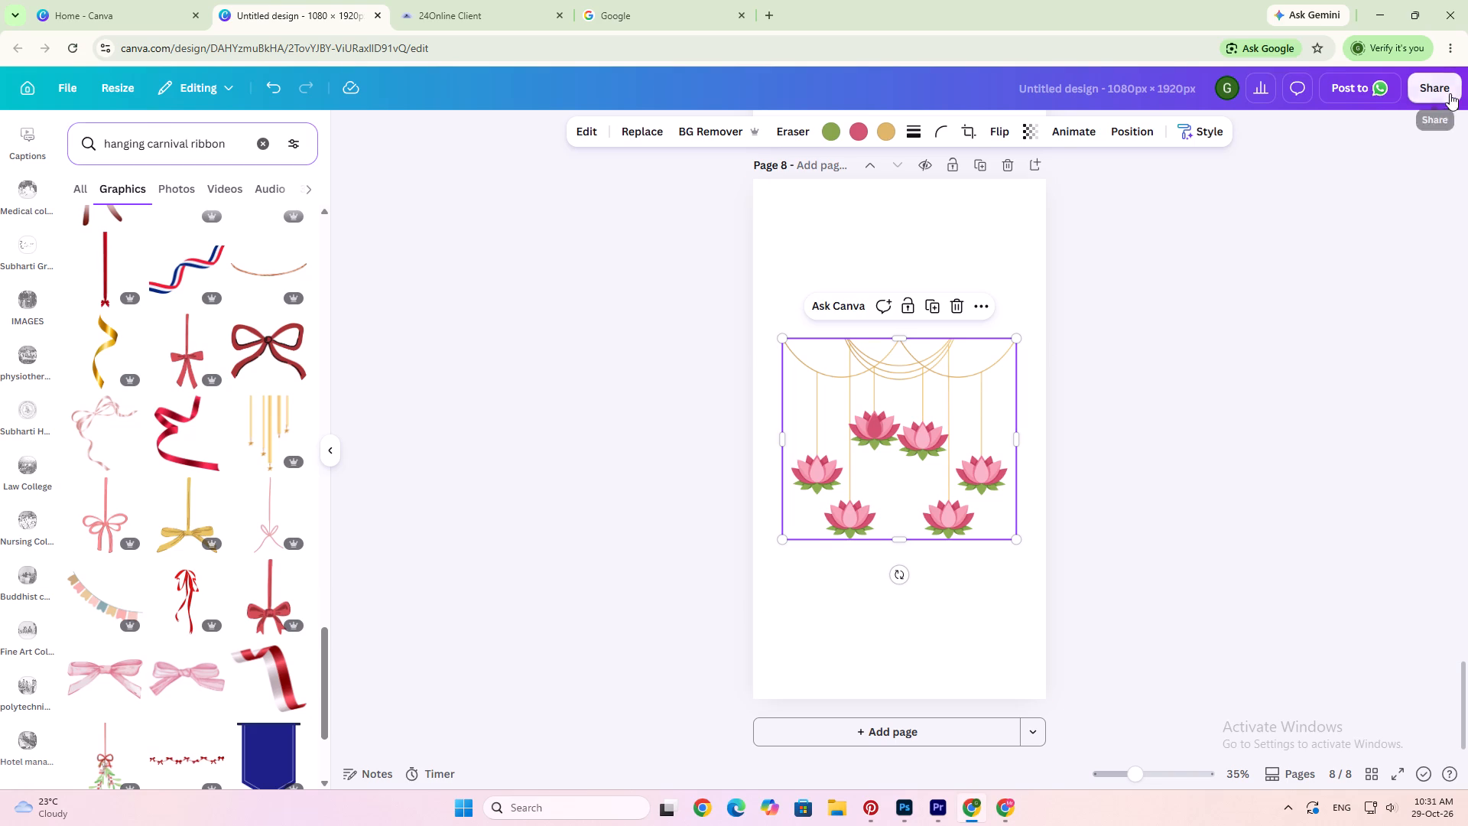
scroll(206, 541, "down", 6)
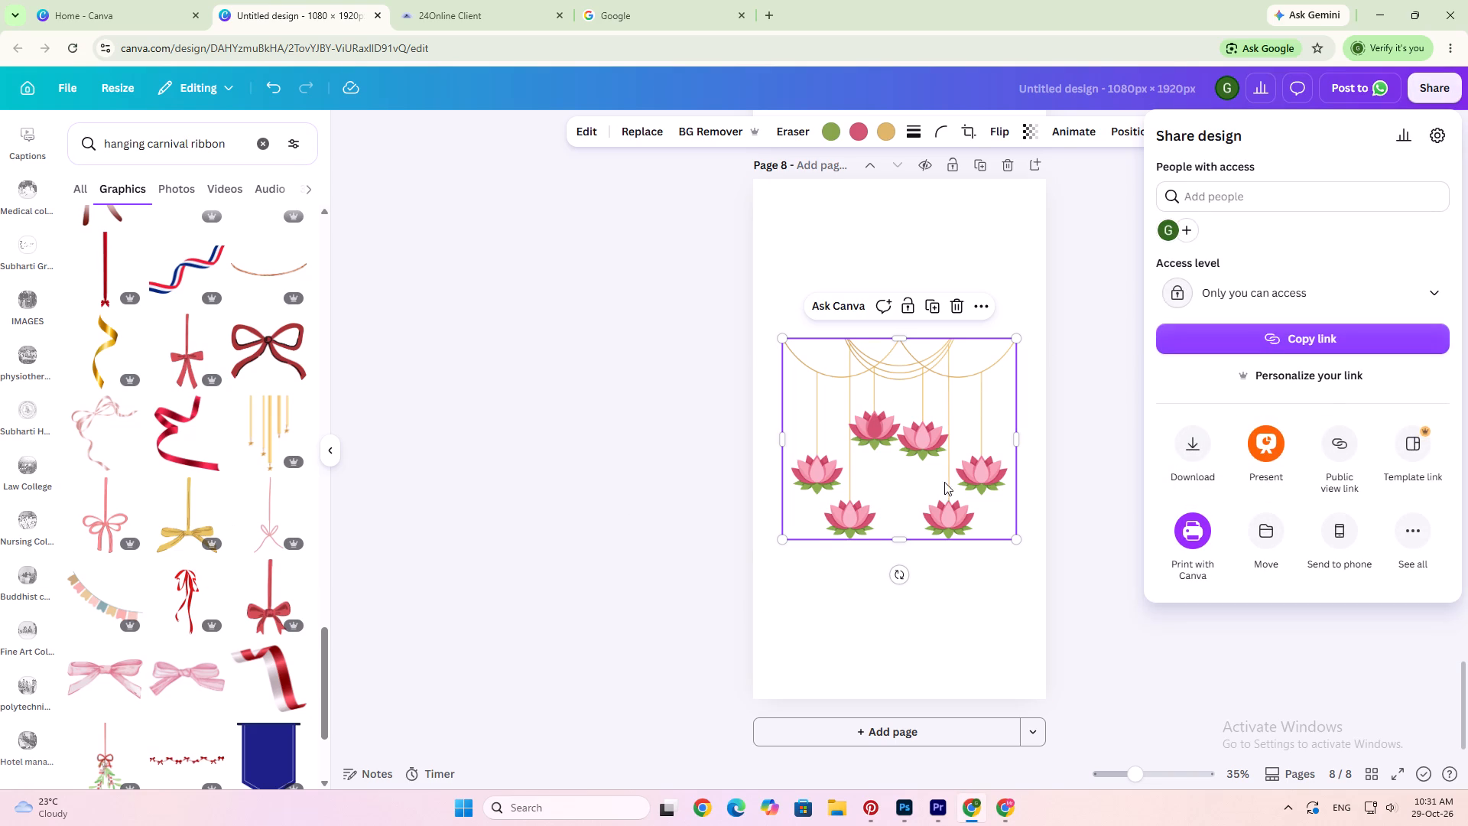
left_click(394, 535)
scroll(196, 547, "down", 3)
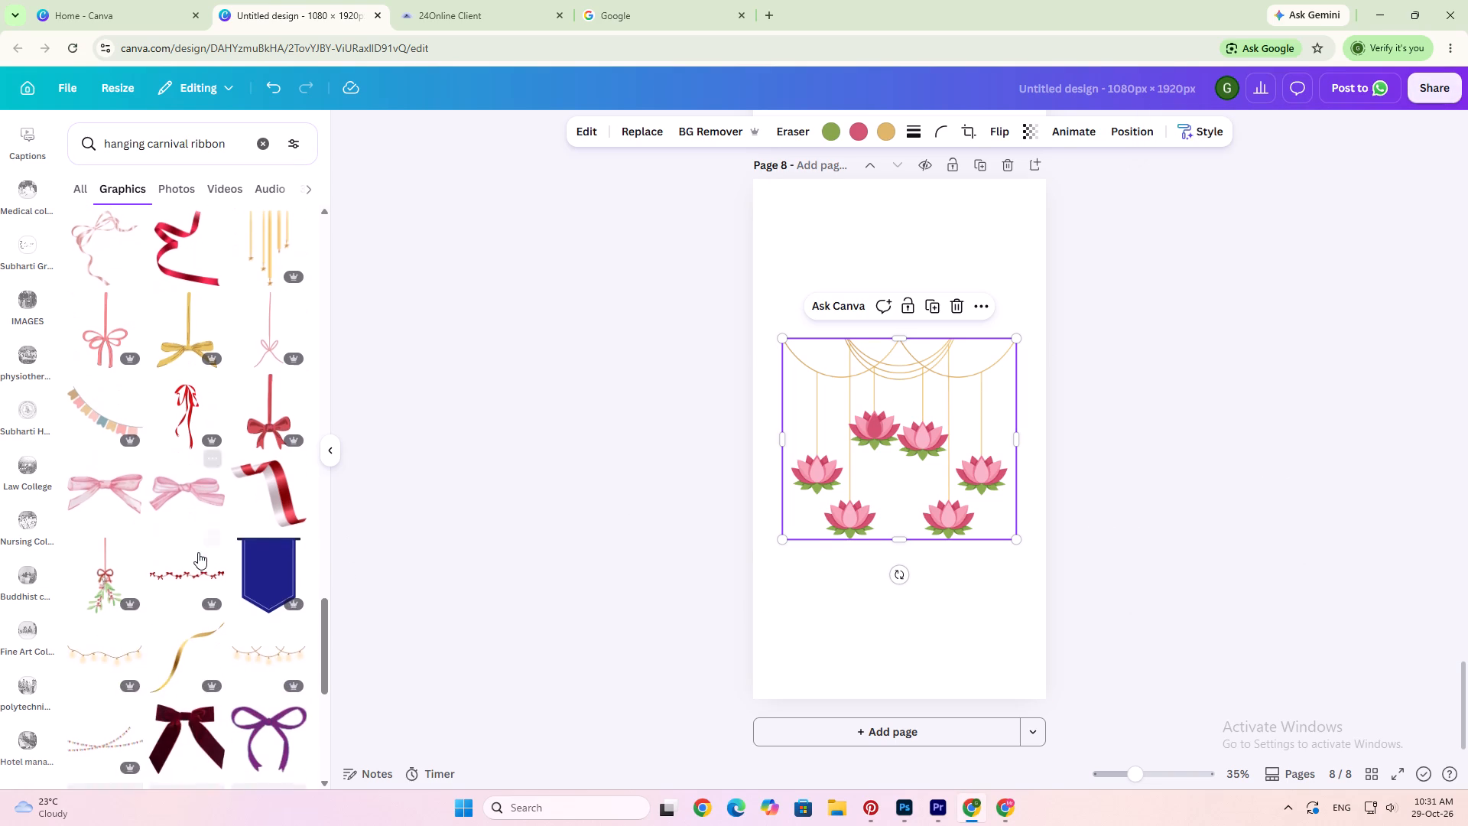
scroll(183, 576, "down", 2)
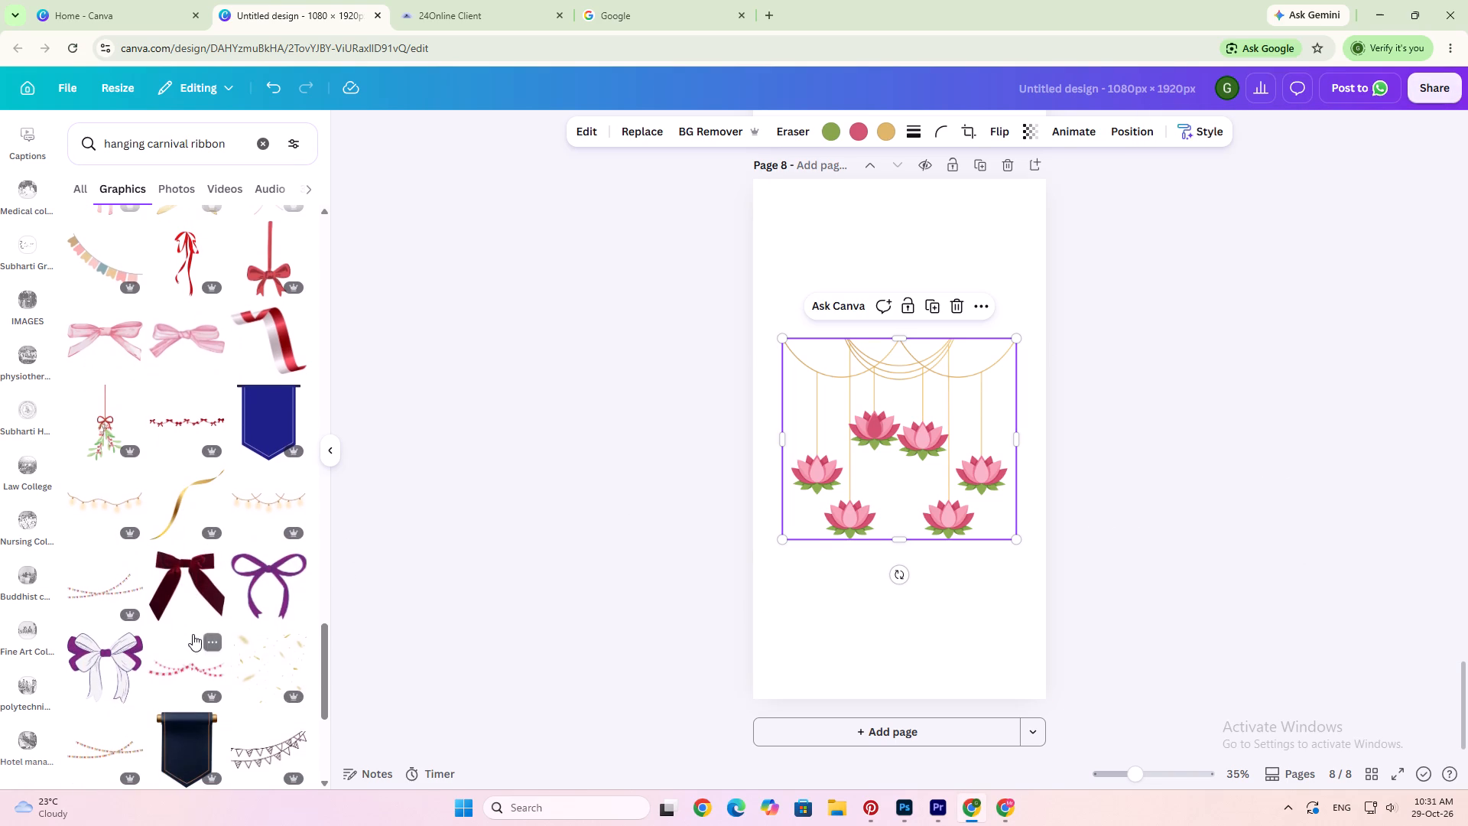
scroll(193, 634, "down", 1)
Download only page 8 with the lotus garland as a PNG with a transparent background.
left_click(1448, 99)
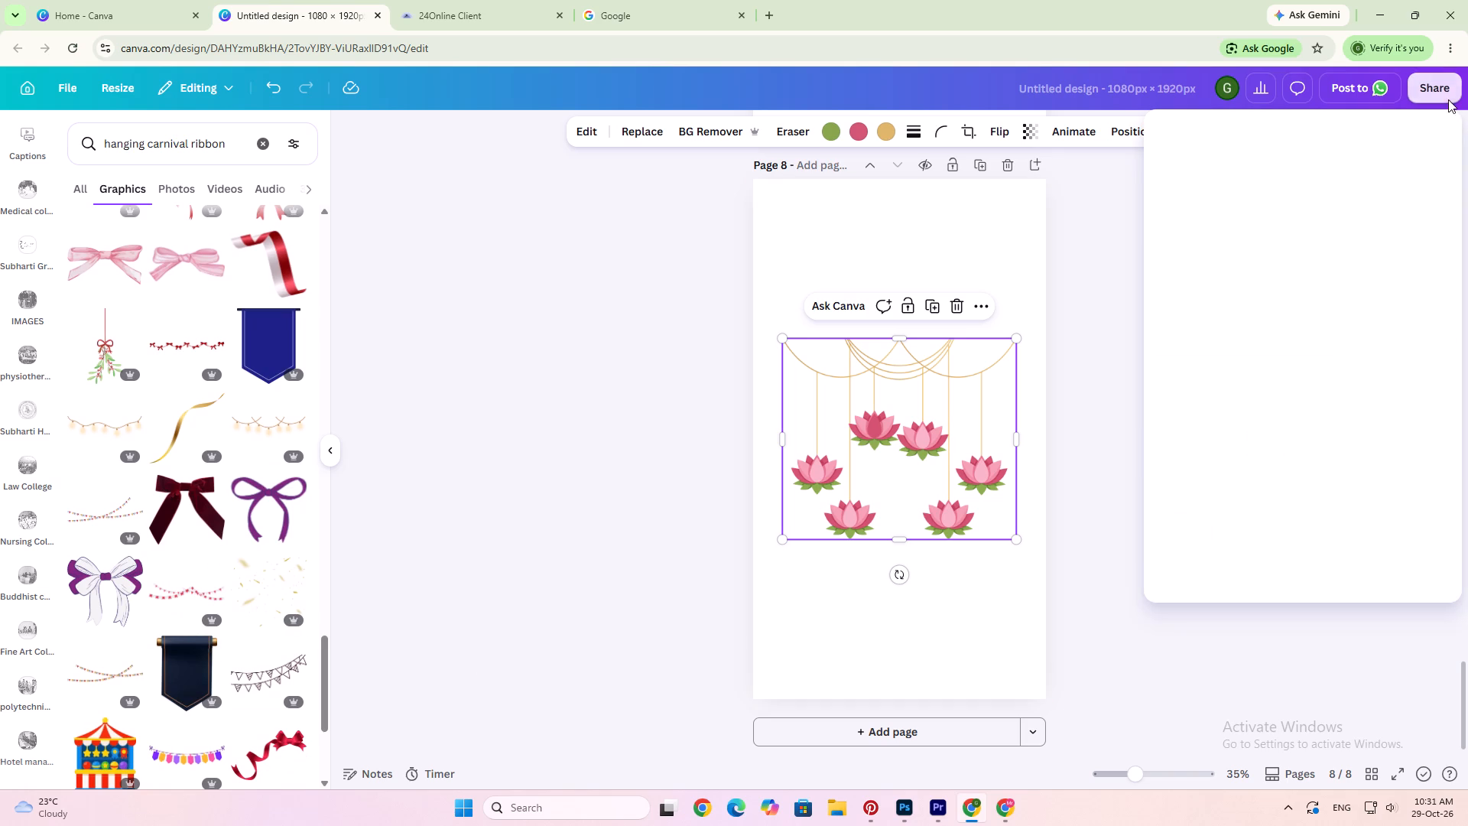
left_click(1190, 451)
left_click(1246, 200)
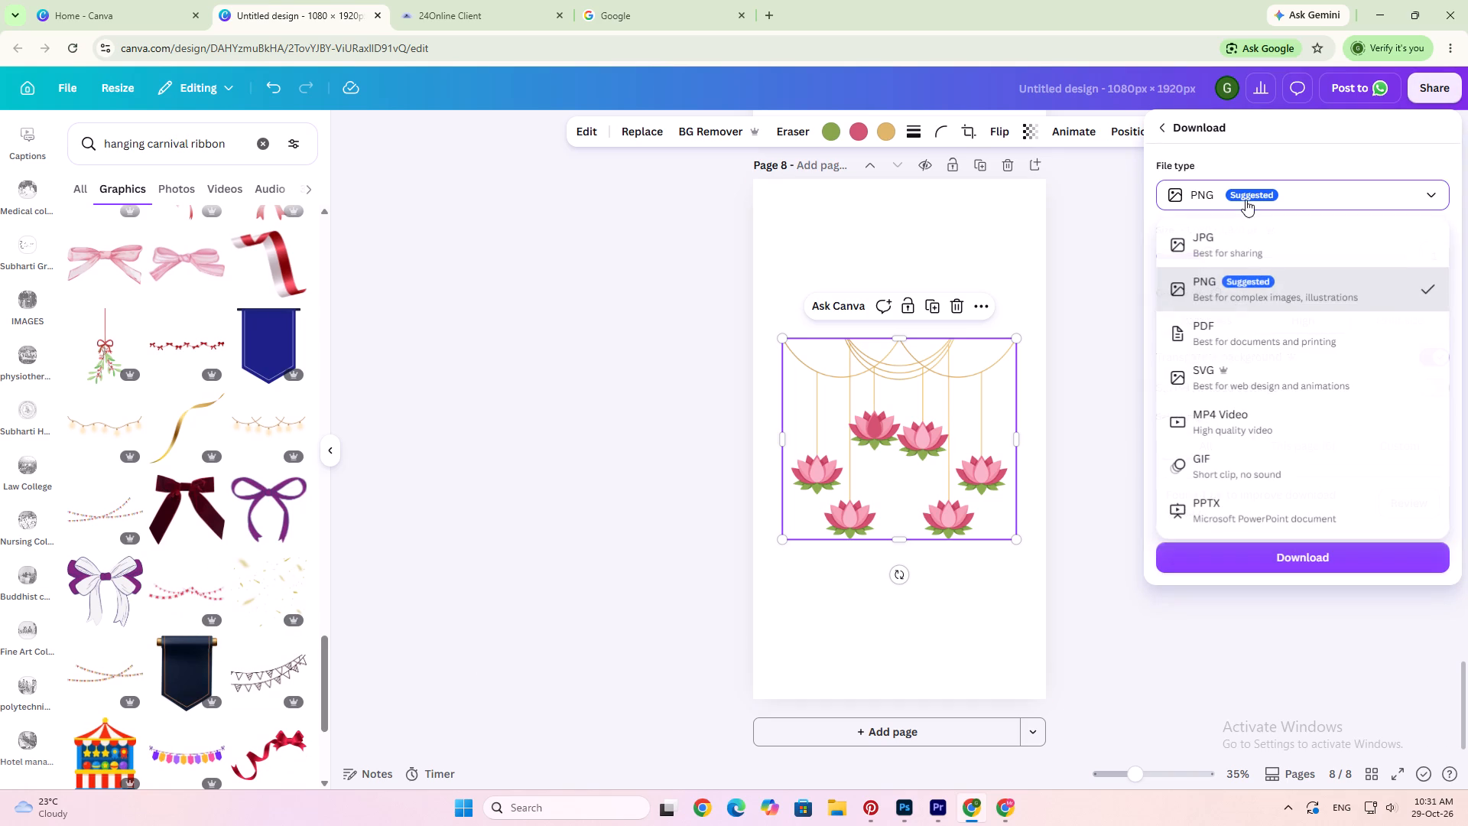
left_click(1269, 155)
left_click(1284, 448)
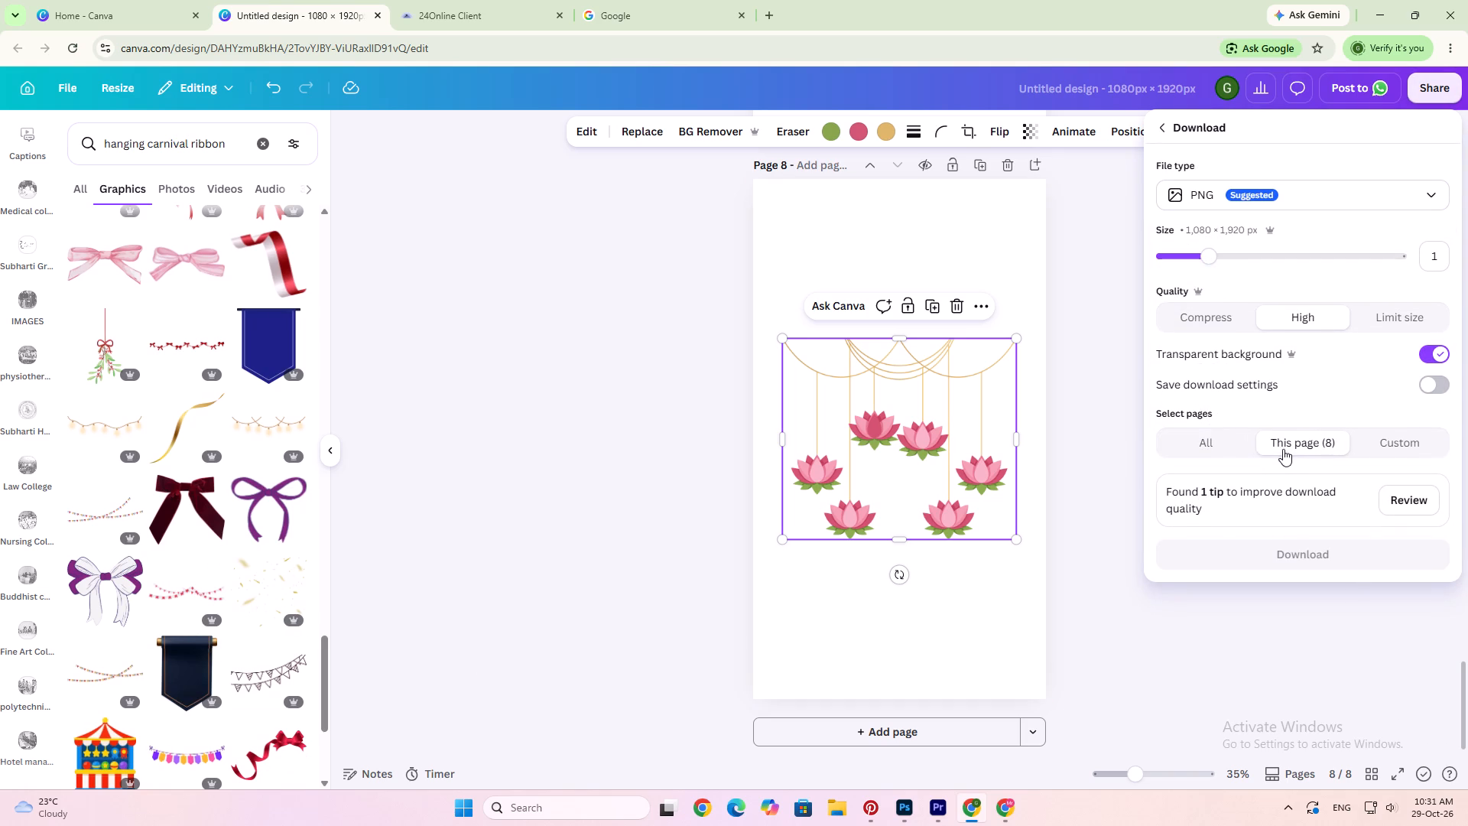
left_click(1326, 551)
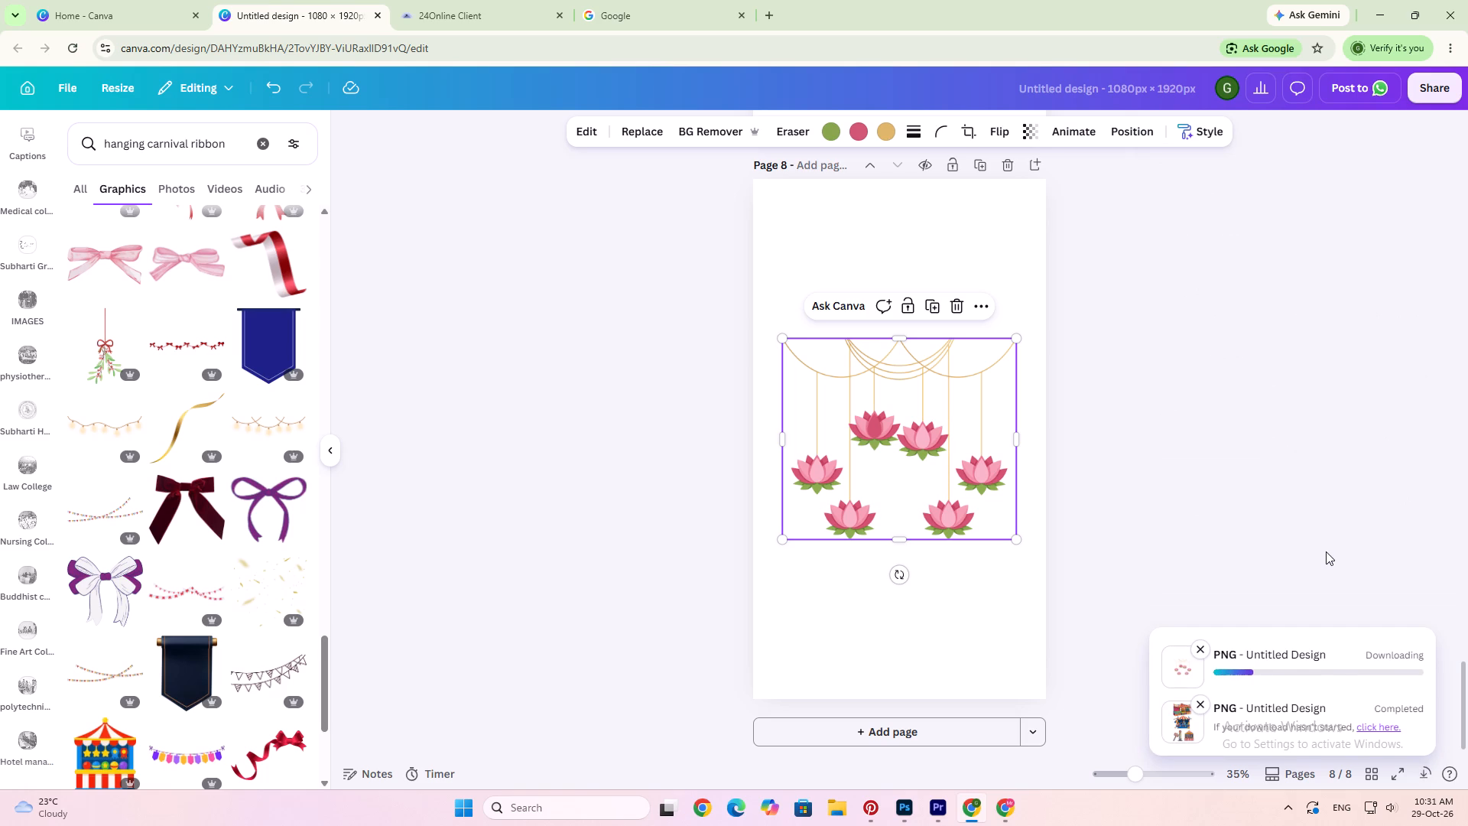
Bring the downloaded Untitled design (8).png into the Premiere Pro timeline on V3, above the Video-86141 clips.
left_click_drag(1193, 87, 1106, 563)
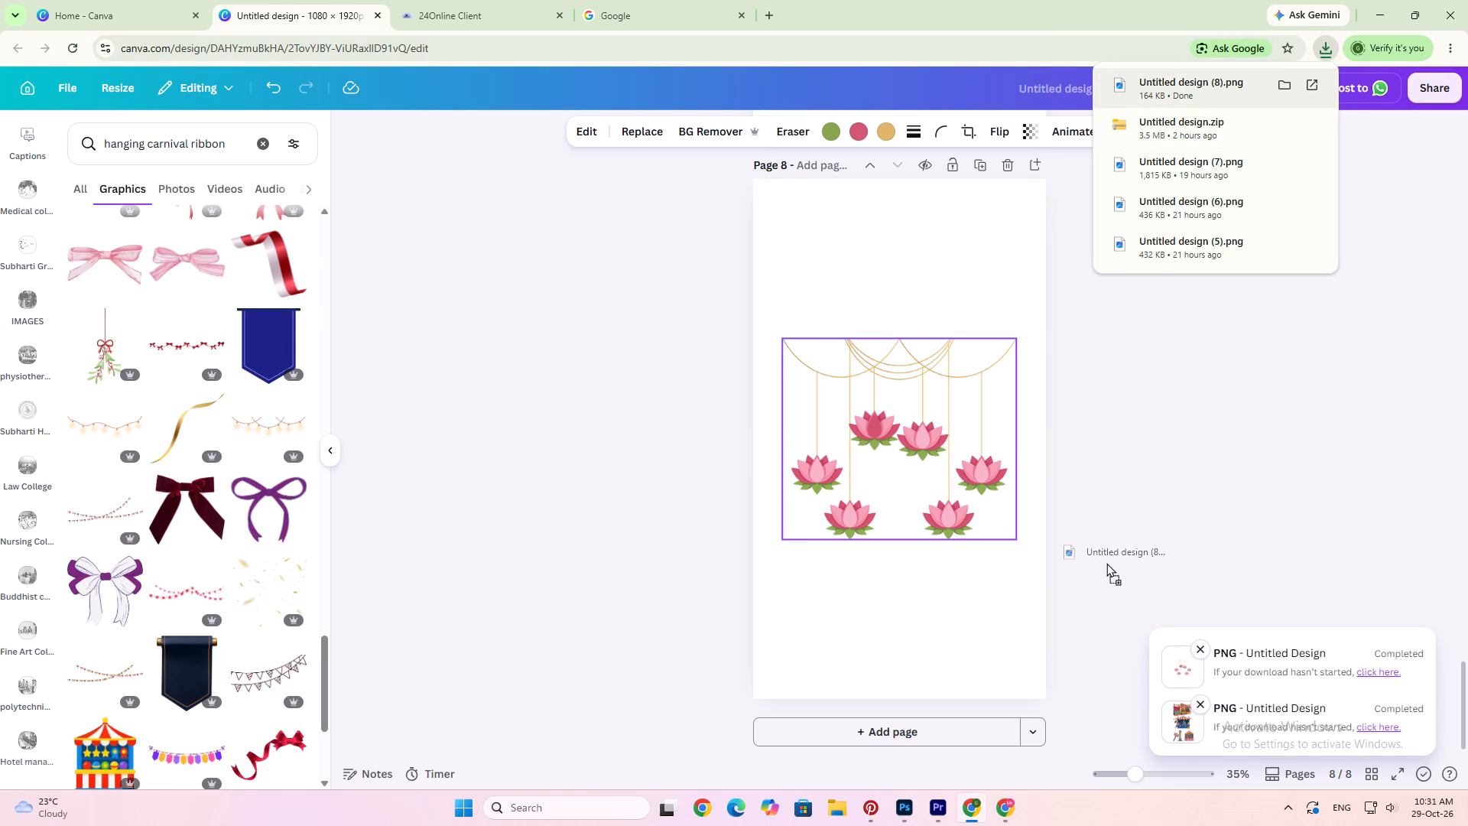
left_click_drag(1106, 563, 778, 675)
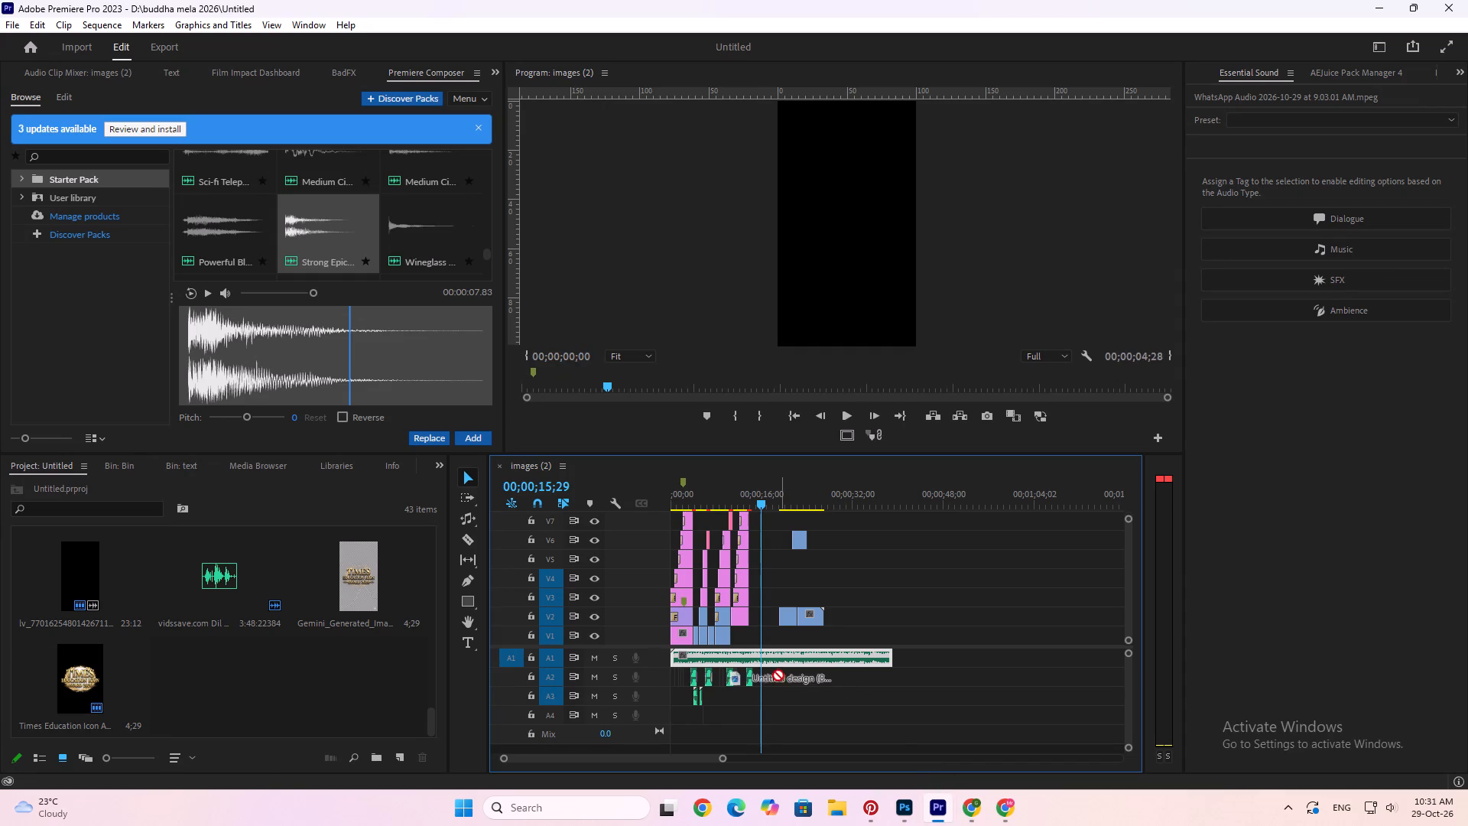
left_click_drag(778, 675, 777, 600)
Move the Untitled design (8).png clip to V1, starting together with the images (2) still background clip above it.
scroll(781, 594, "up", 14, "alt")
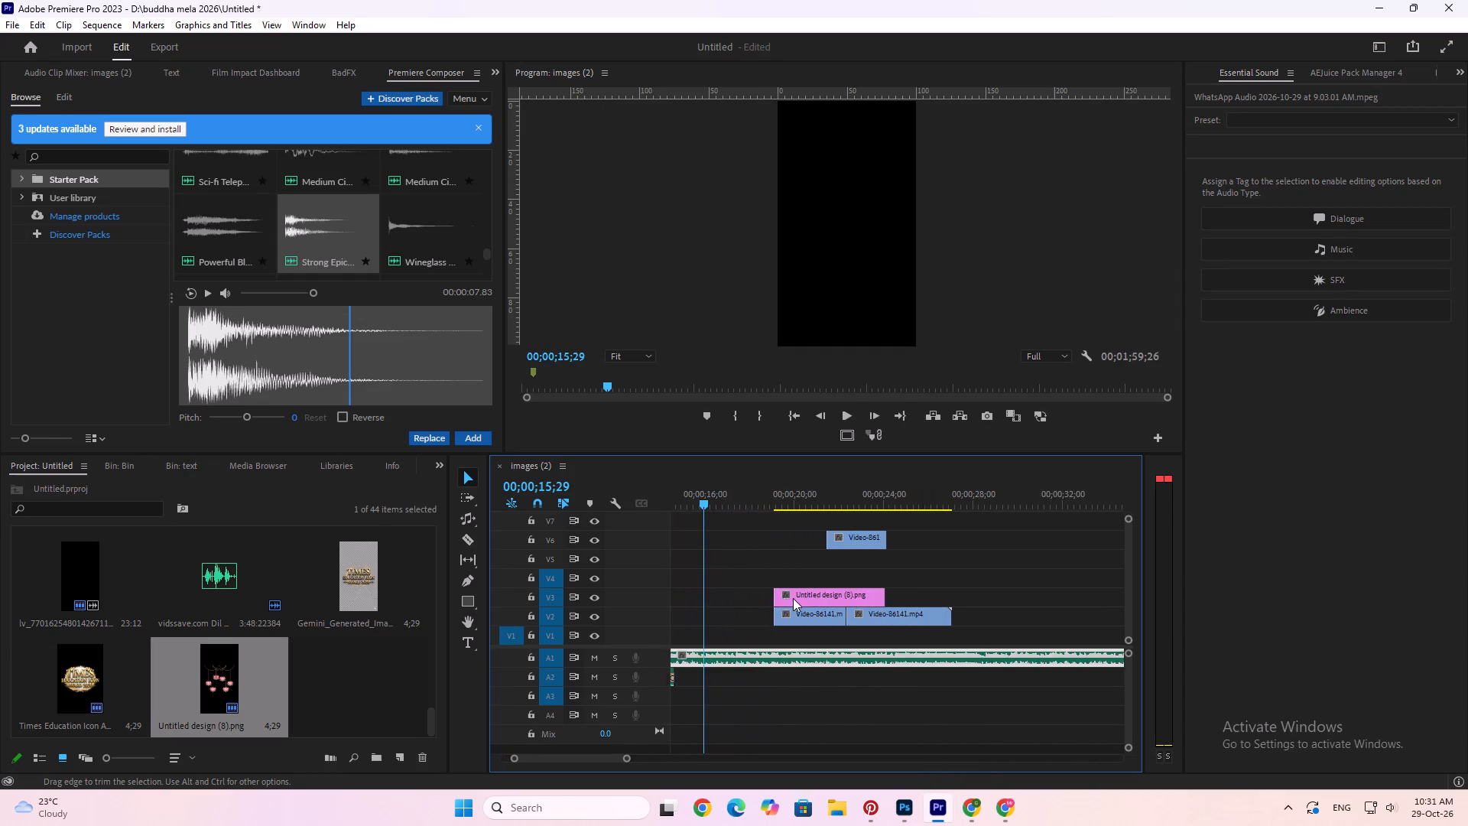
scroll(793, 598, "up", 9, "alt")
left_click(847, 499)
scroll(849, 499, "up", 5, "alt")
scroll(852, 502, "down", 6, "alt")
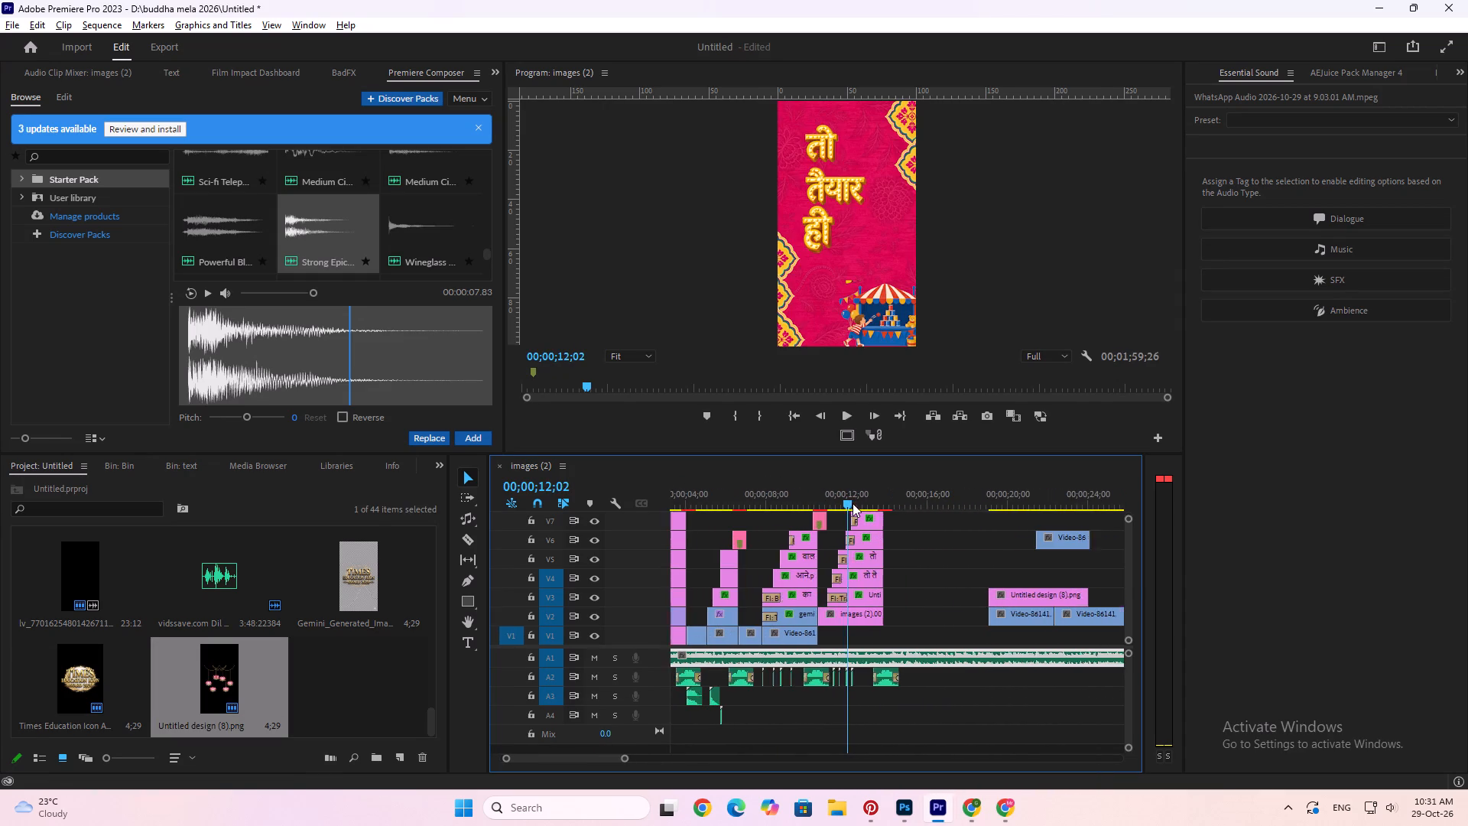
scroll(853, 503, "down", 1, "alt")
left_click_drag(998, 596, 913, 590)
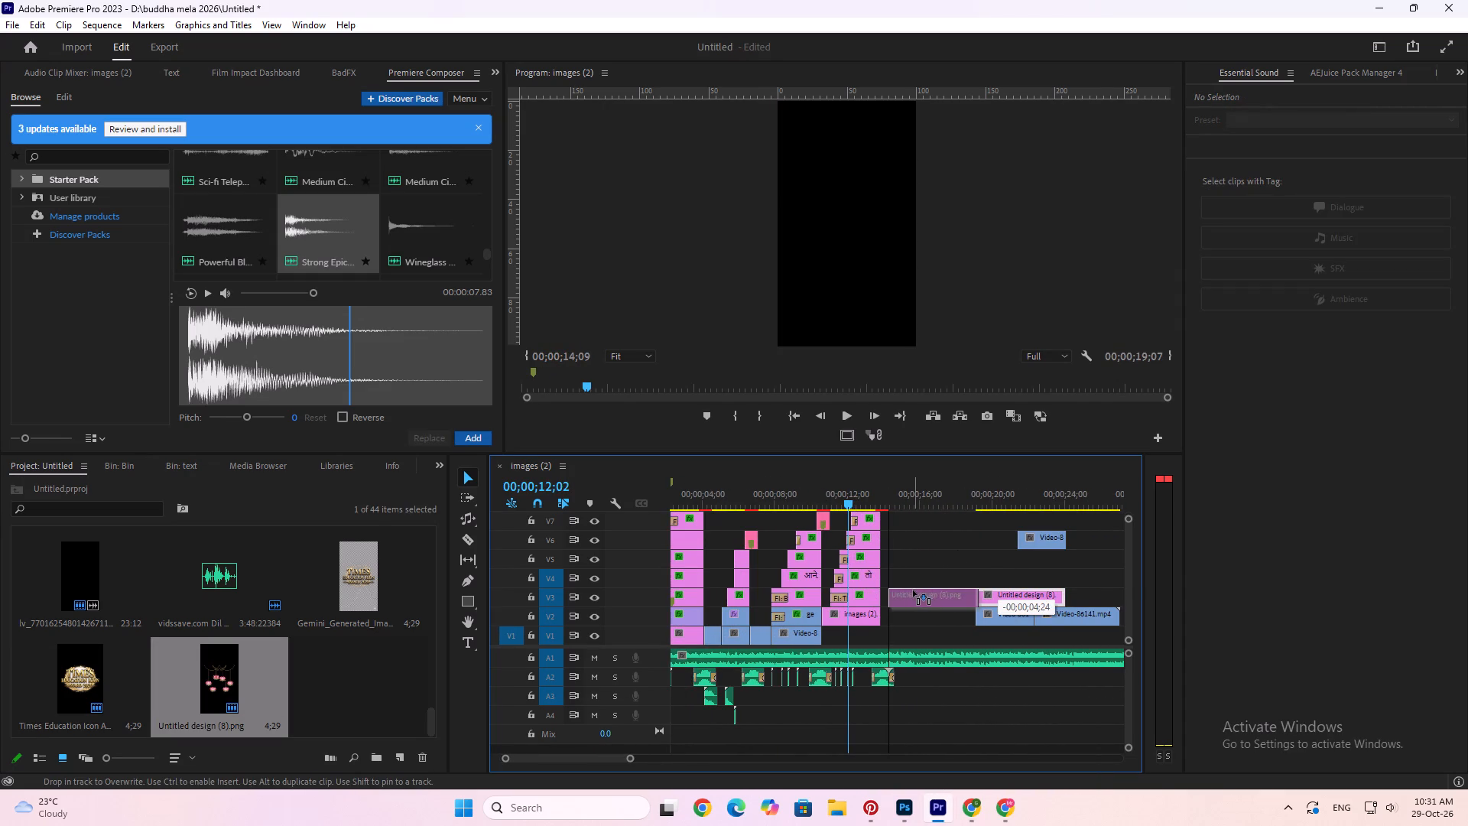
left_click_drag(913, 590, 910, 593)
key("grave")
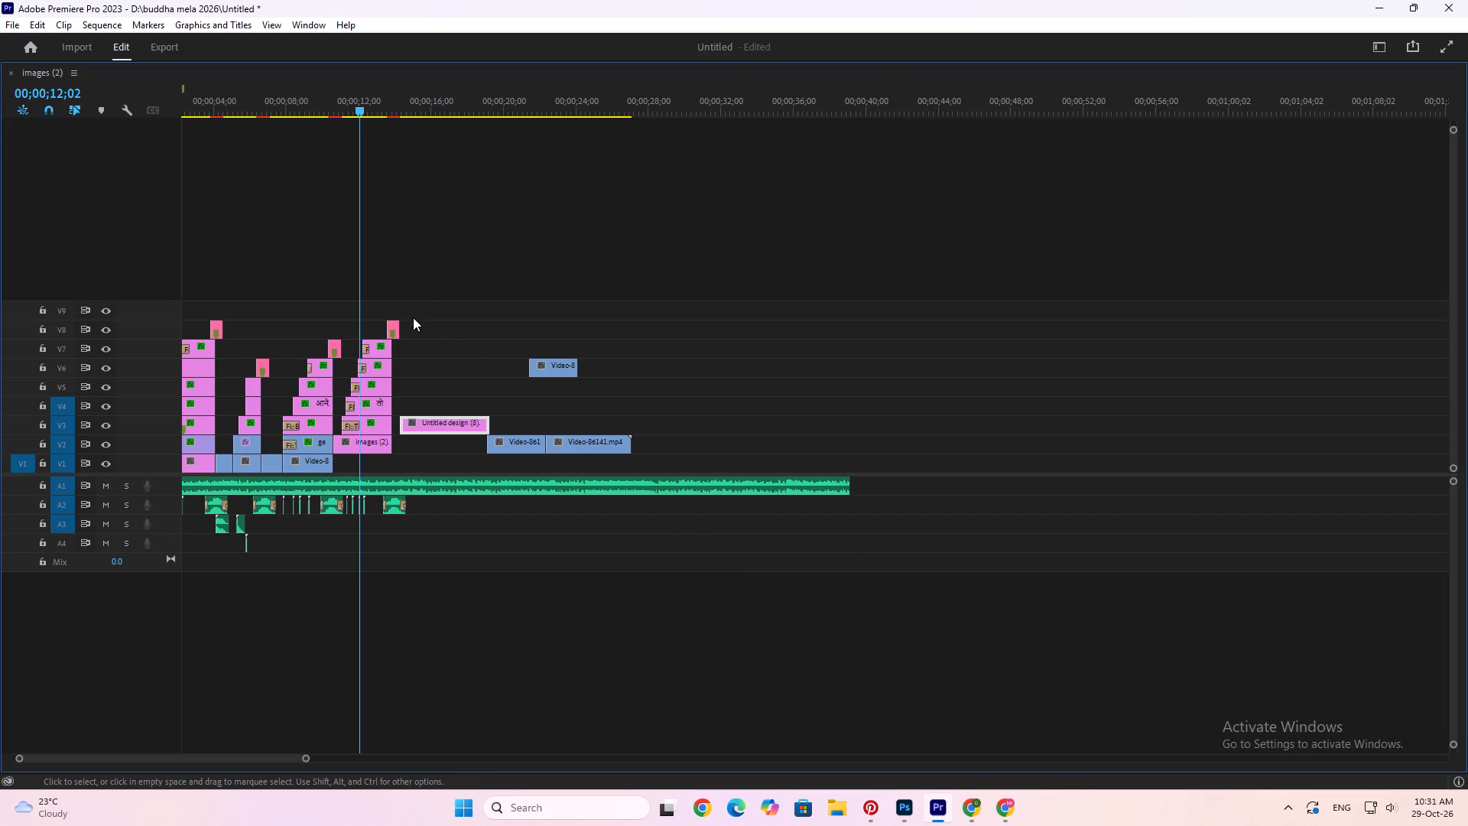
left_click_drag(405, 295, 422, 299)
left_click_drag(436, 424, 371, 467)
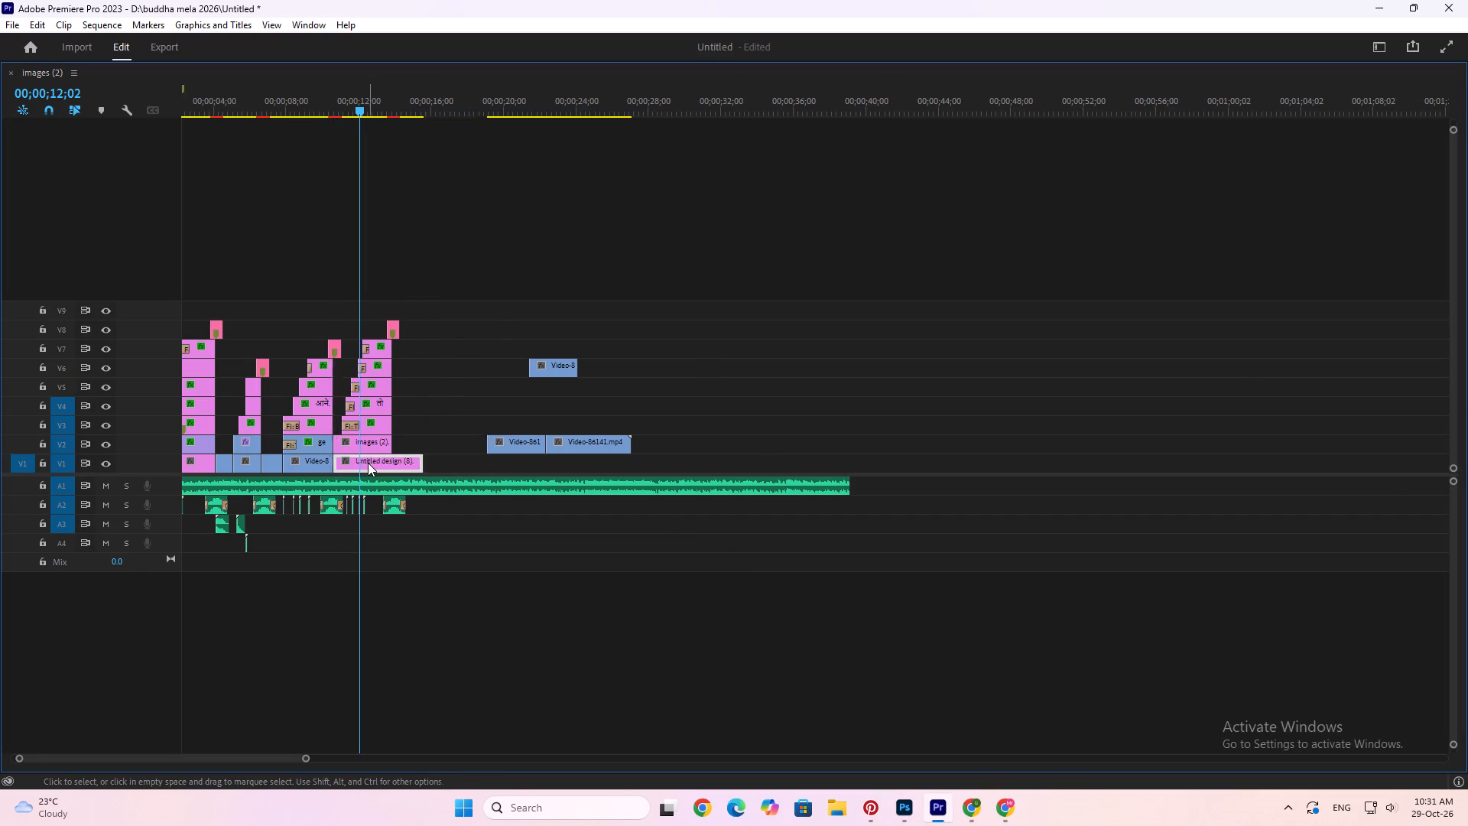
Trim the end of the lotus garland clip on V1 to match the end of the images (2) still.
scroll(368, 462, "up", 13, "alt")
left_click_drag(595, 467, 469, 473)
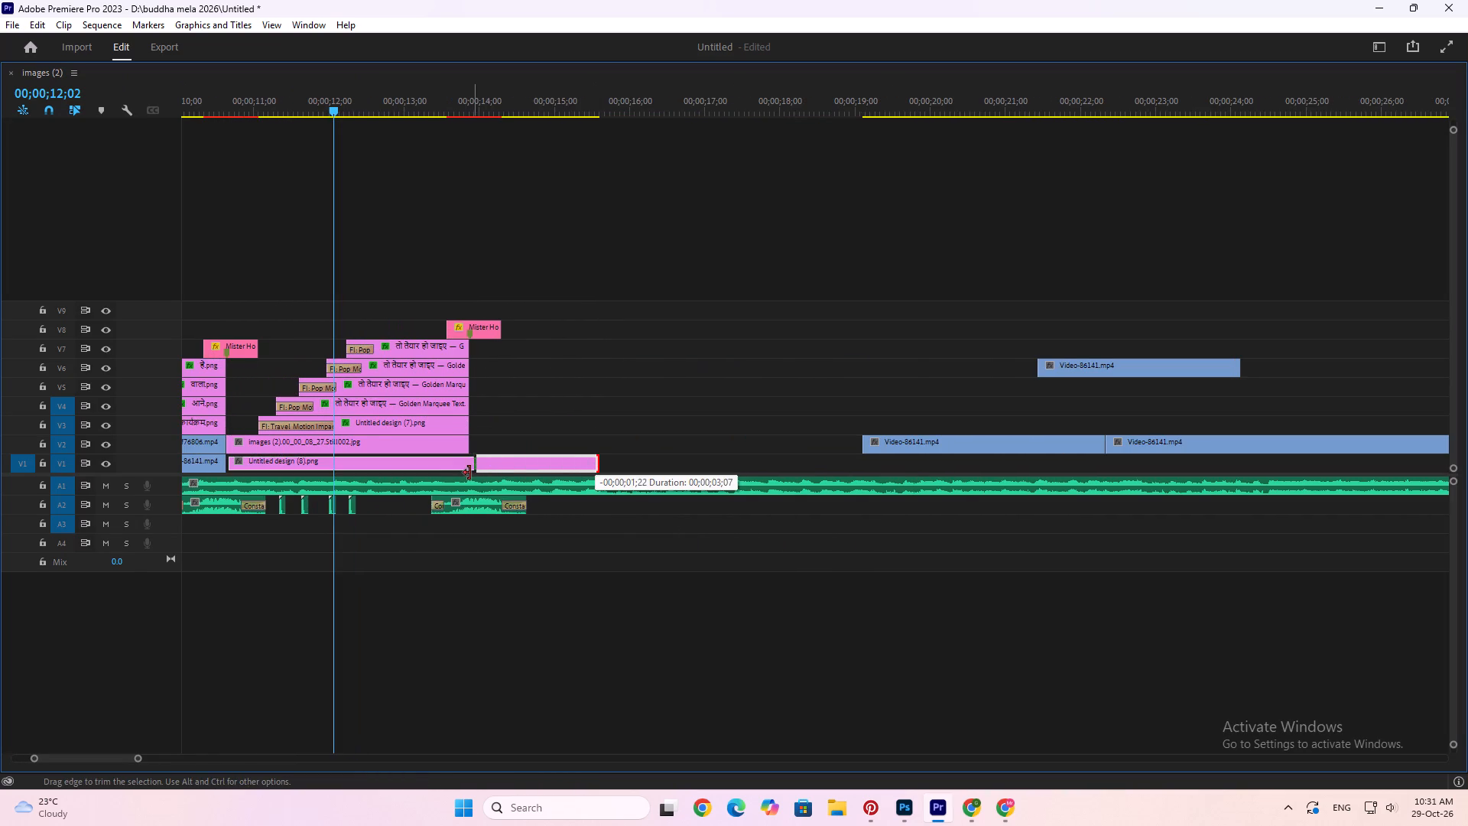
left_click_drag(469, 473, 469, 473)
scroll(473, 470, "up", 6)
key("grave")
scroll(883, 664, "down", 4)
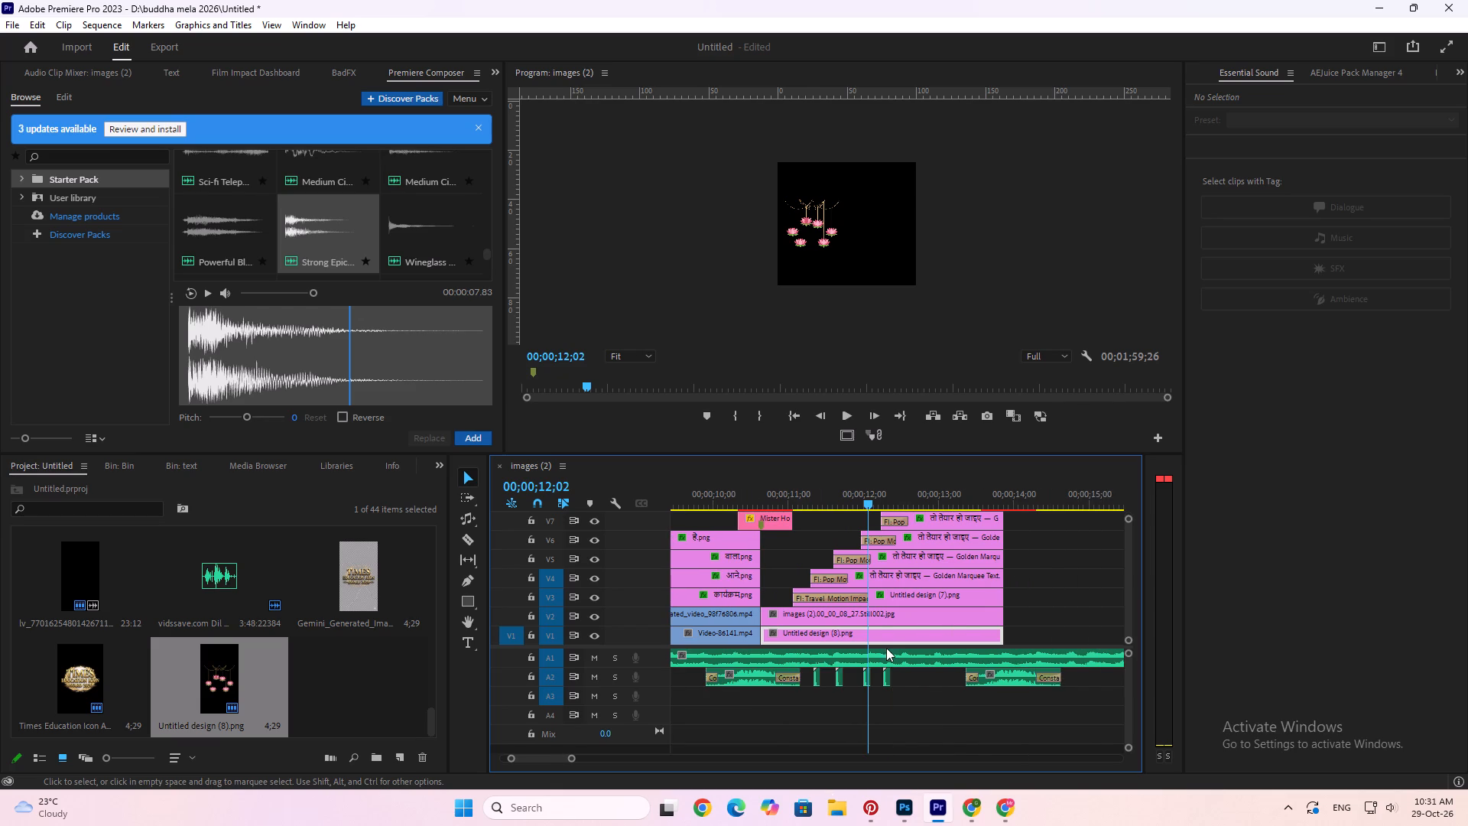
Preview the text section, and raise the lotus garland clip to V9, above the background and text layers.
left_click_drag(882, 499, 898, 499)
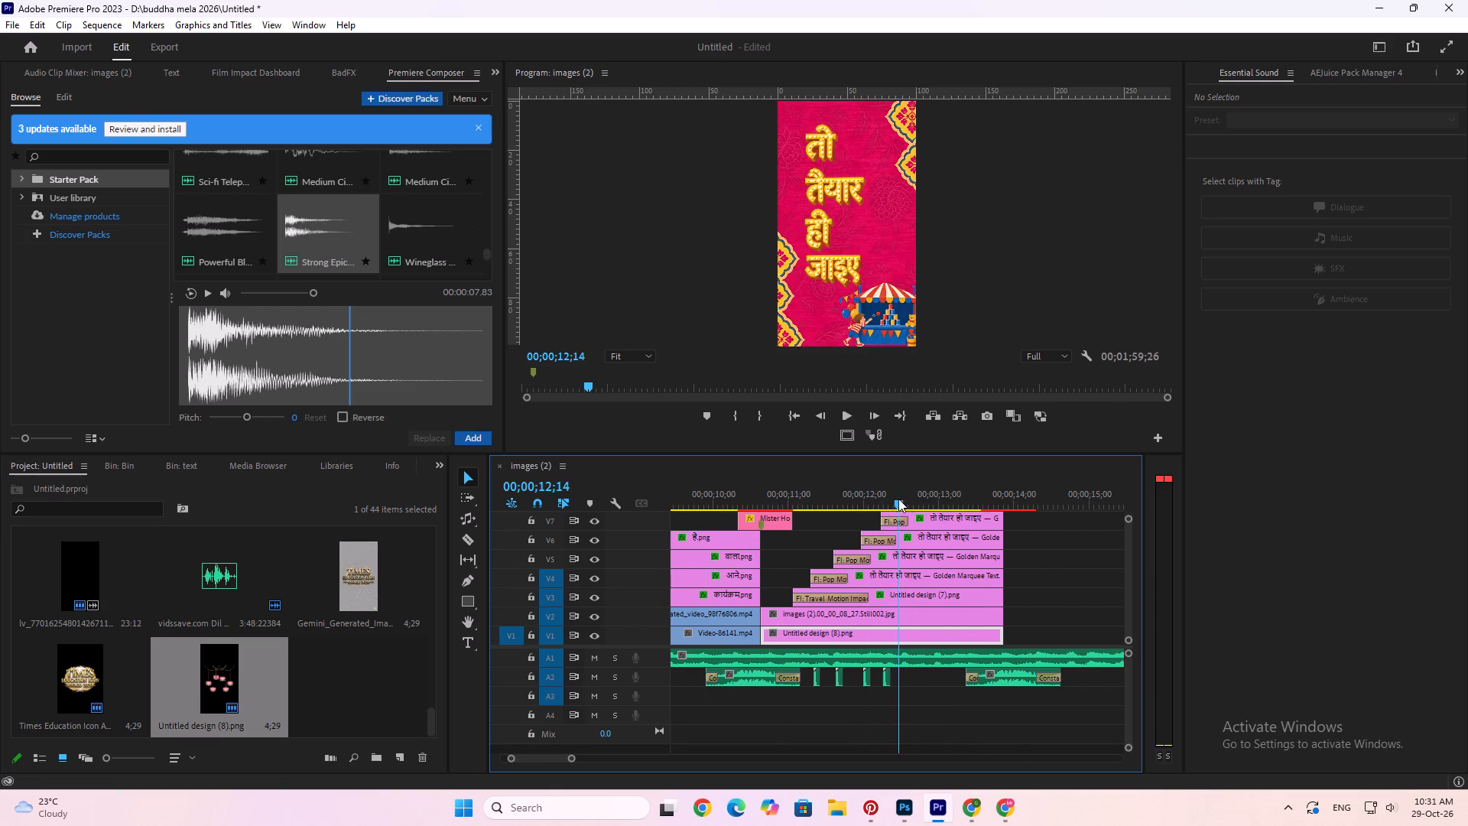
left_click_drag(898, 499, 840, 489)
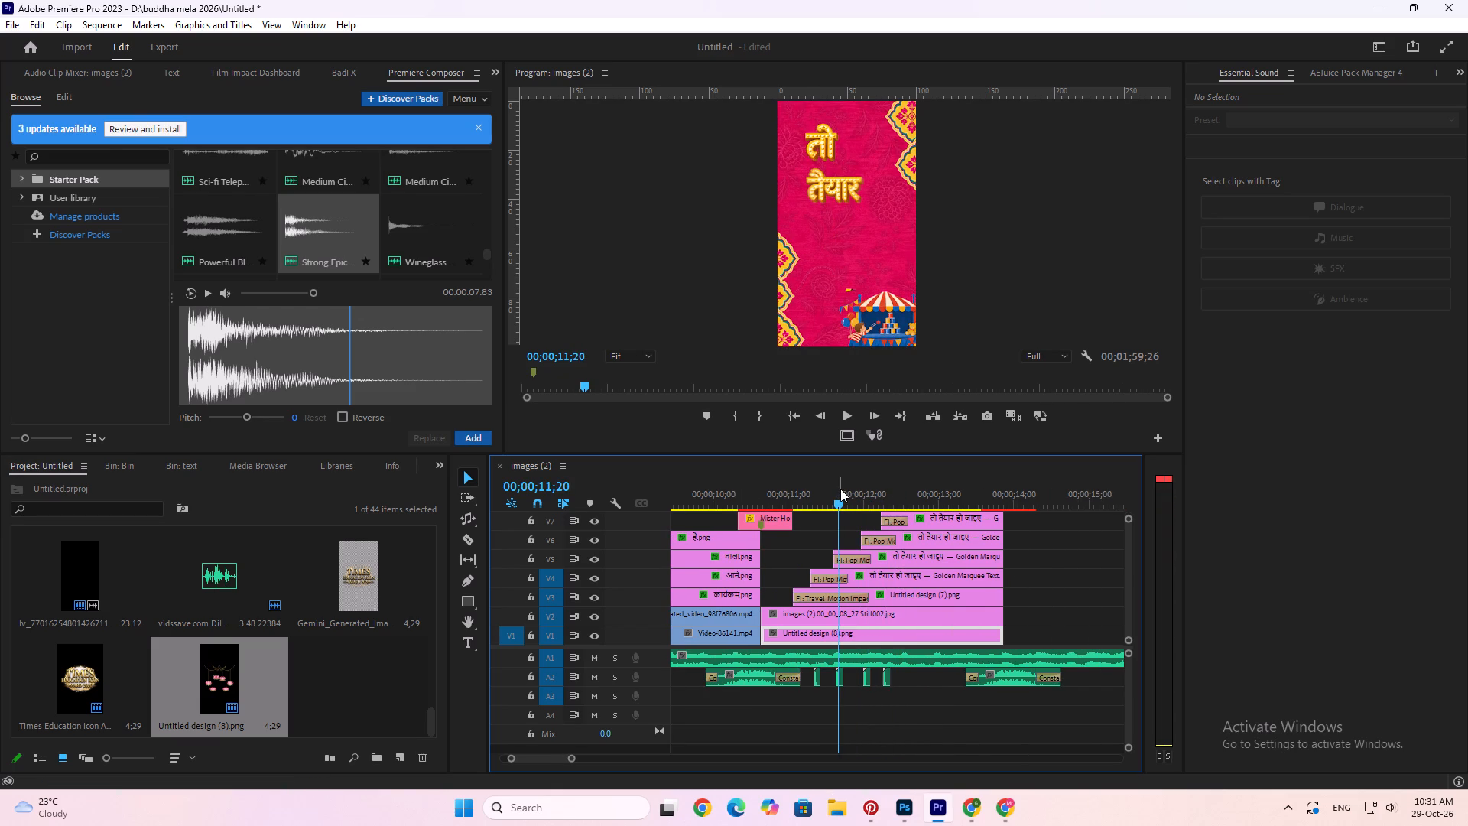
left_click_drag(829, 493, 822, 496)
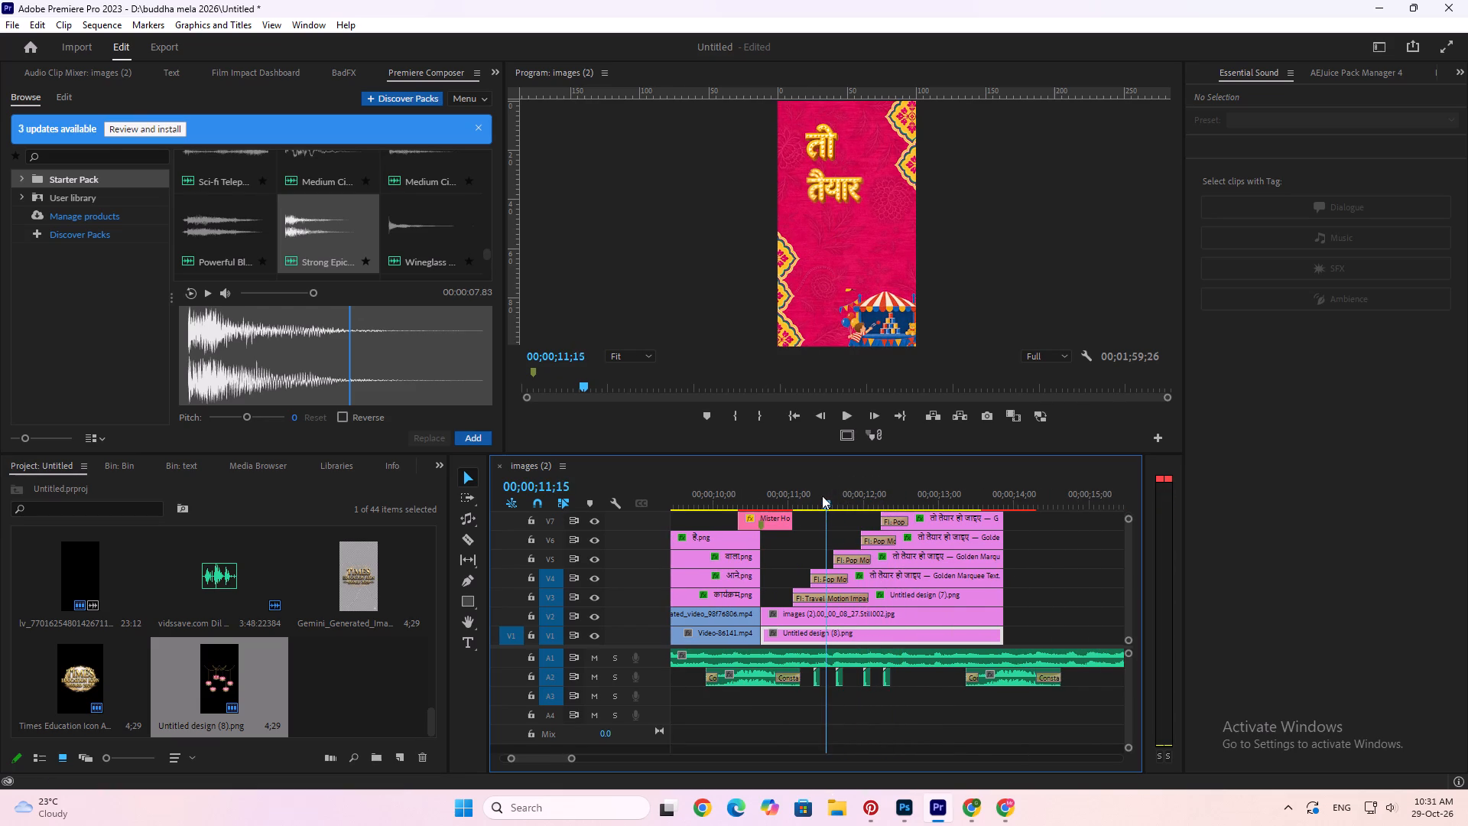
left_click_drag(822, 496, 794, 502)
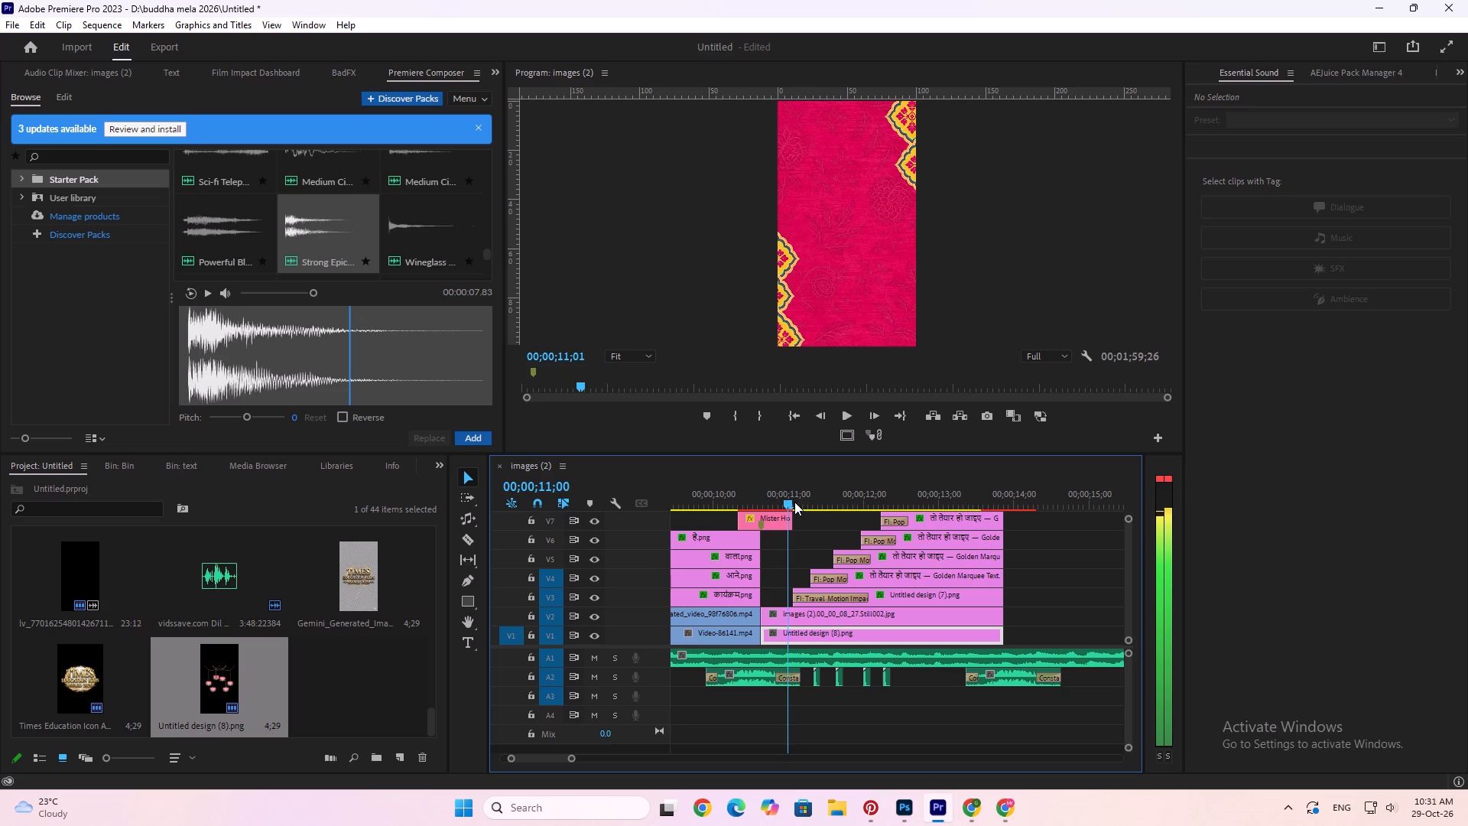
left_click_drag(794, 502, 811, 509)
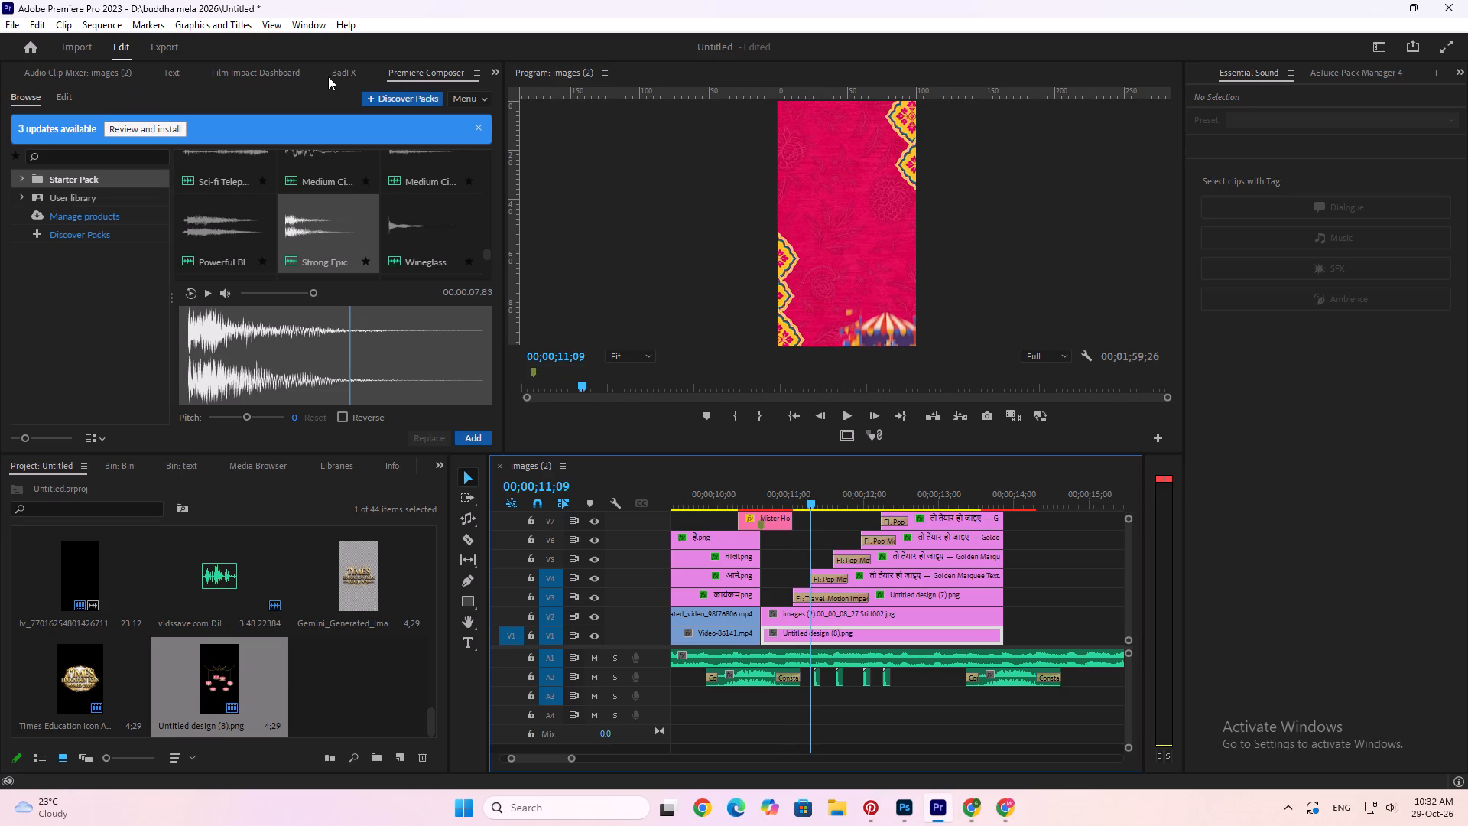
key("grave")
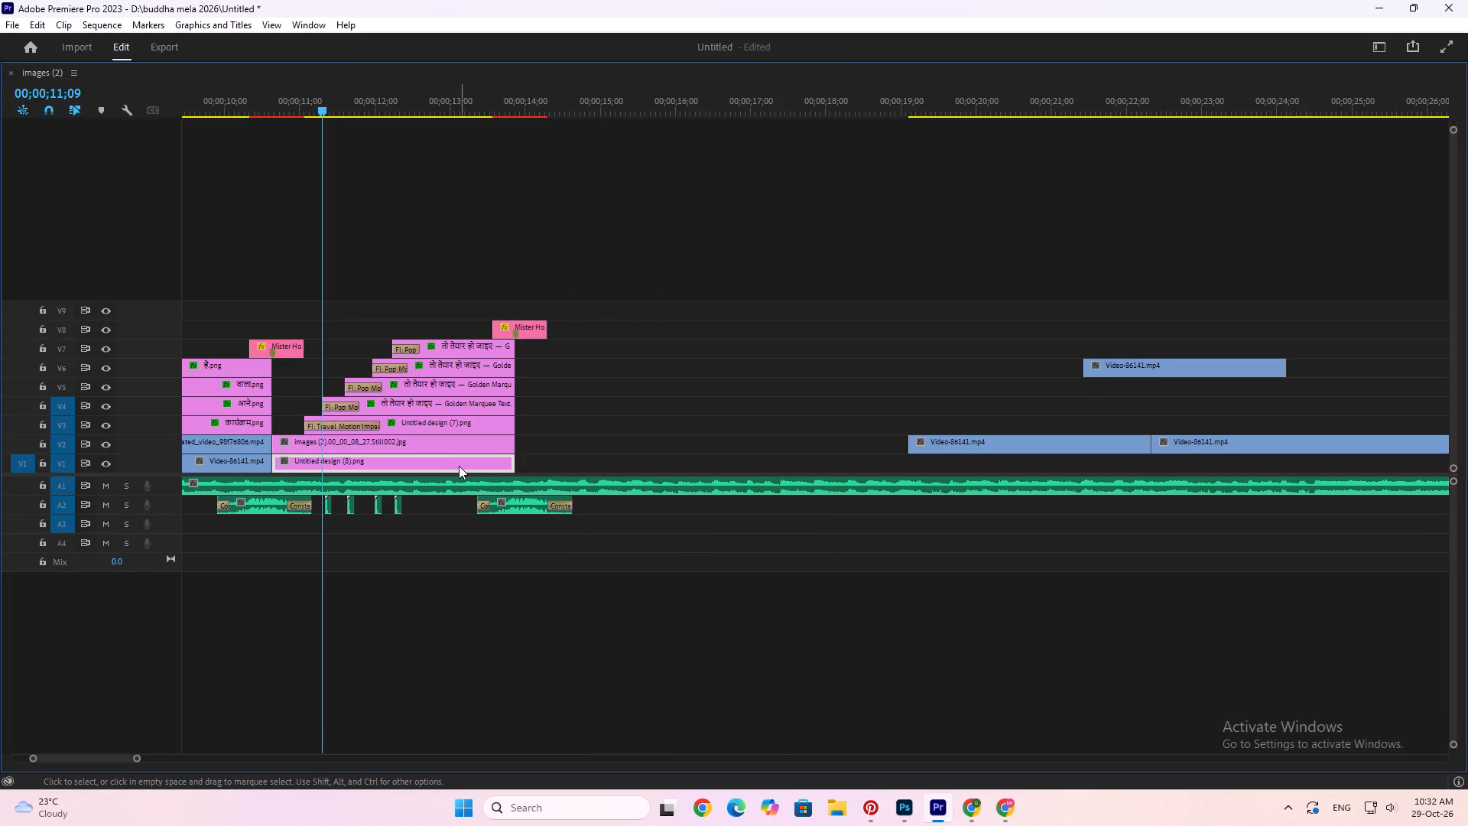
left_click_drag(458, 466, 436, 307)
key("grave")
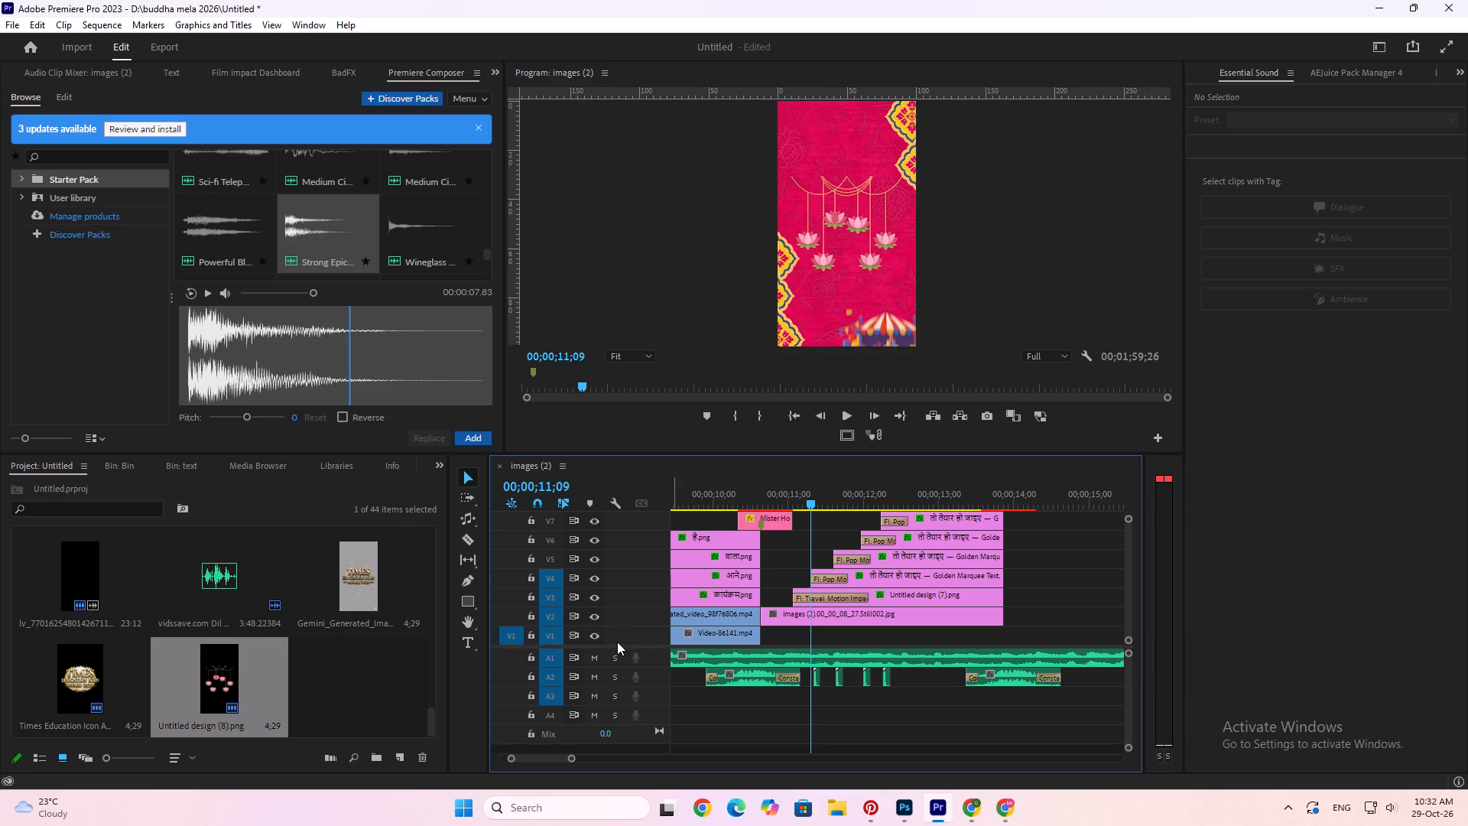
left_click_drag(615, 646, 617, 665)
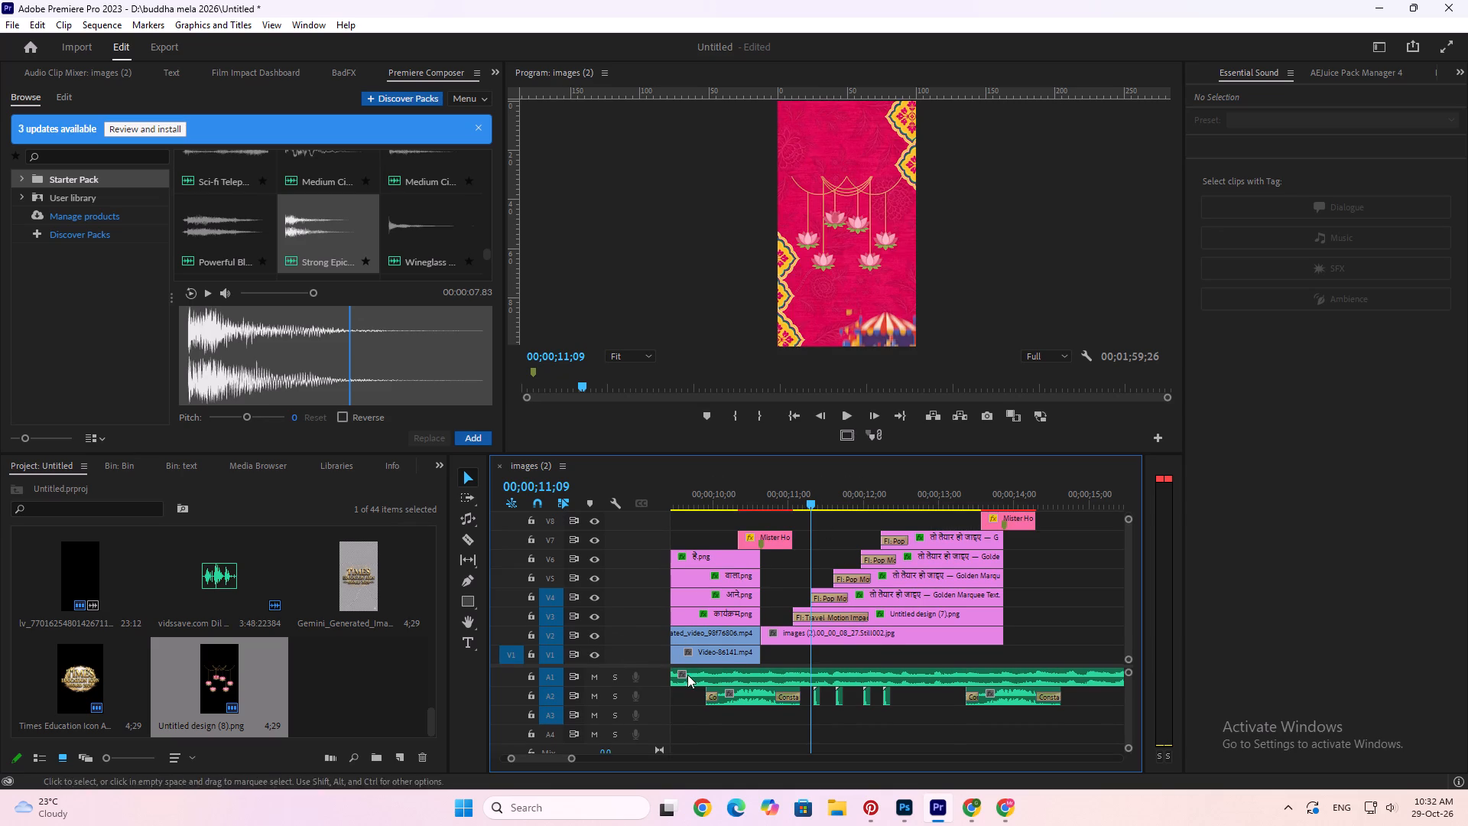
left_click_drag(621, 665, 616, 696)
At 00;00;13;00, scale the lotus garland down proportionally to a little over half its size in the enlarged program view.
left_click(941, 496)
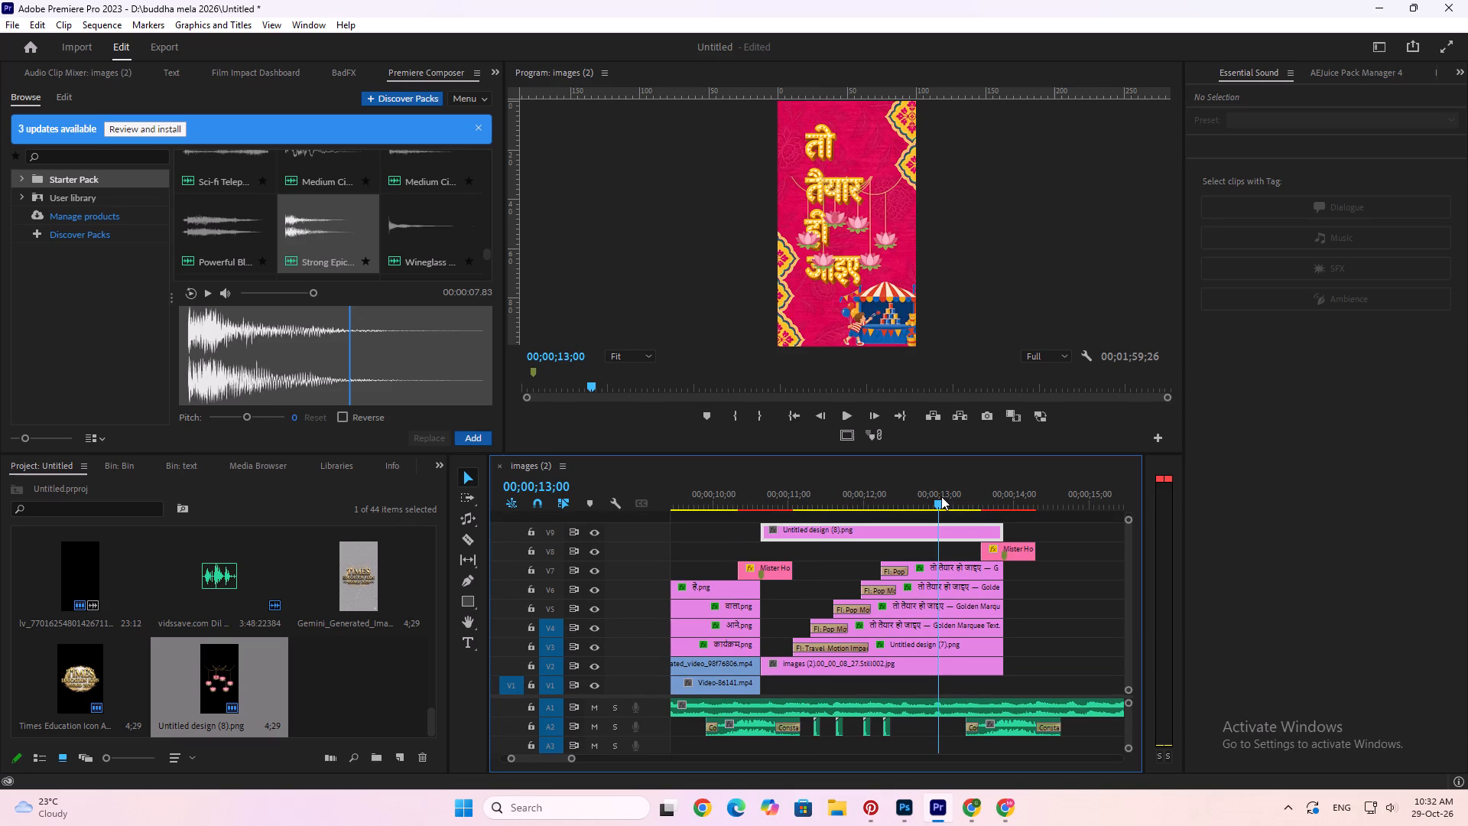
double_click(845, 223)
key("grave")
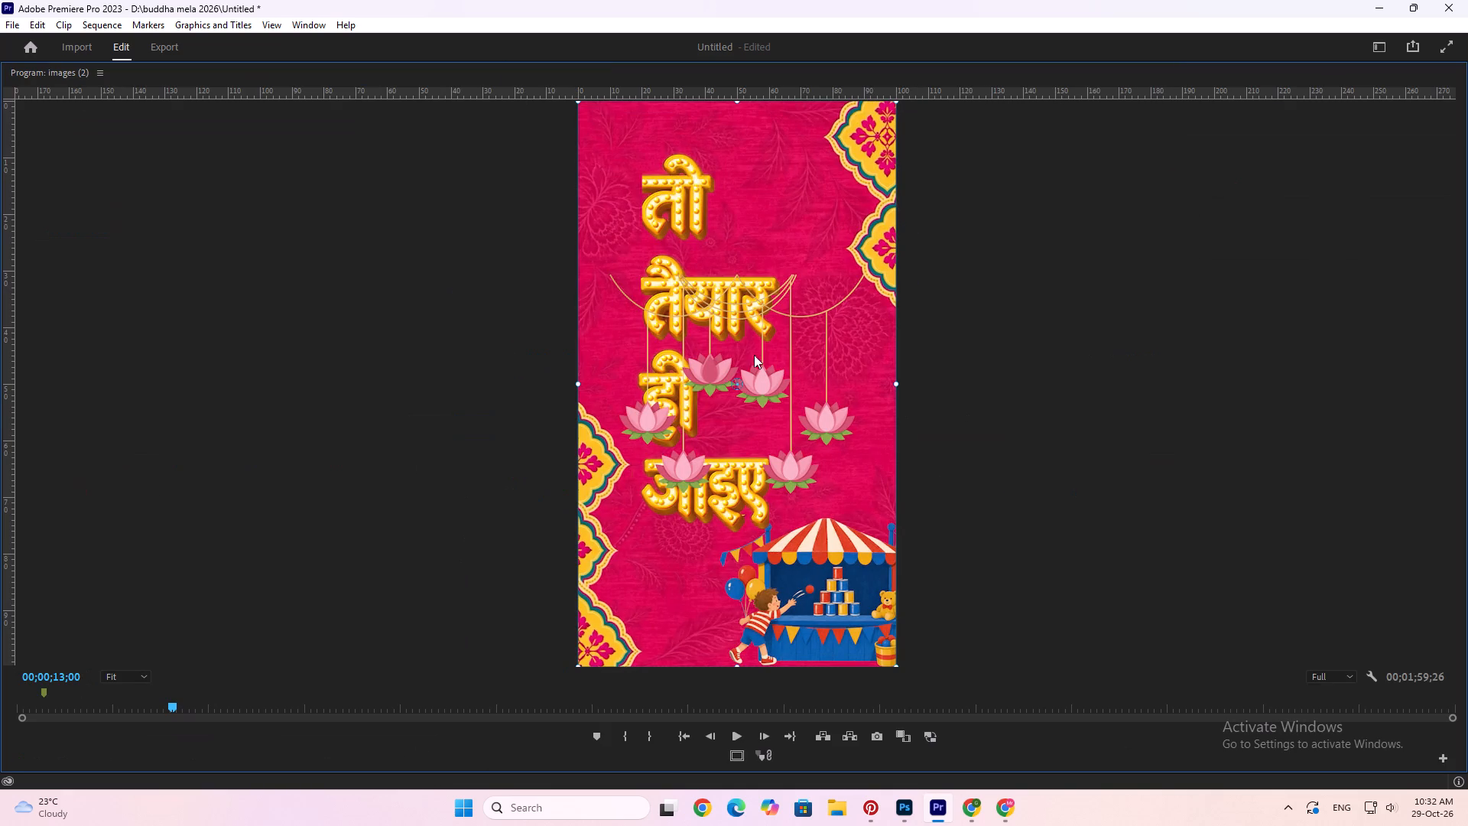
left_click(760, 363)
left_click(1095, 324)
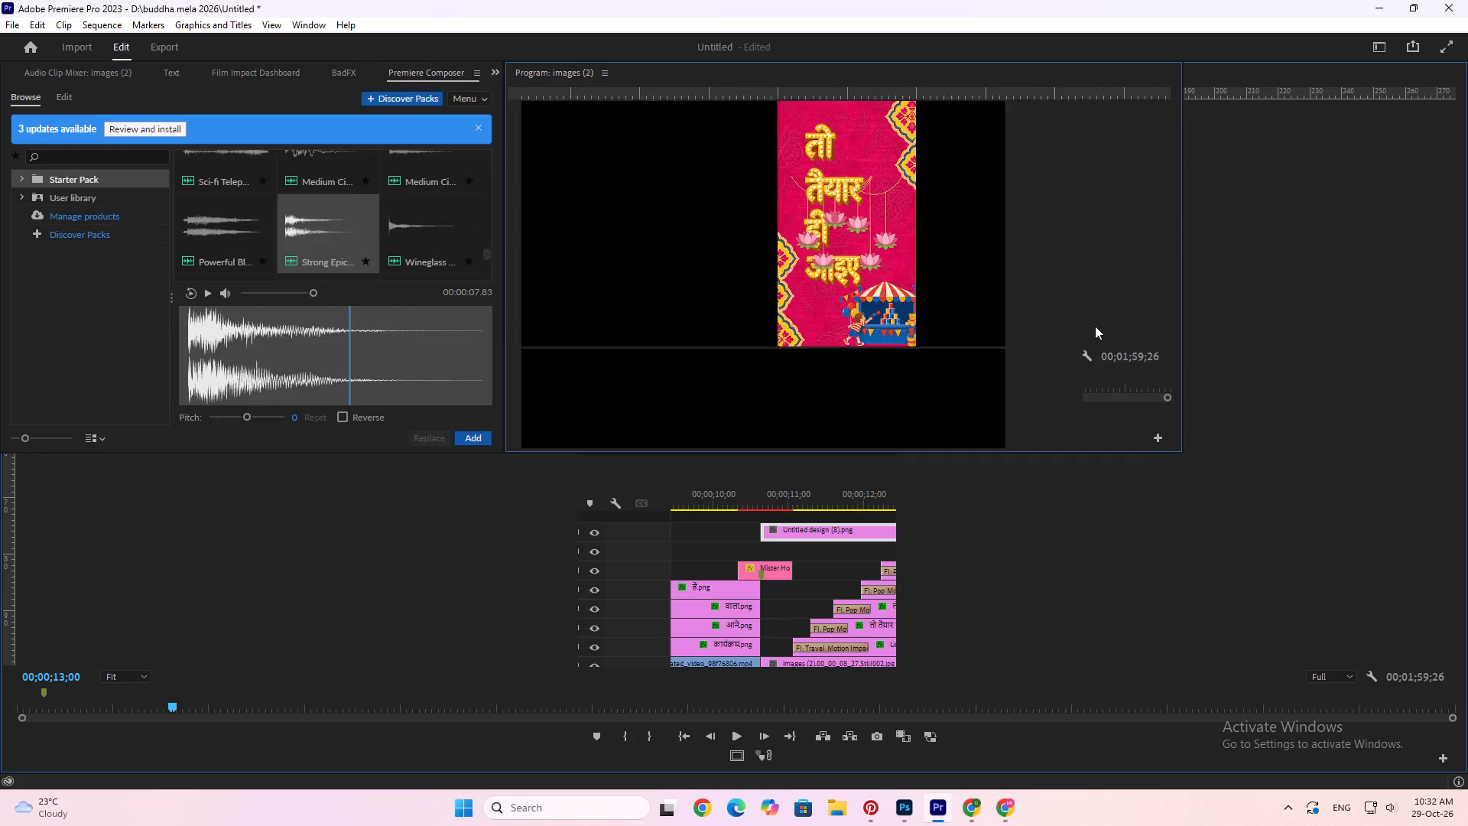
key("grave")
key("grave")
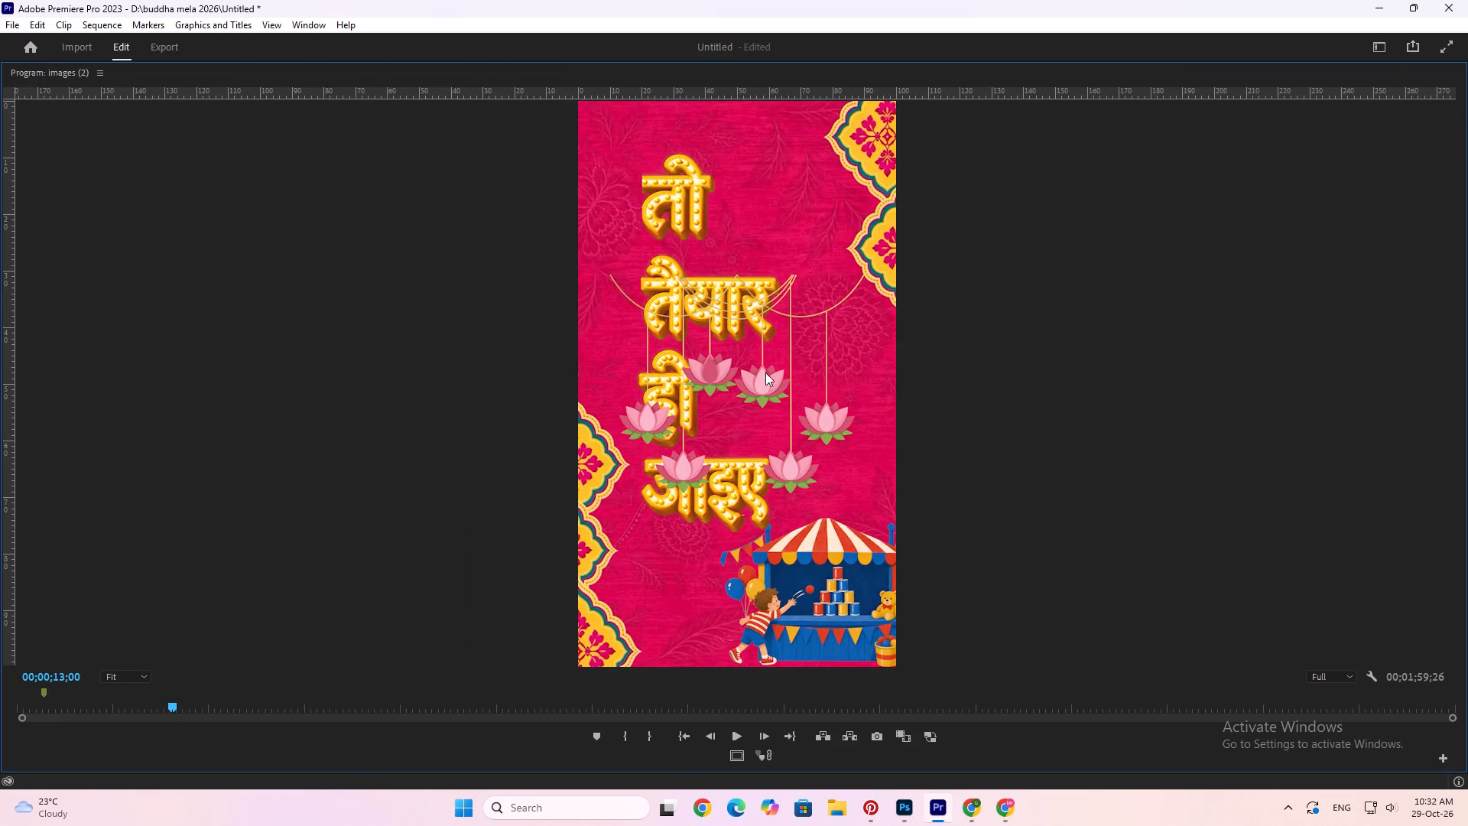
key("grave")
double_click(859, 239)
key("grave")
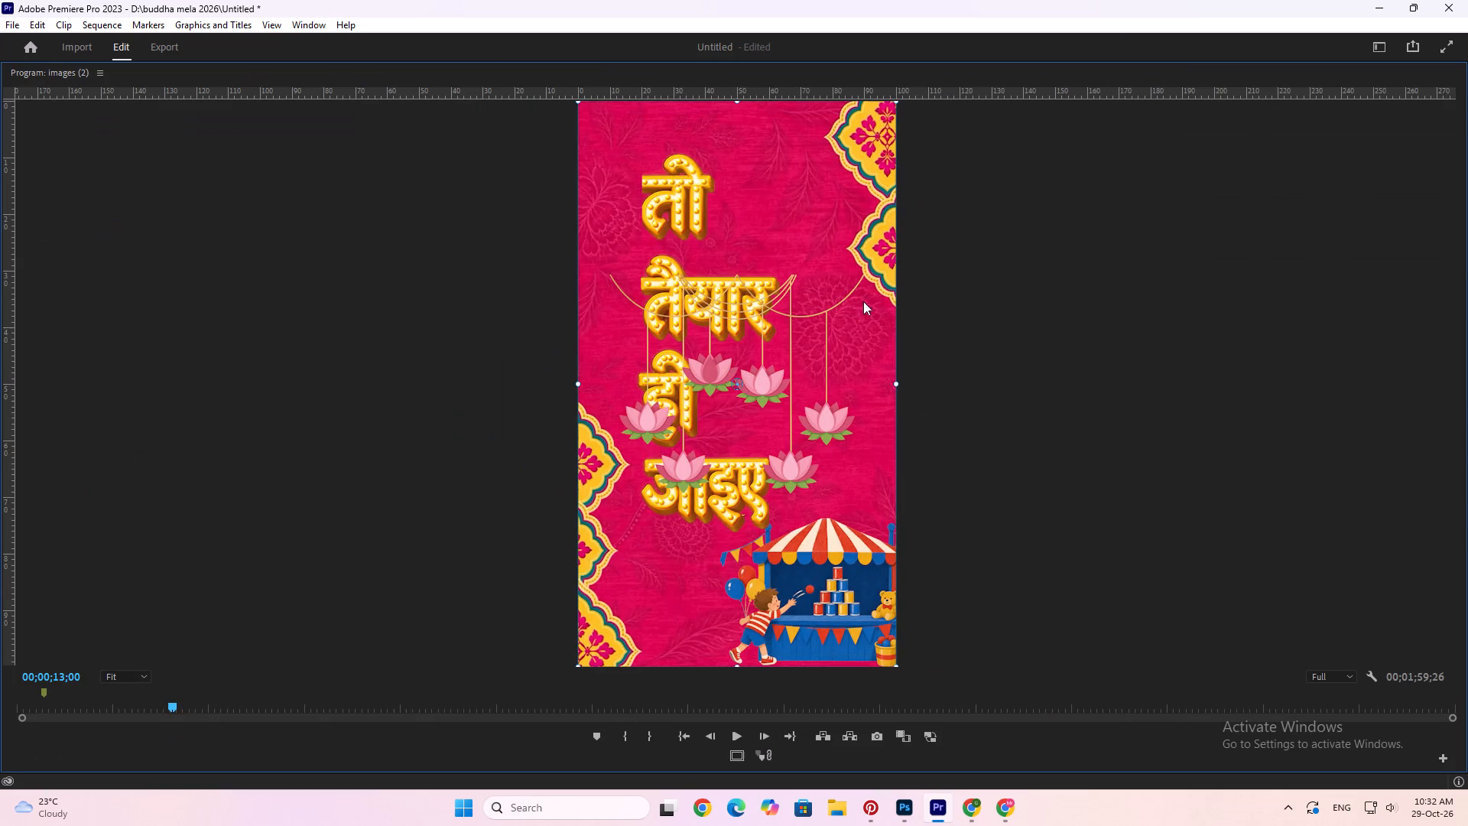
left_click_drag(895, 389, 830, 392)
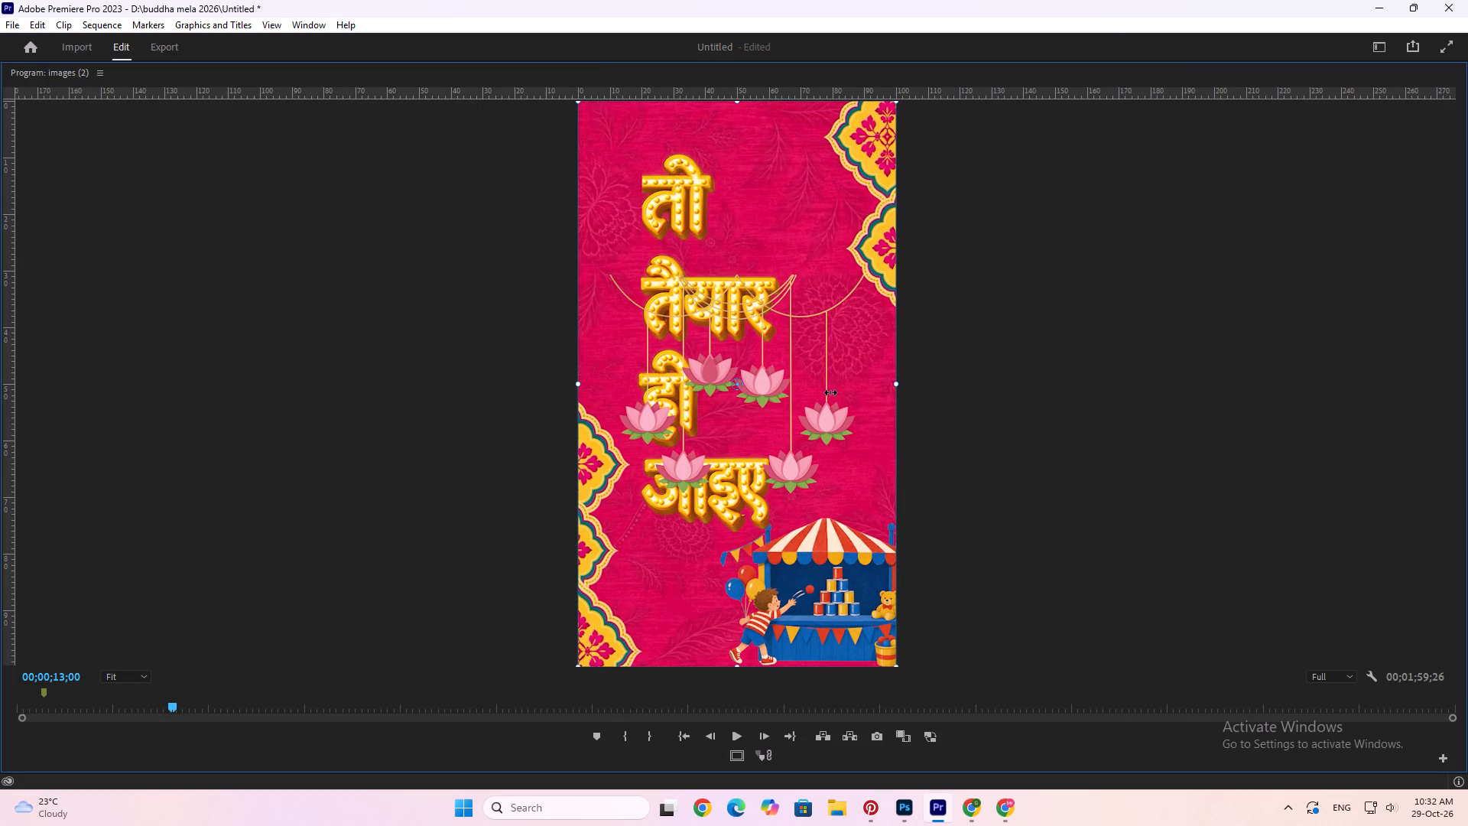
left_click_drag(830, 392, 830, 392)
left_click(833, 386)
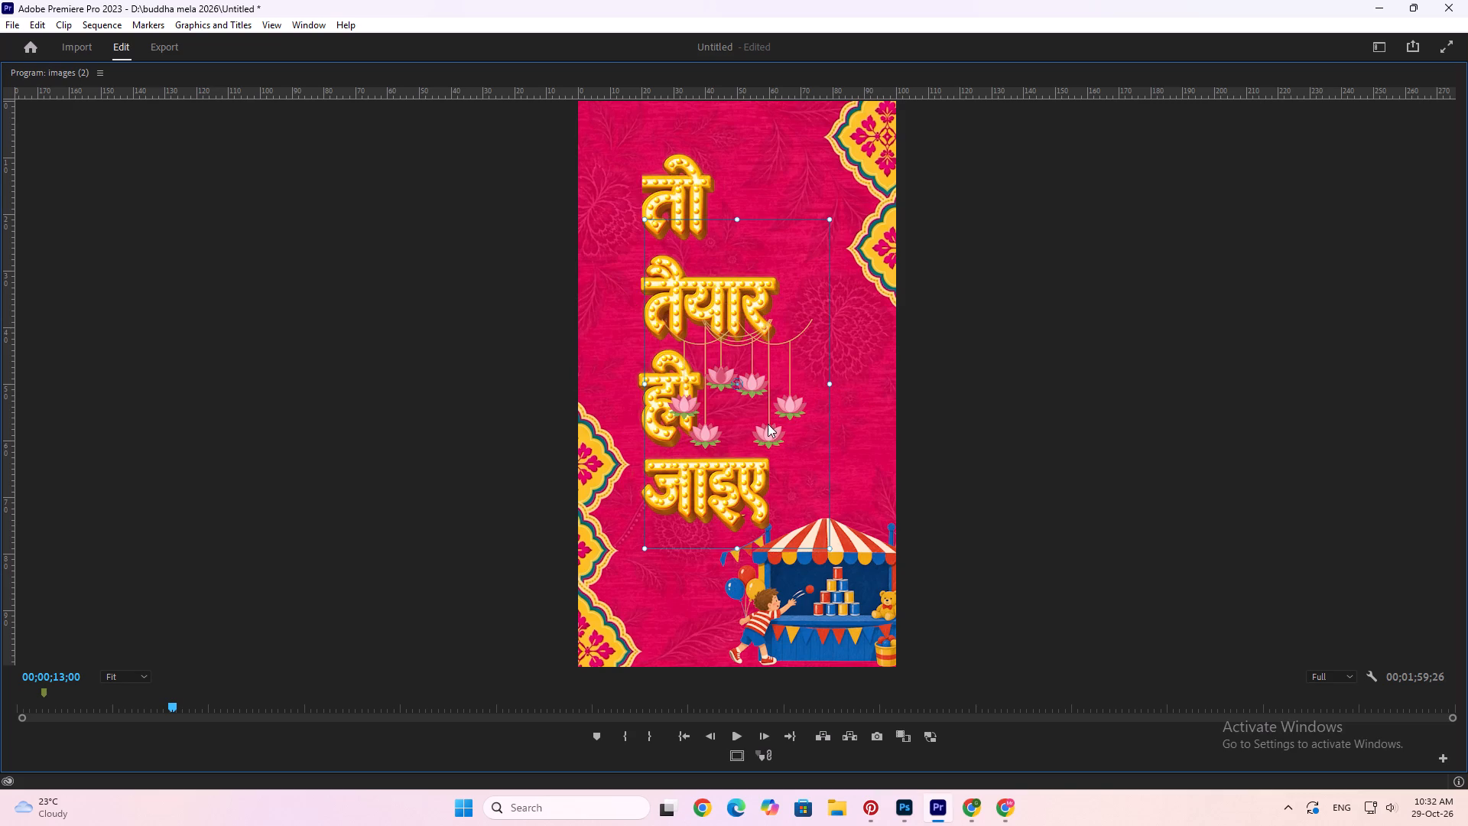
Position the lotus garland hanging from the frame's top edge, between the word तो and the upper-right corner ornament.
left_click_drag(768, 423, 833, 242)
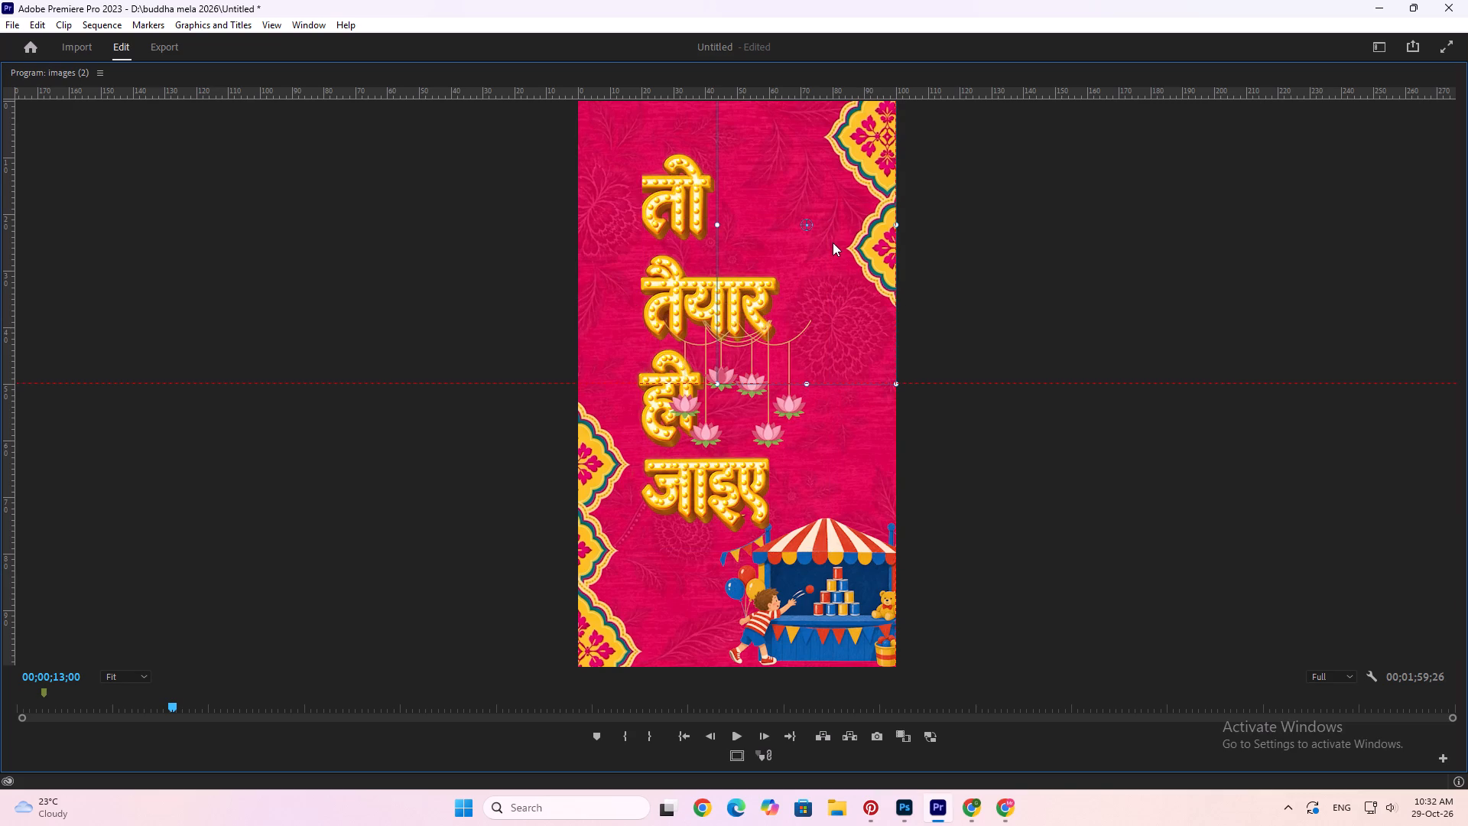
left_click_drag(833, 242, 833, 242)
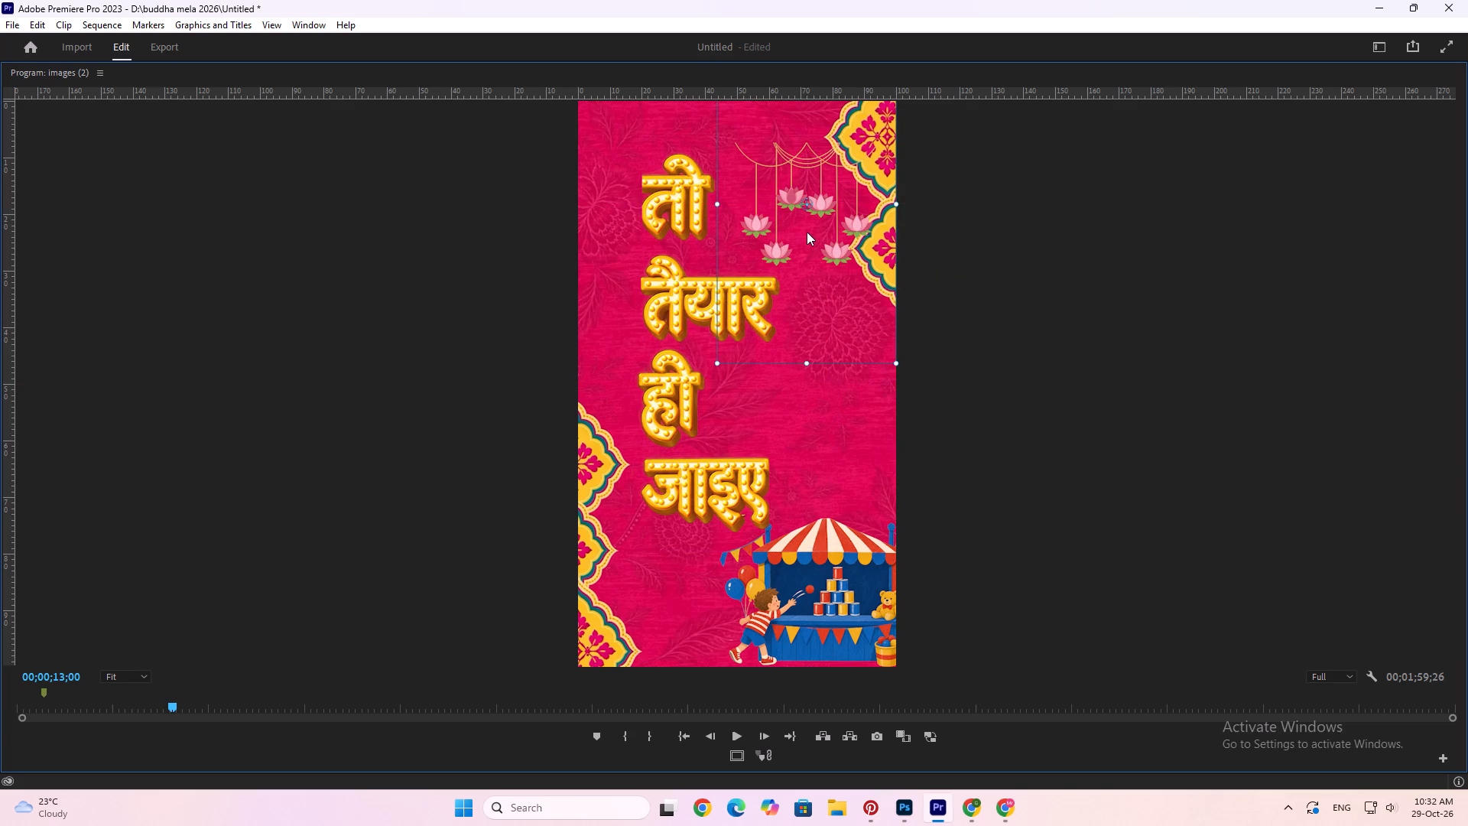
left_click_drag(806, 232, 776, 223)
left_click_drag(776, 223, 762, 224)
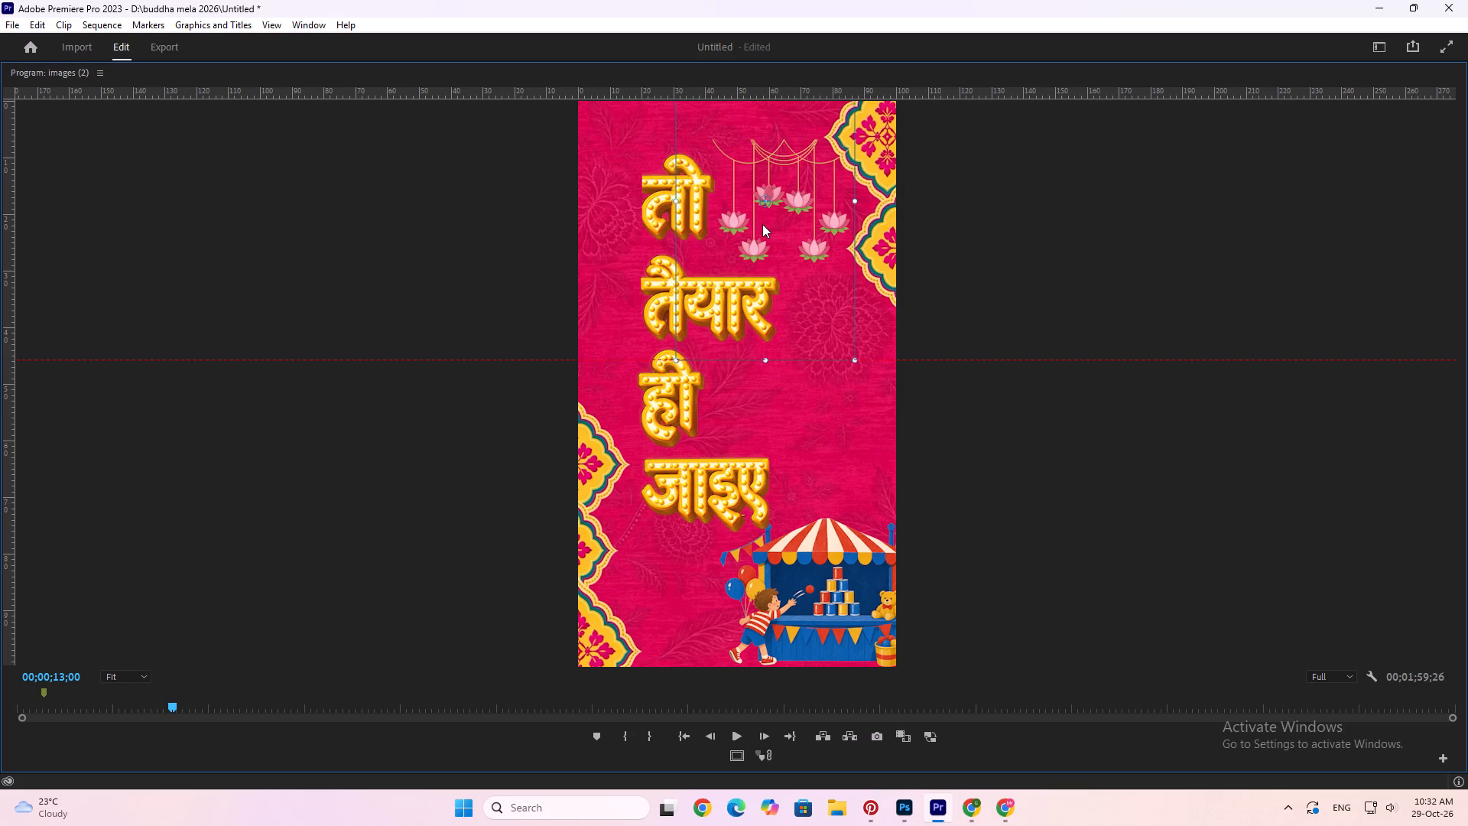
left_click_drag(762, 224, 771, 222)
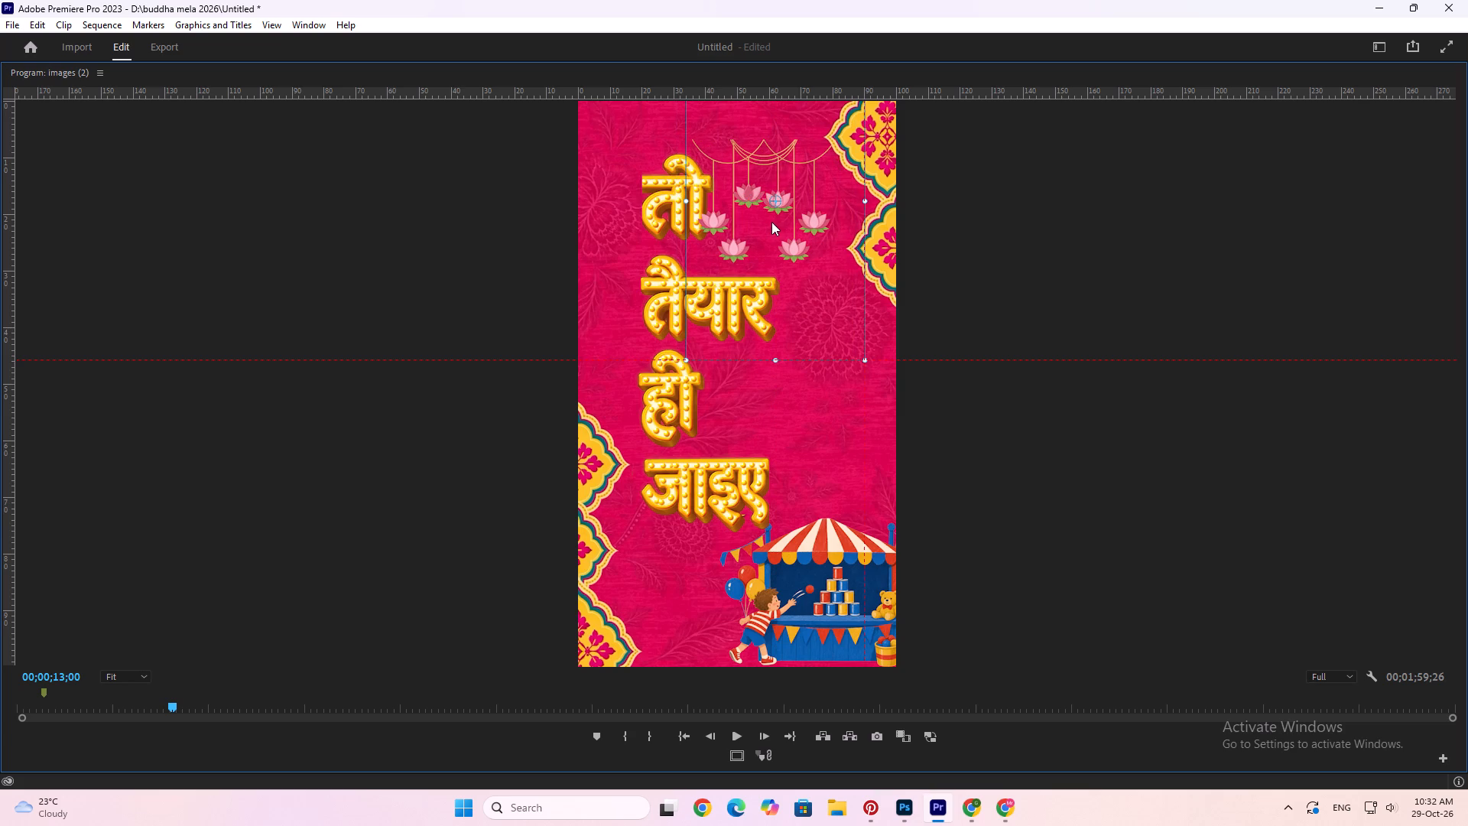
left_click_drag(771, 222, 781, 223)
left_click_drag(797, 246, 792, 232)
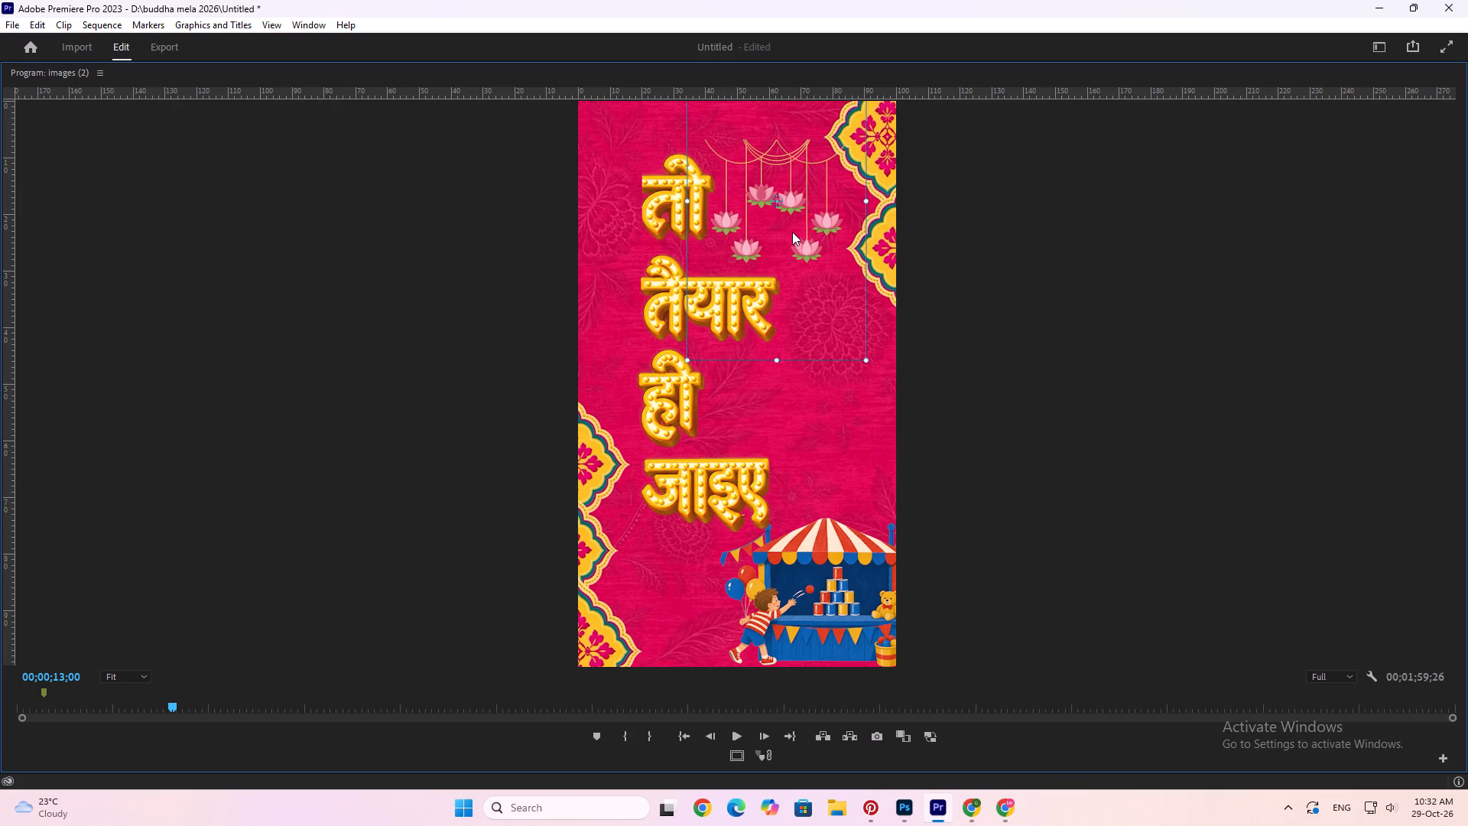
left_click_drag(792, 232, 791, 206)
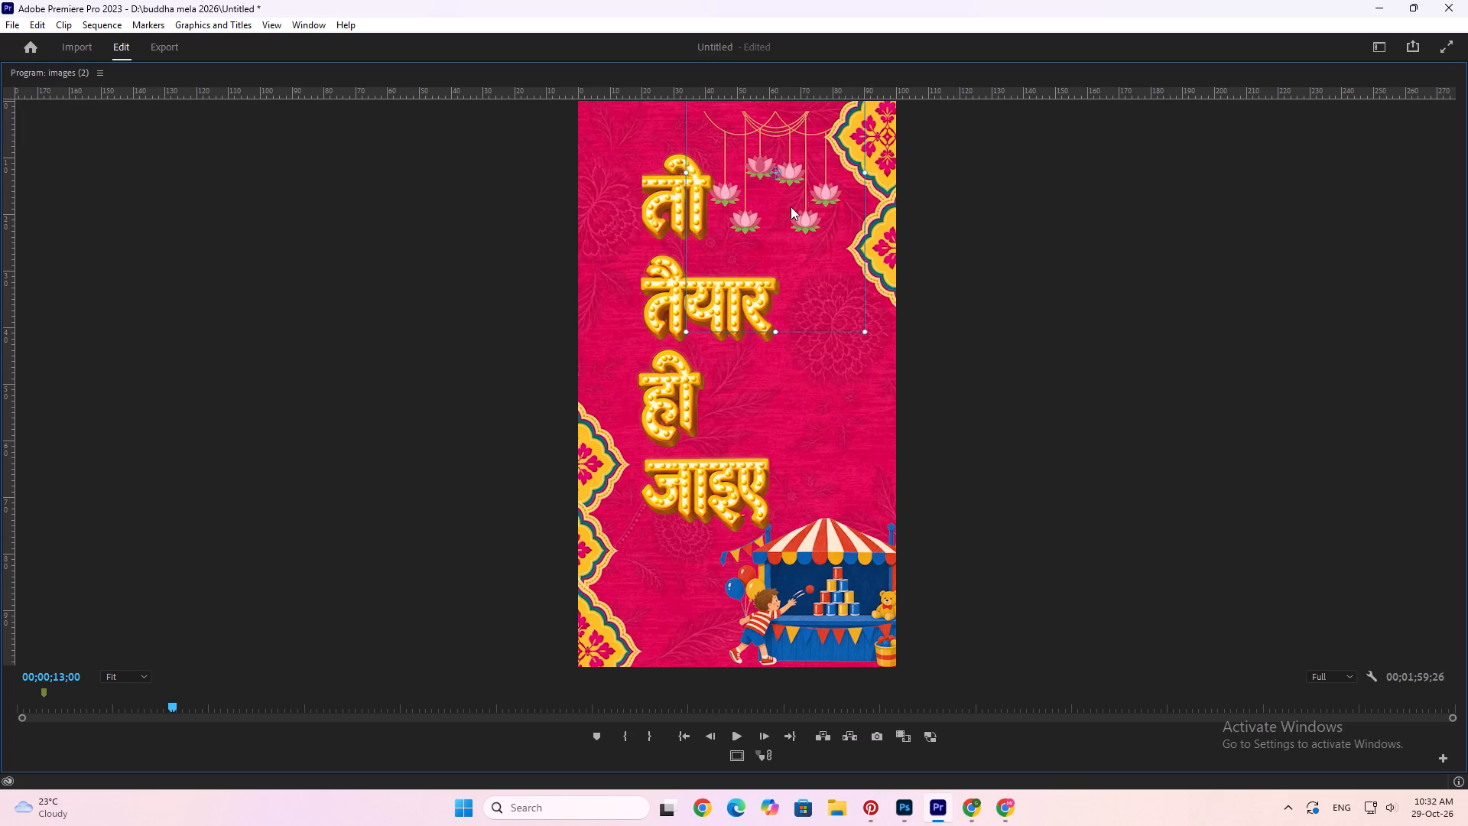
left_click_drag(791, 206, 797, 194)
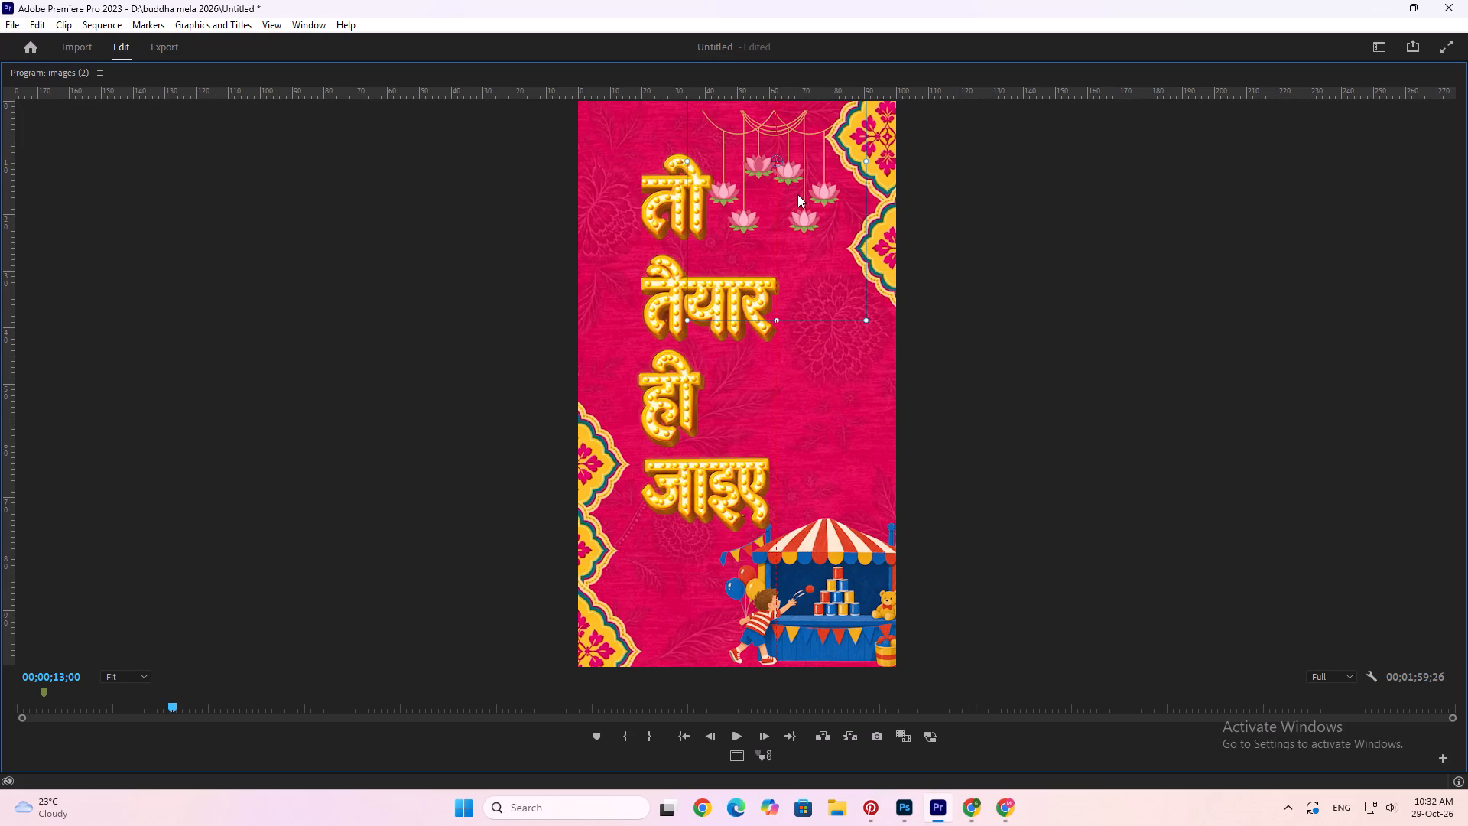
left_click_drag(797, 194, 799, 185)
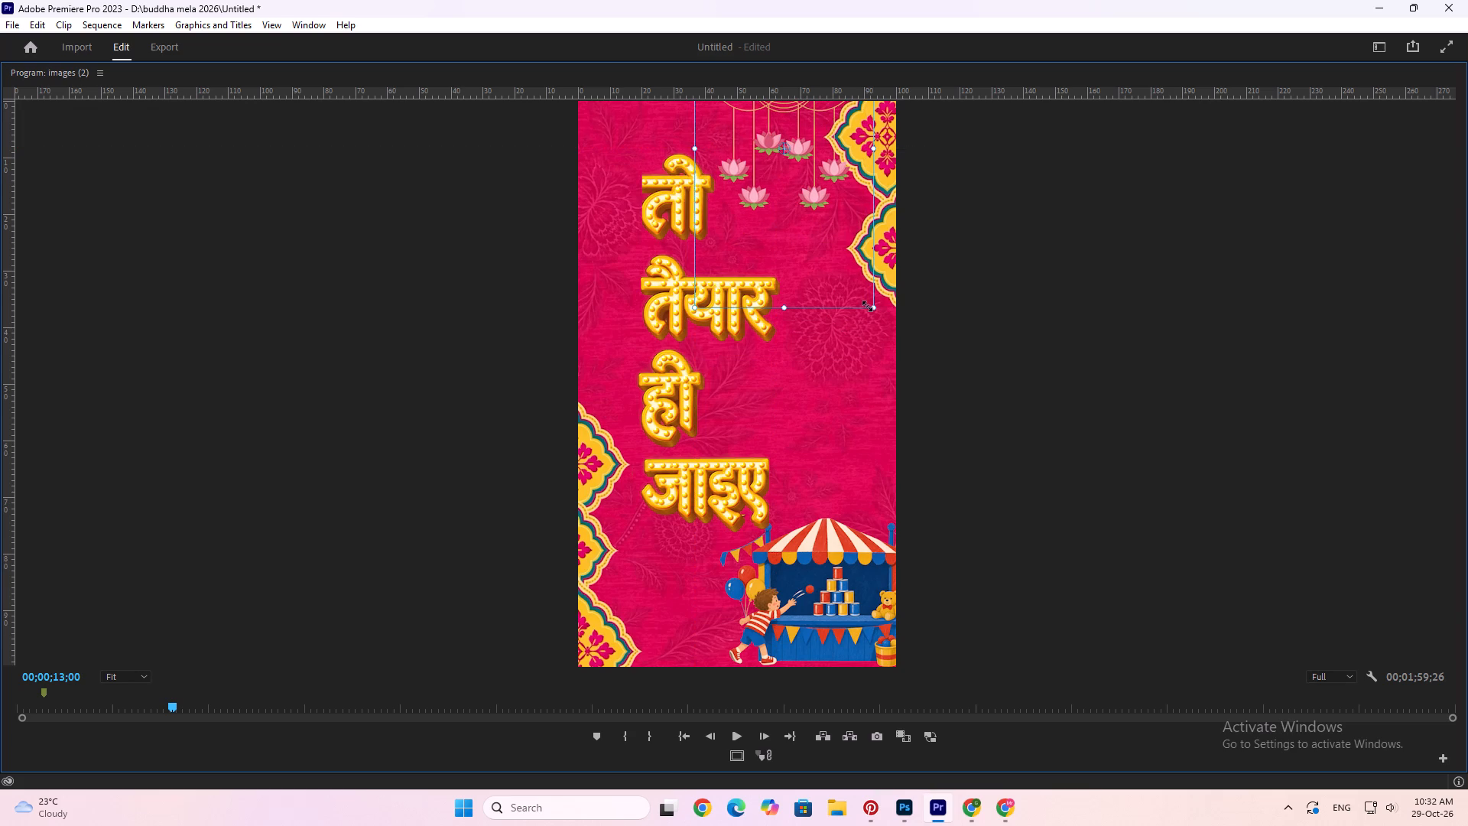
Enlarge the lotus garland slightly in the frame.
left_click(784, 308)
left_click_drag(783, 310, 791, 323)
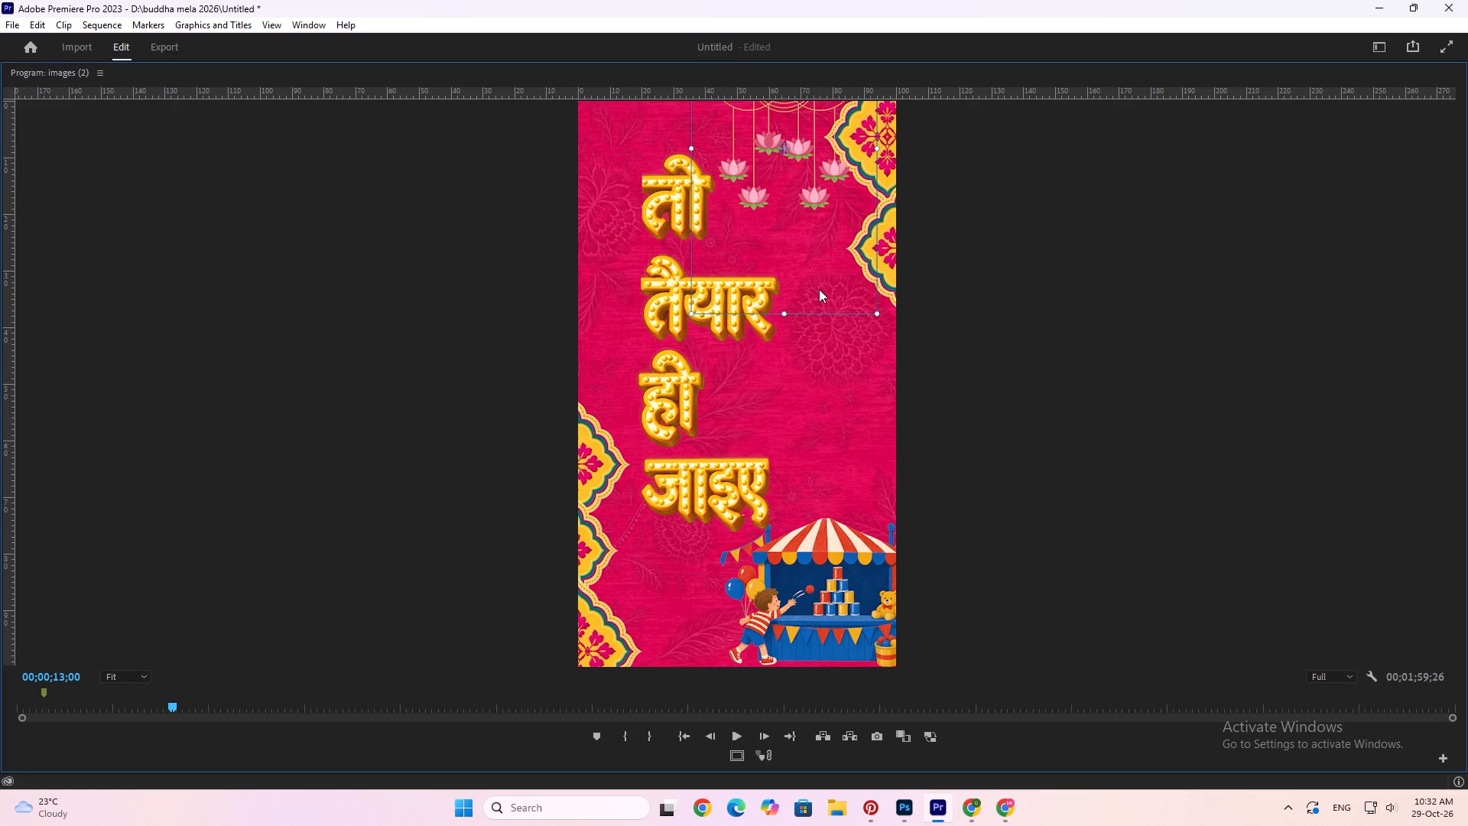
Enlarge the lotus garland slightly more, to about 62.5 scale, and shift it a little down and toward the word तो.
left_click_drag(824, 203, 827, 249)
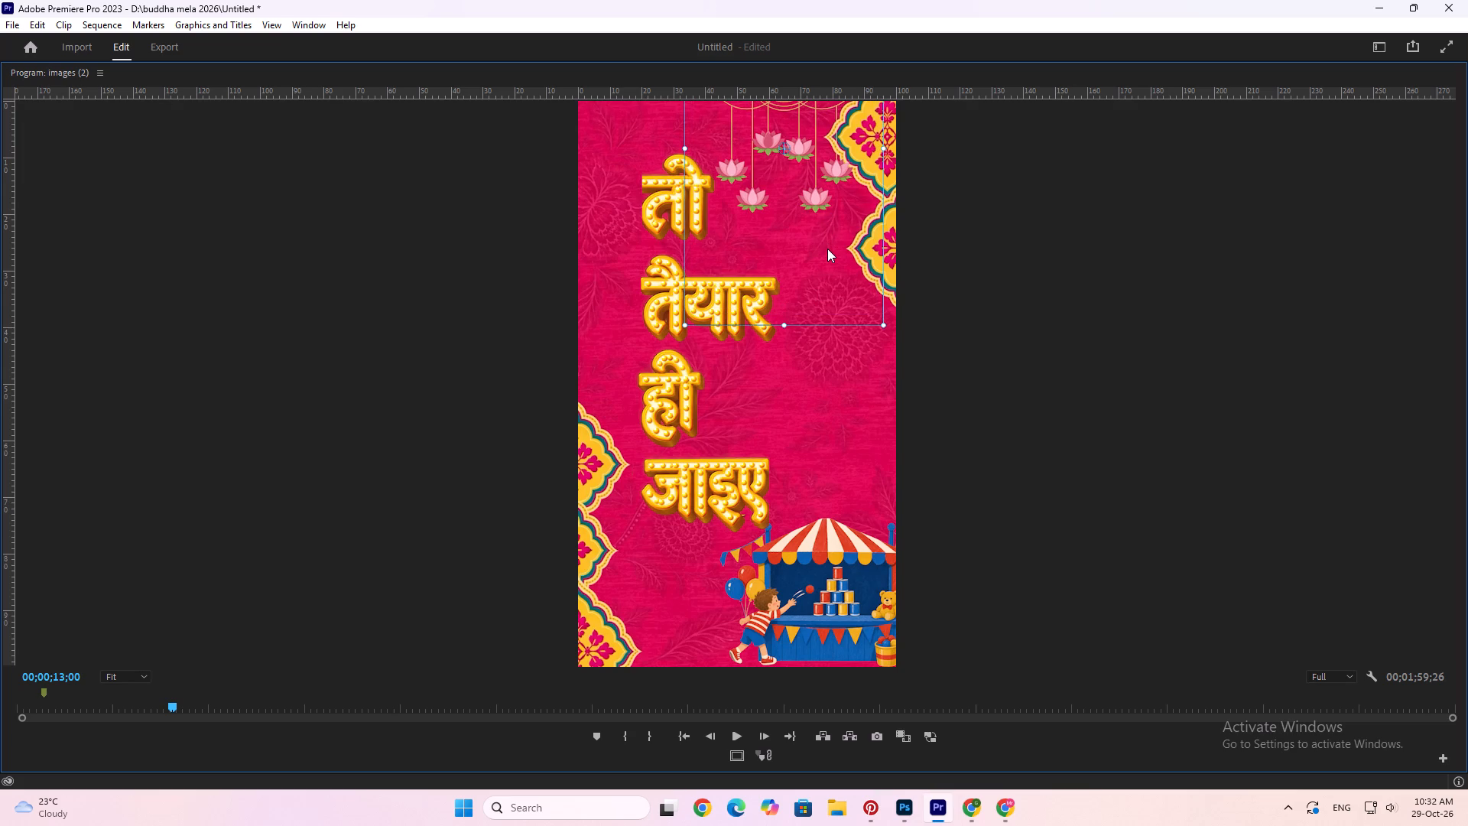
left_click_drag(827, 249, 827, 247)
left_click_drag(819, 230, 821, 202)
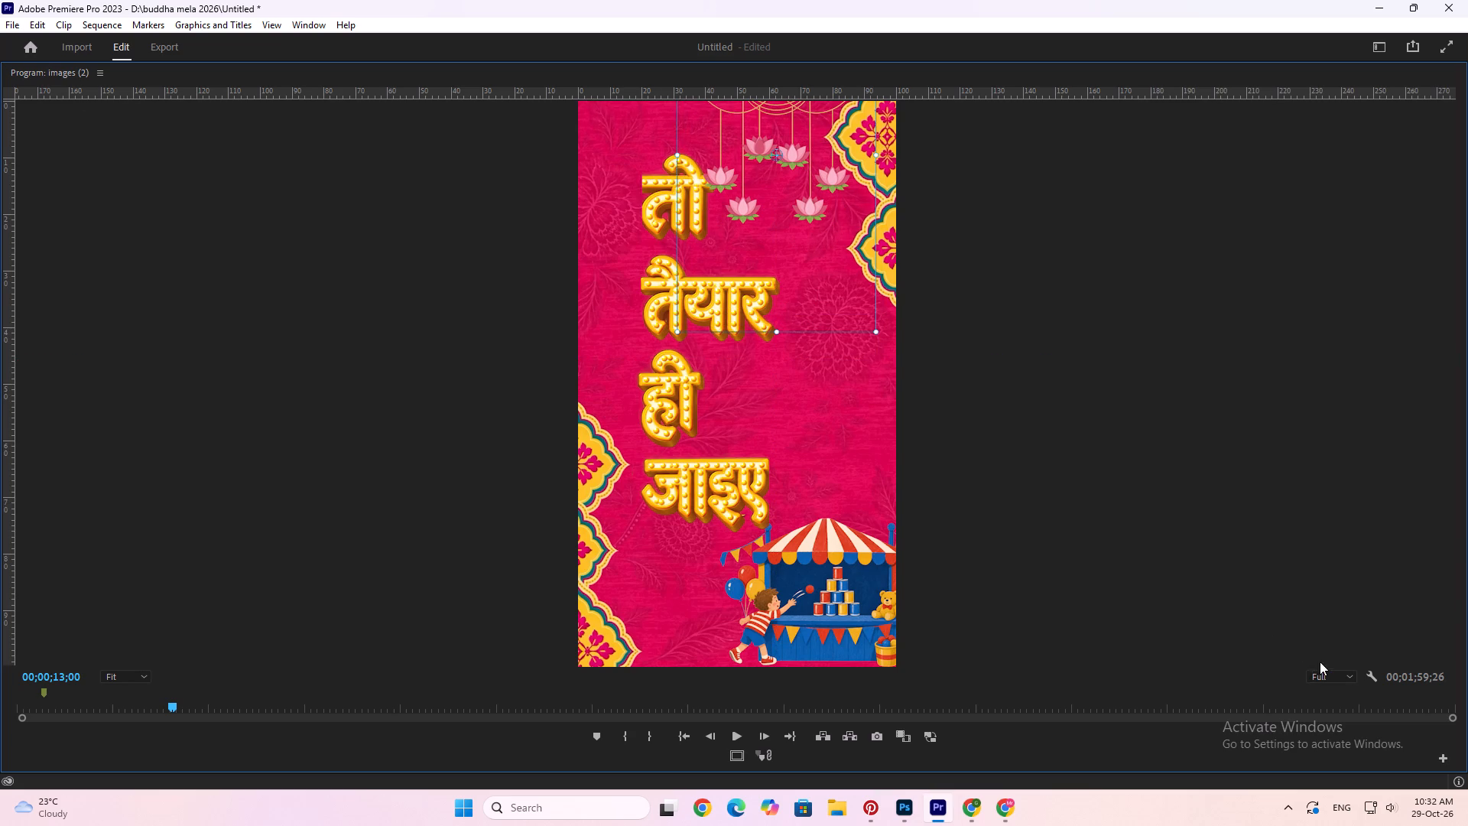
Set the program view's playback resolution to 1/4.
left_click(1323, 675)
left_click(1332, 731)
Restore the normal panel layout and raise the lotus garland by setting its vertical Position value to 212.6.
left_click_drag(801, 200, 812, 219)
key("grave")
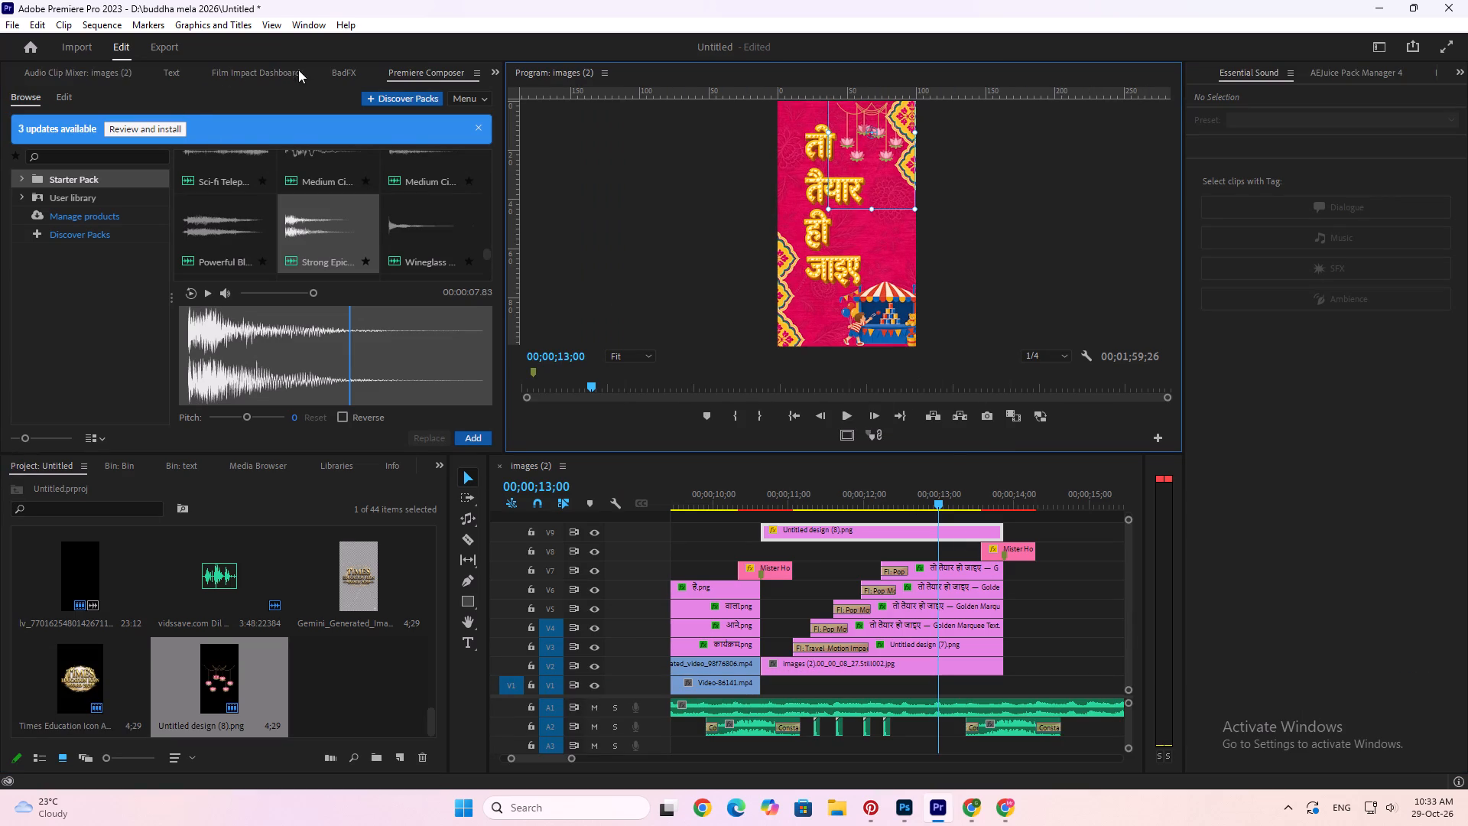
left_click(499, 73)
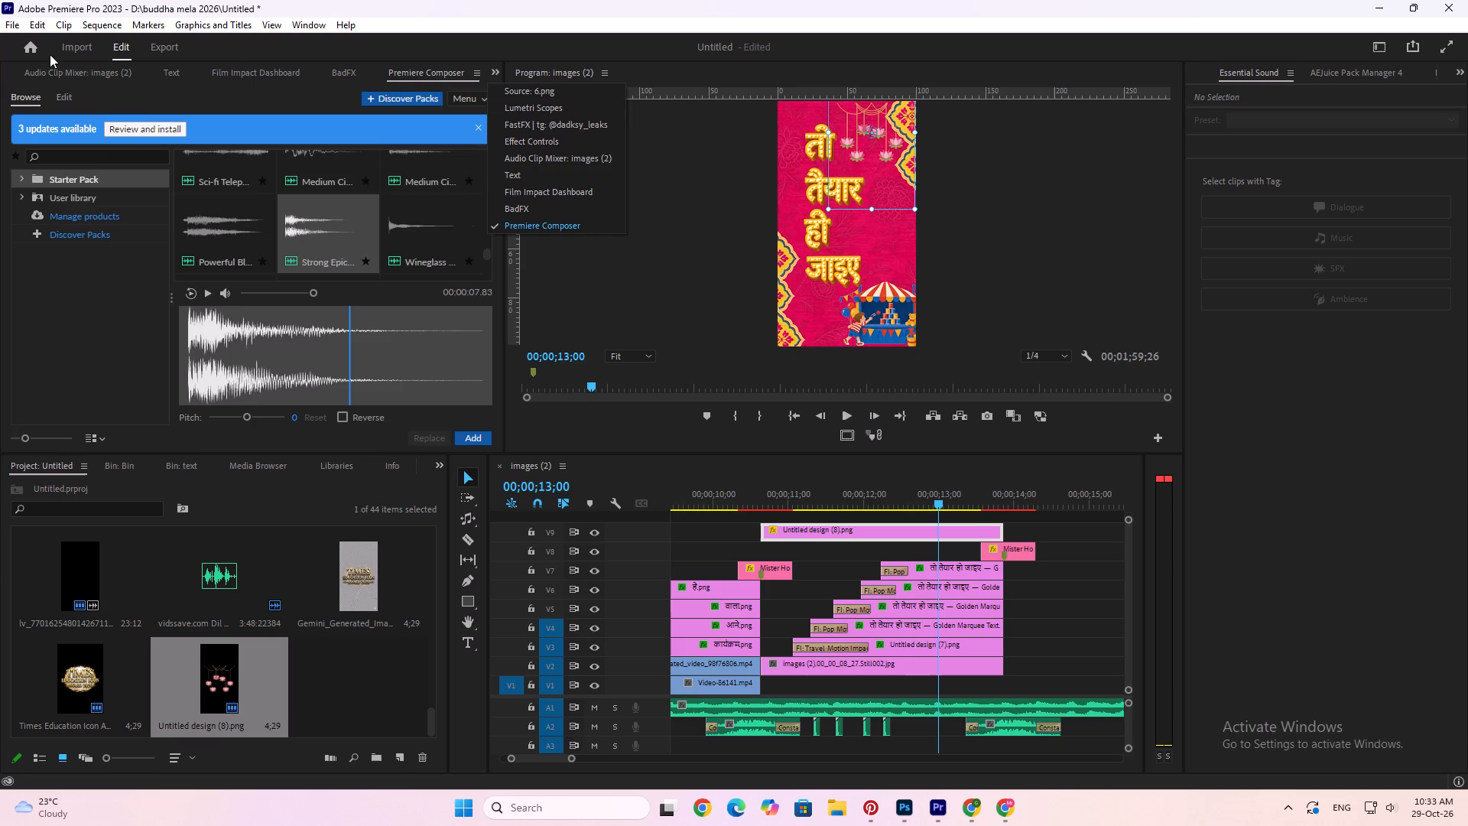
left_click(235, 63)
scroll(113, 70, "down", 1)
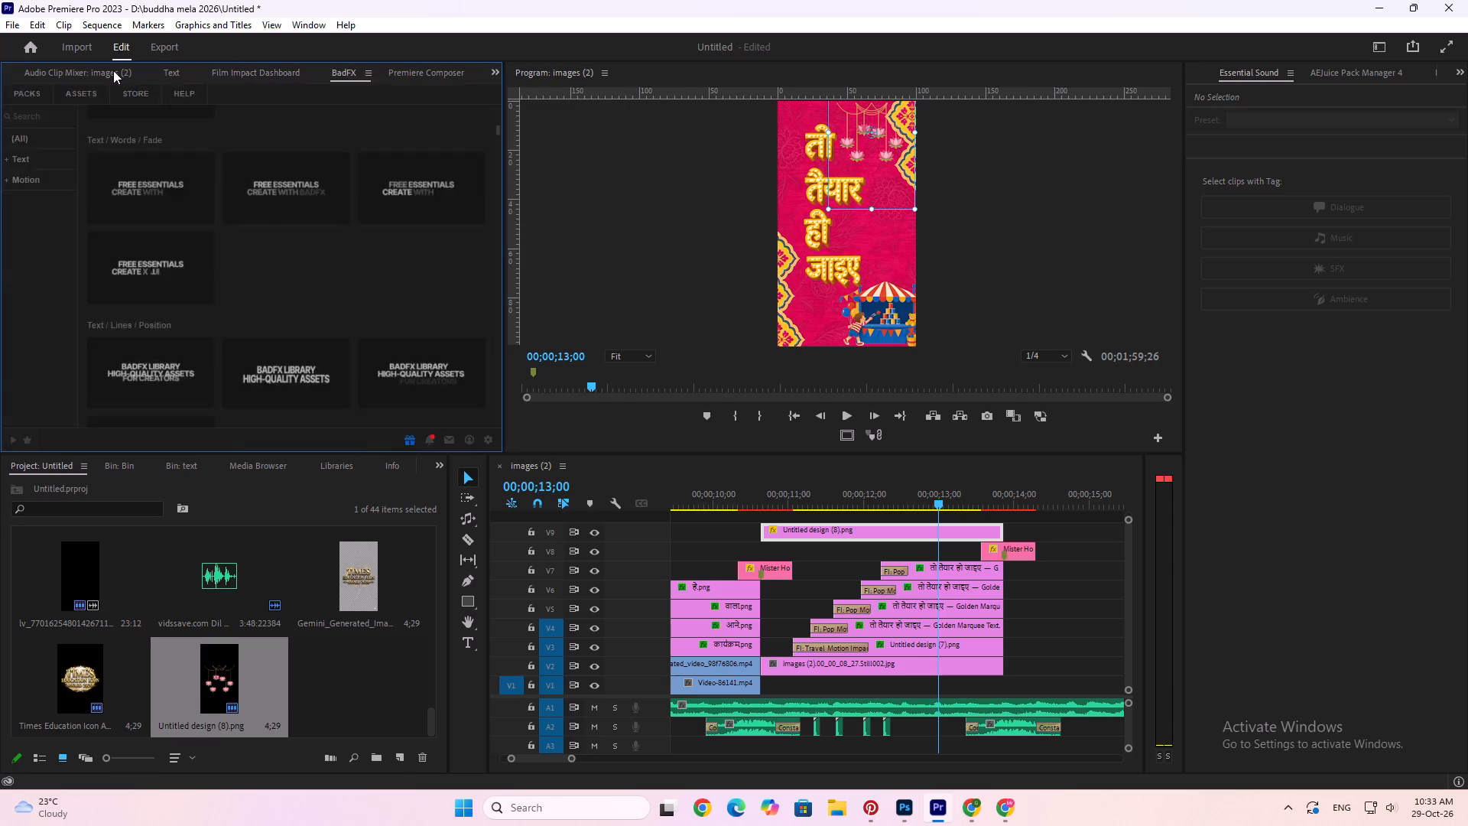
scroll(113, 70, "down", 1)
scroll(113, 70, "up", 10)
scroll(113, 70, "down", 1)
scroll(113, 70, "up", 2)
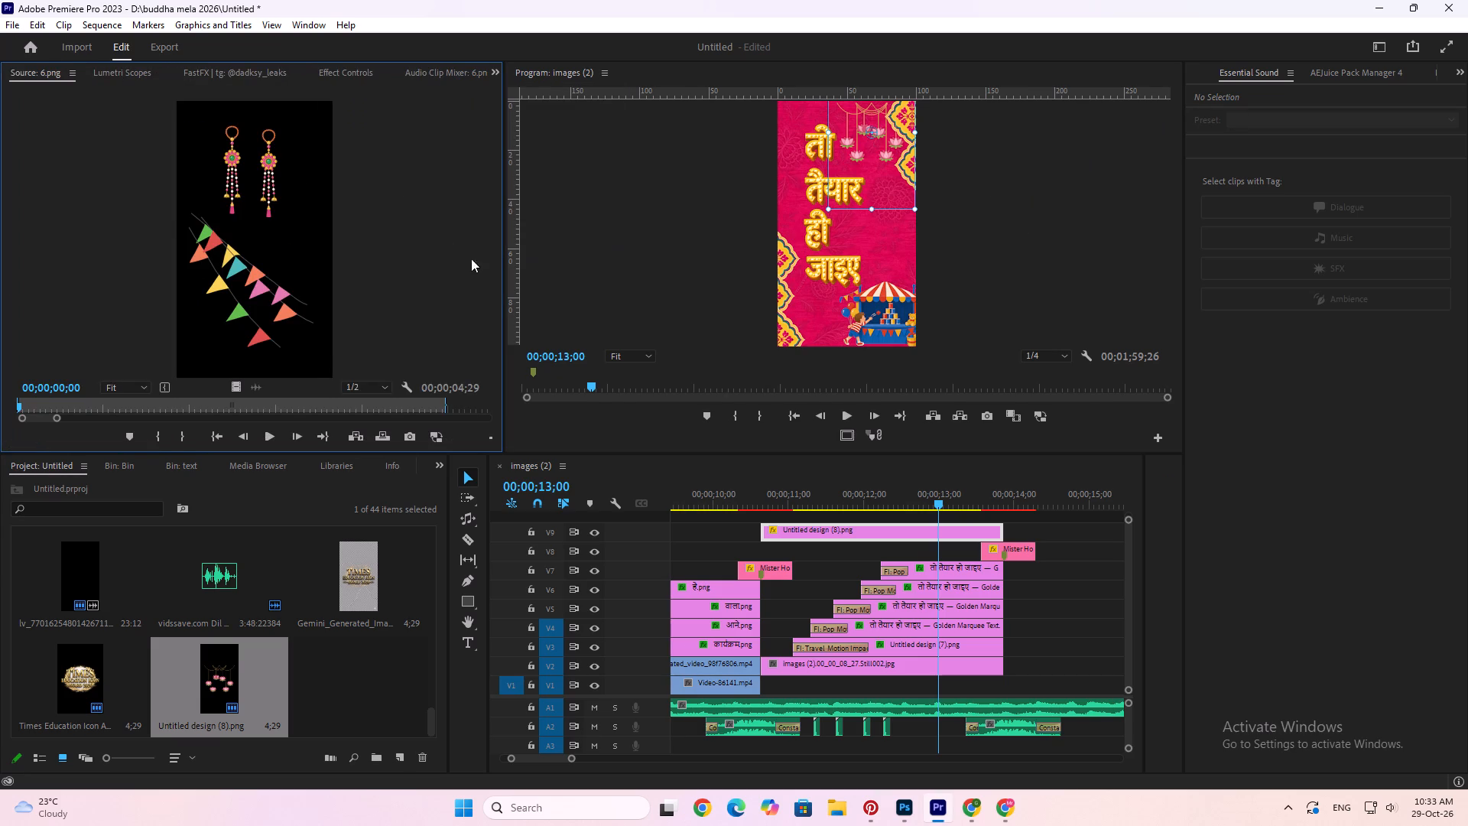
left_click(342, 72)
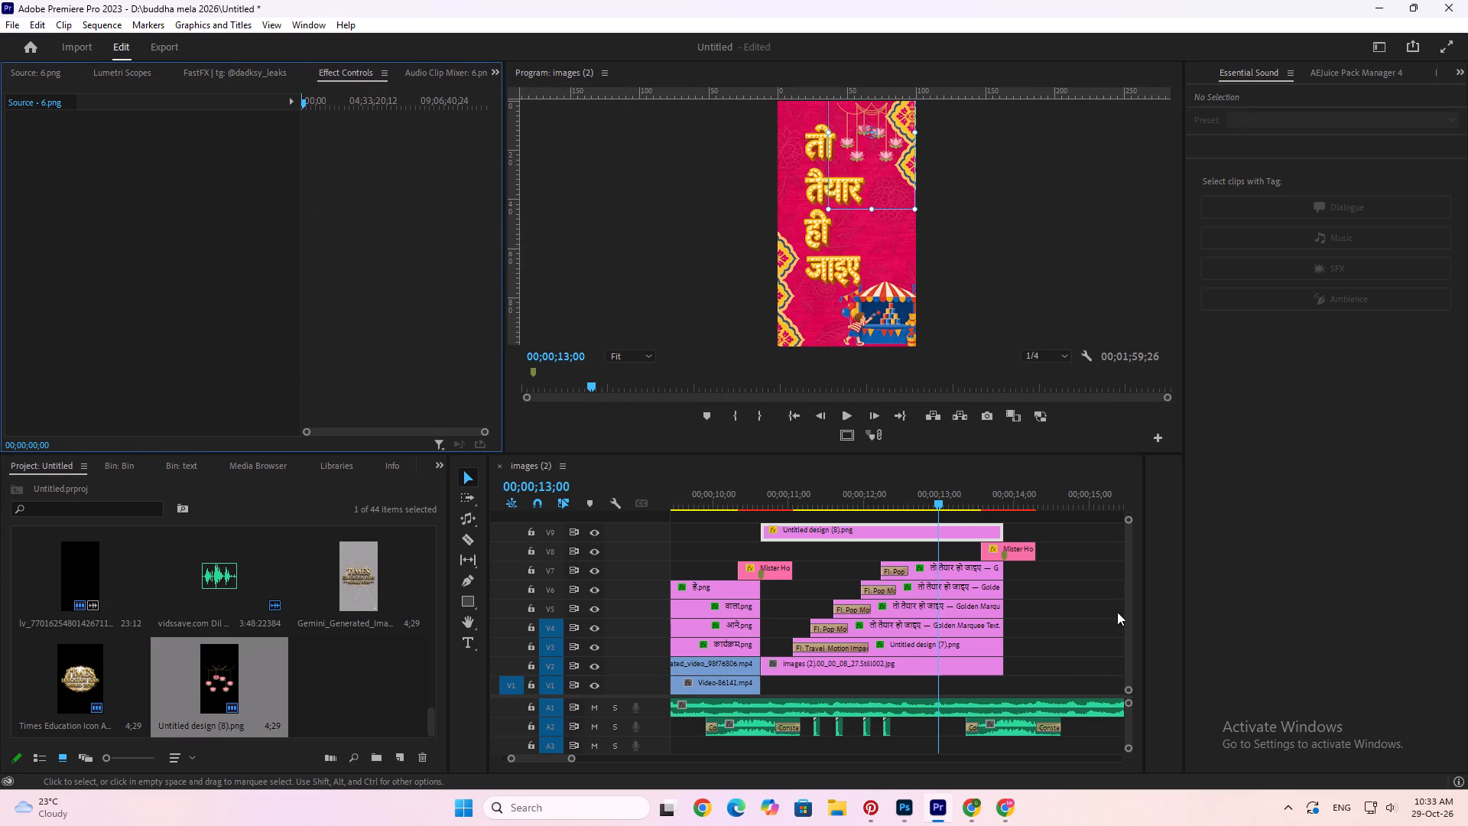
left_click(1081, 544)
left_click(940, 541)
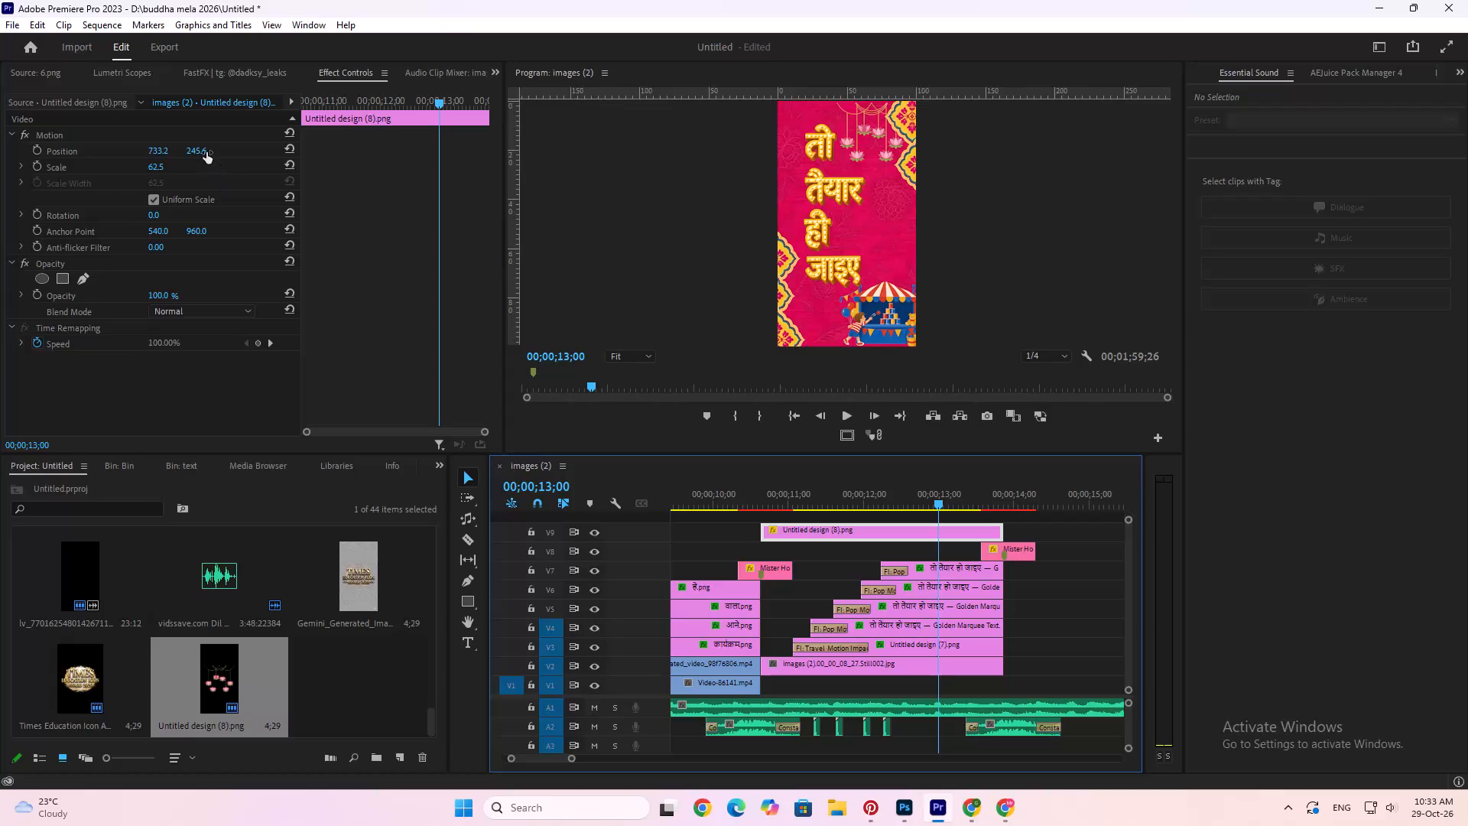
left_click_drag(201, 151, 168, 163)
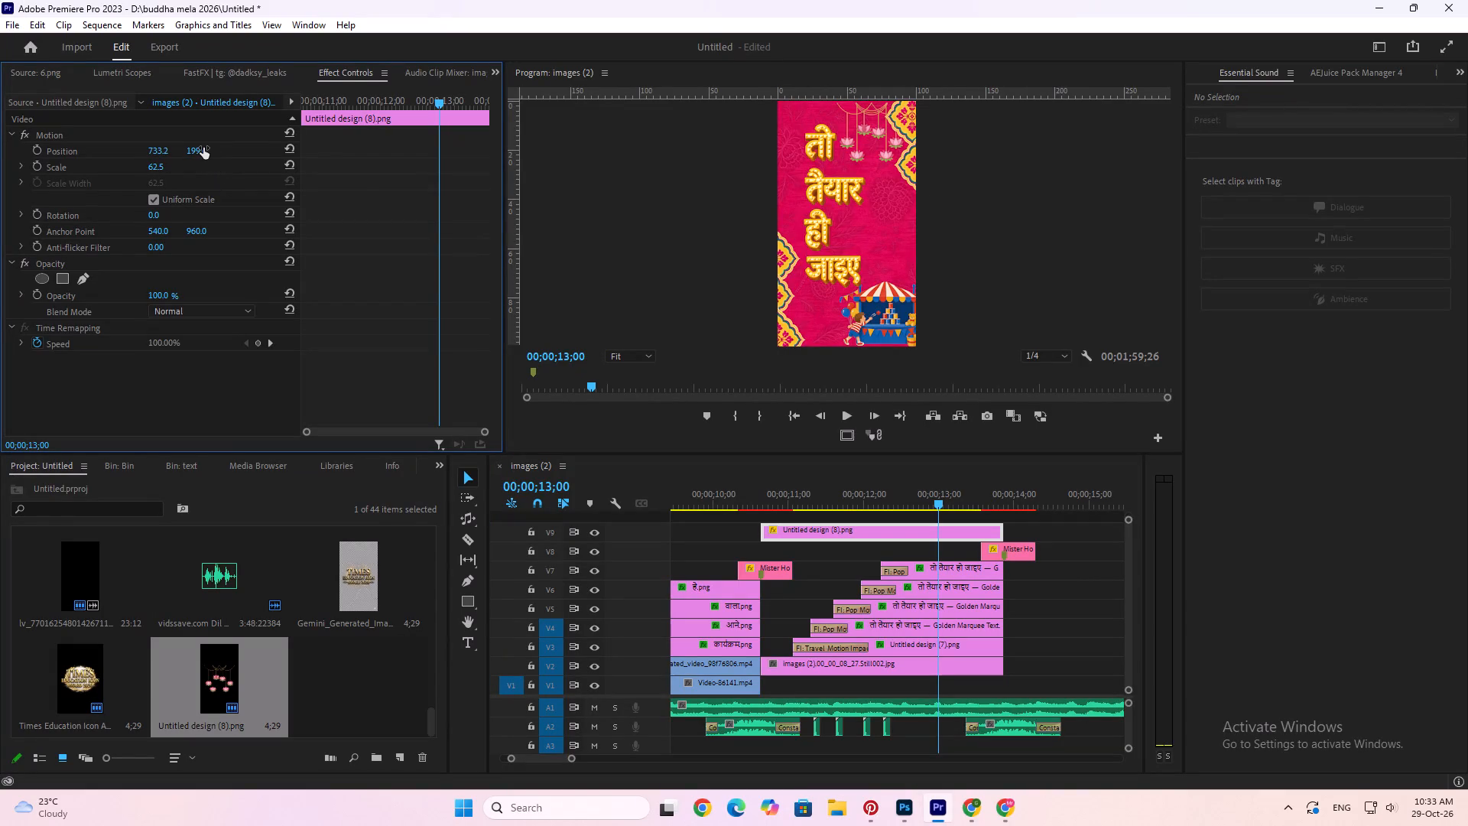
left_click(653, 214)
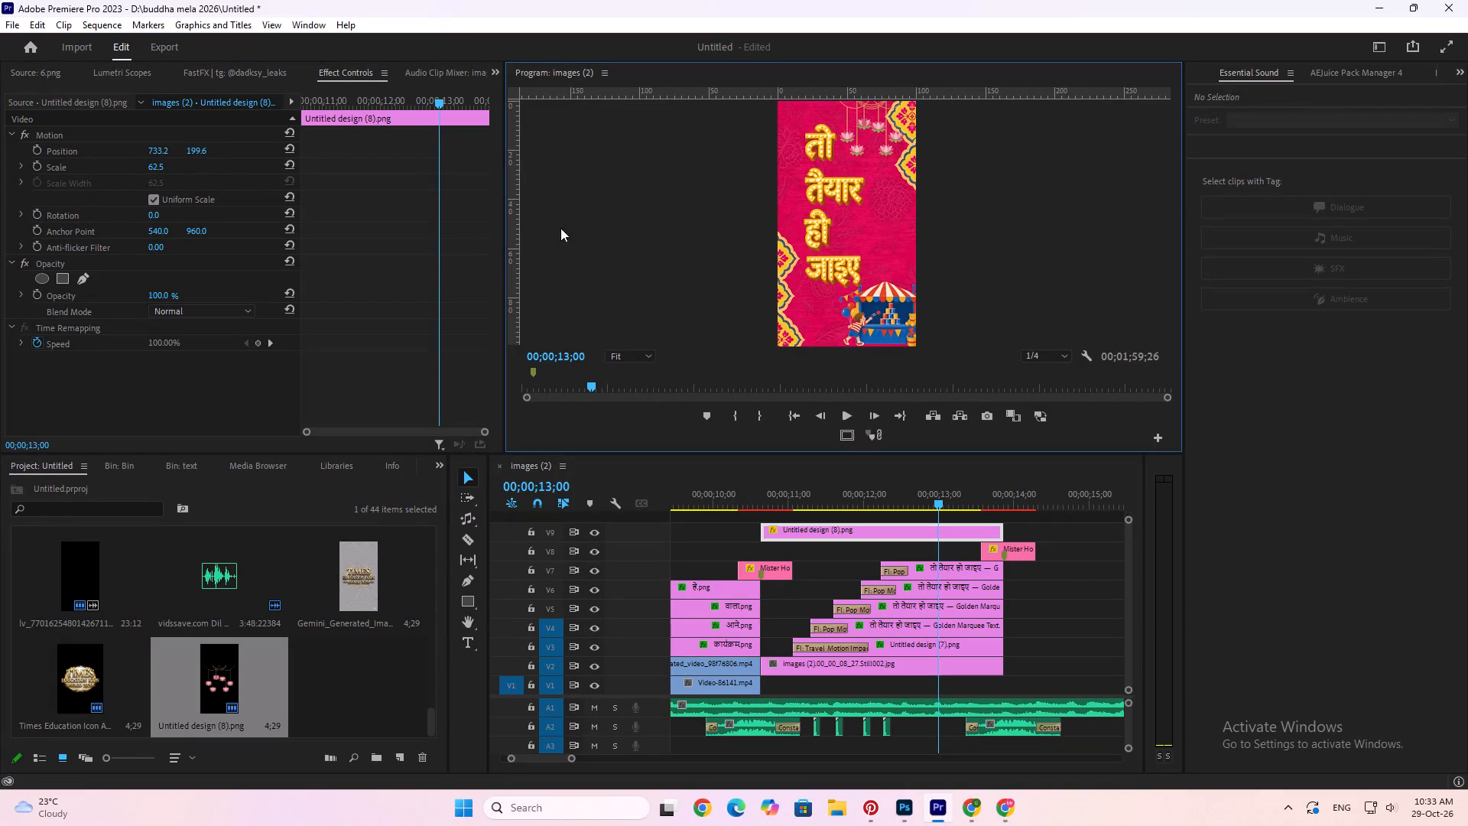
left_click_drag(196, 153, 214, 154)
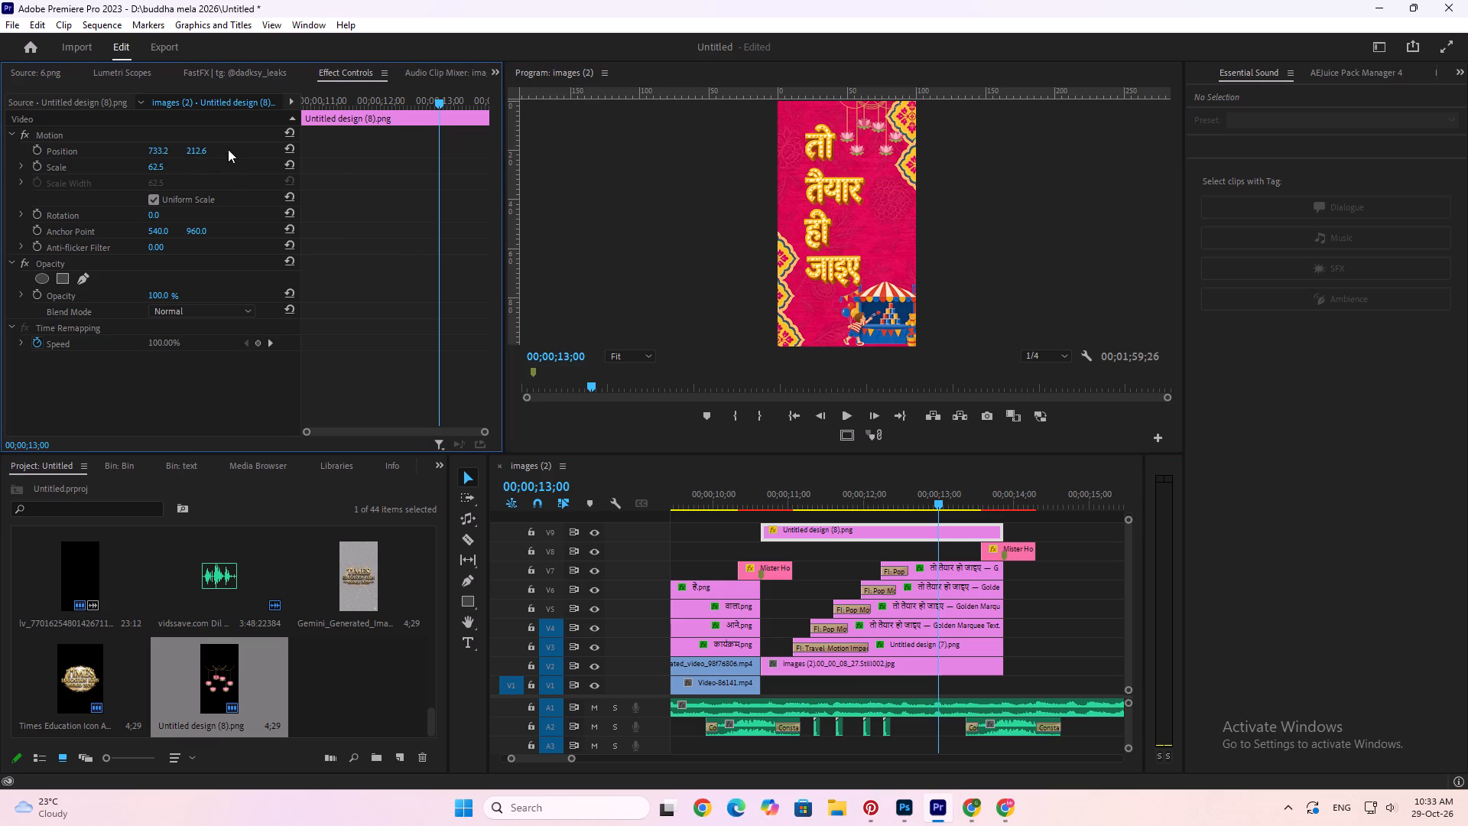
left_click(772, 182)
Check the lotus garland's placement in a full-screen view of the frame at 00;00;13;00.
key("ctrl+grave")
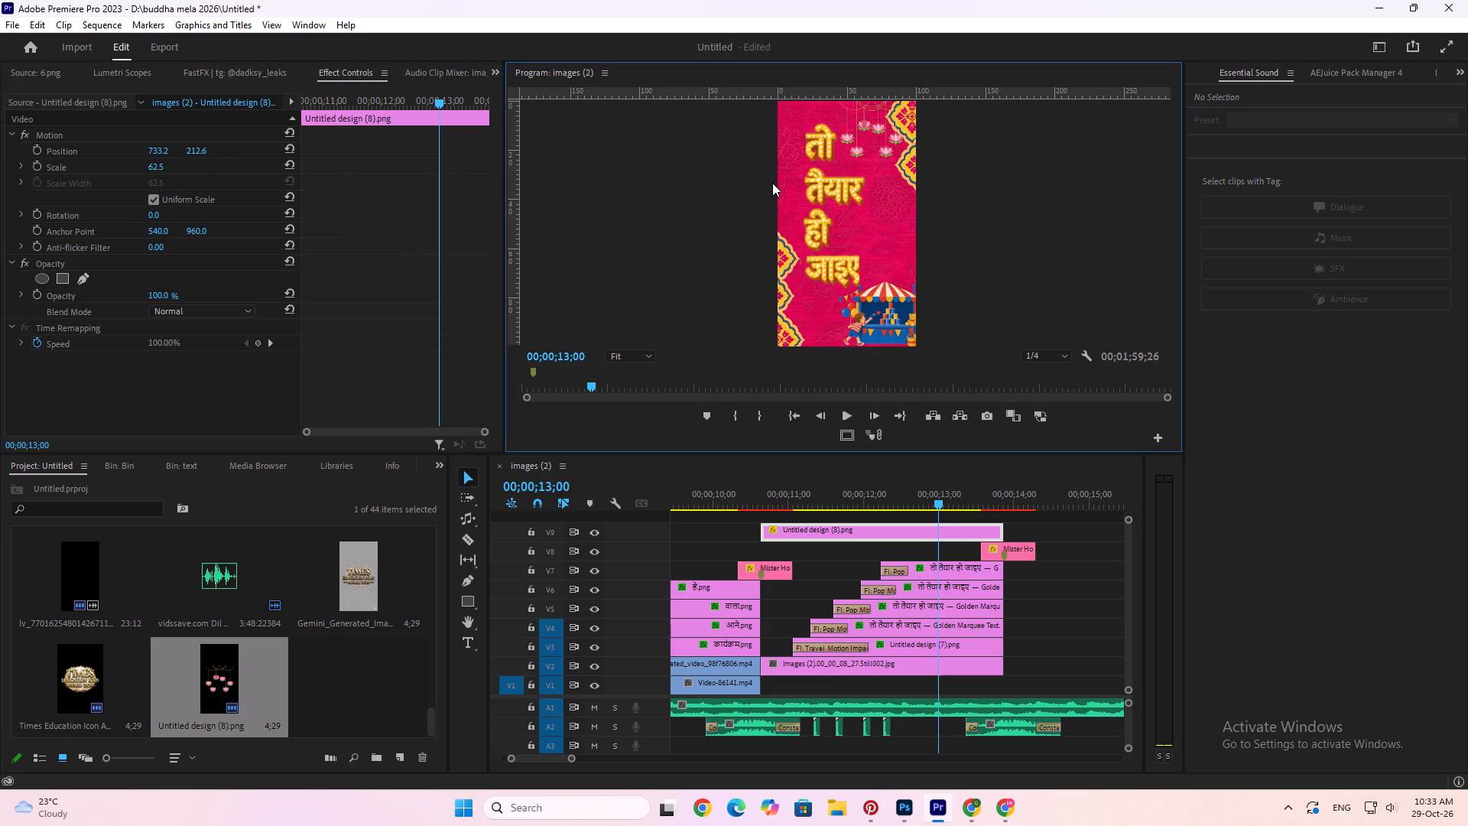
key("grave")
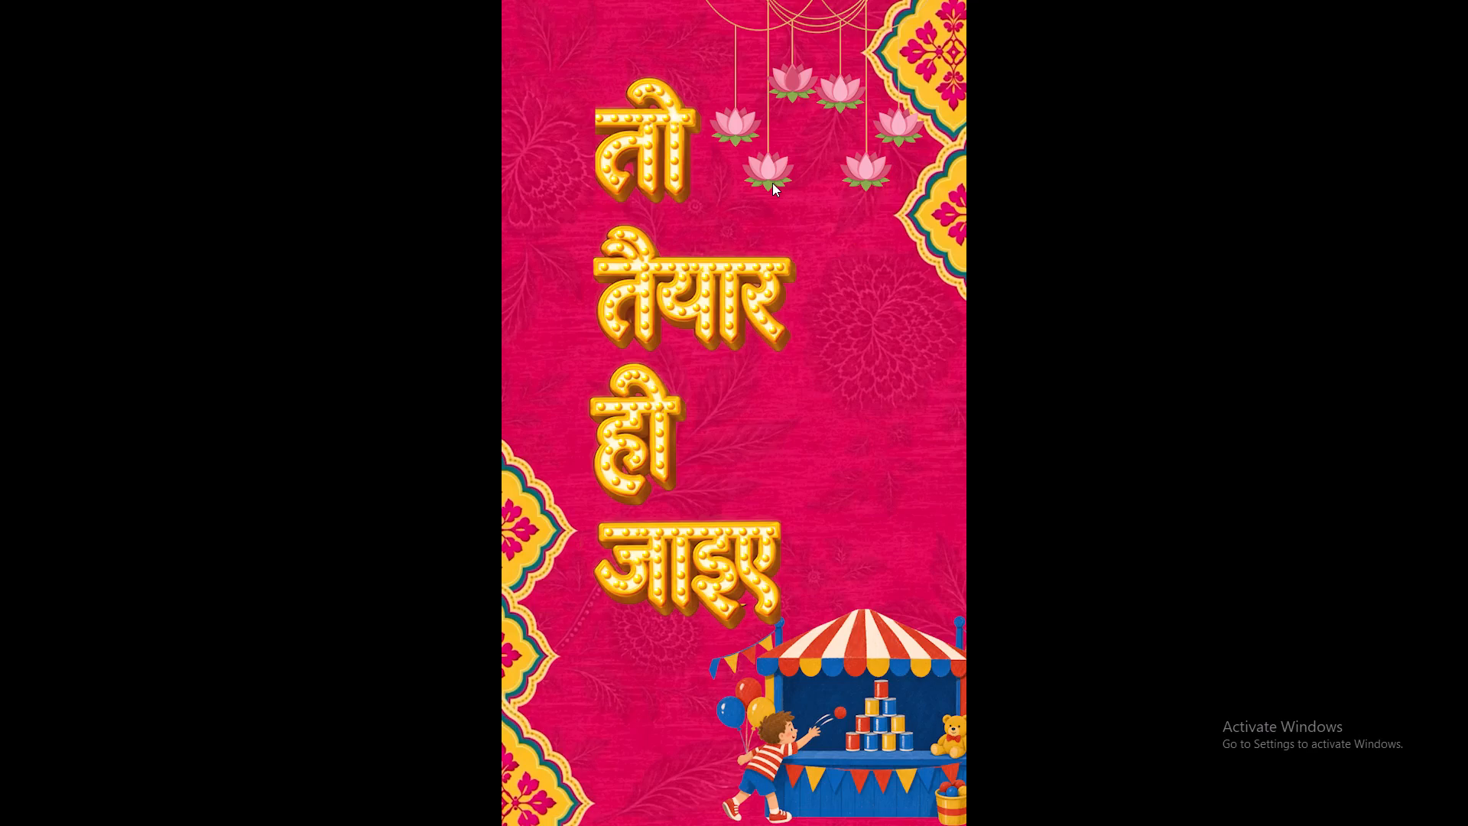
key("grave")
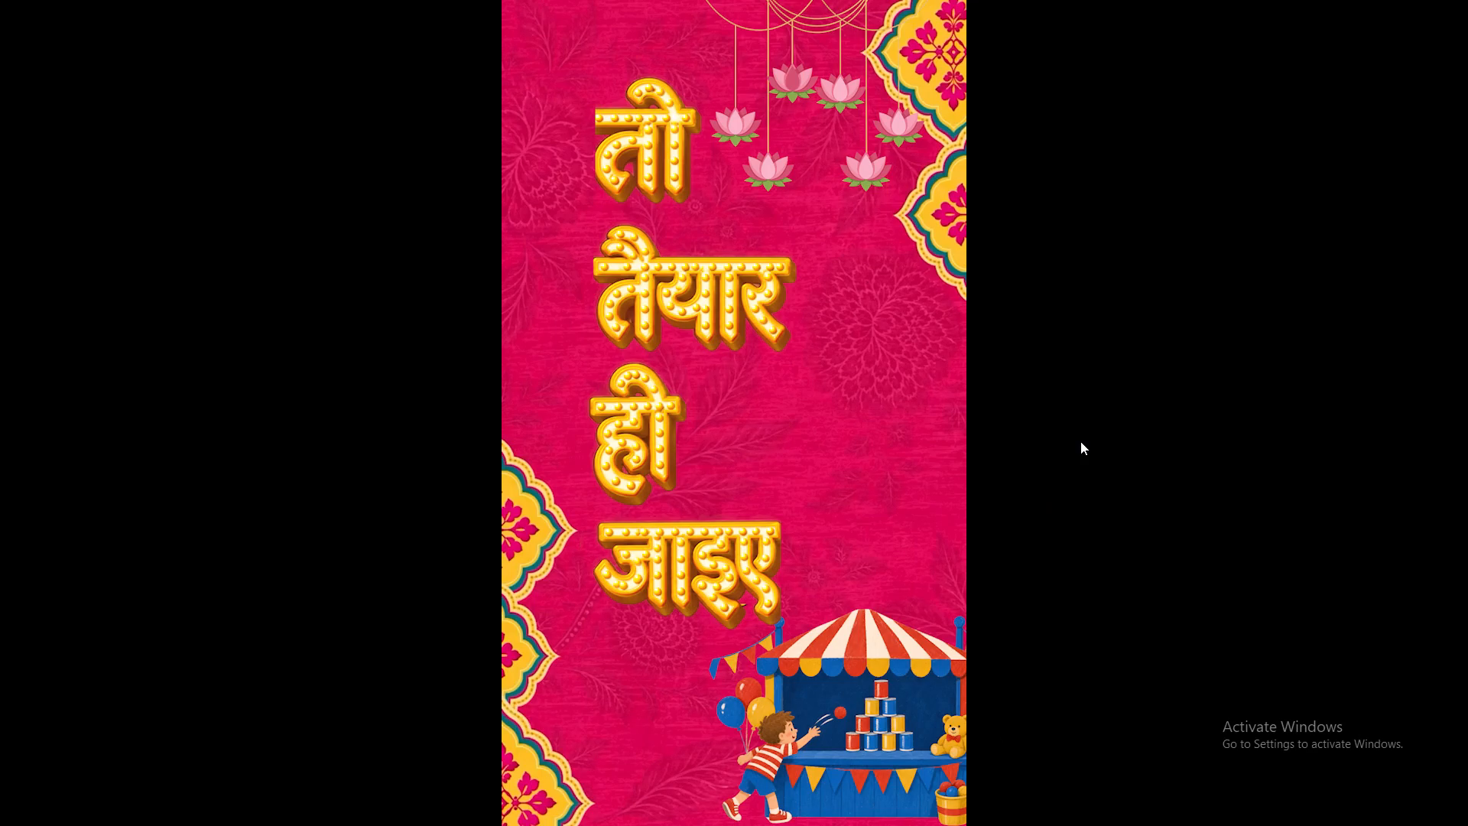
left_click(1080, 441)
key("grave")
key("ctrl+grave")
key("grave")
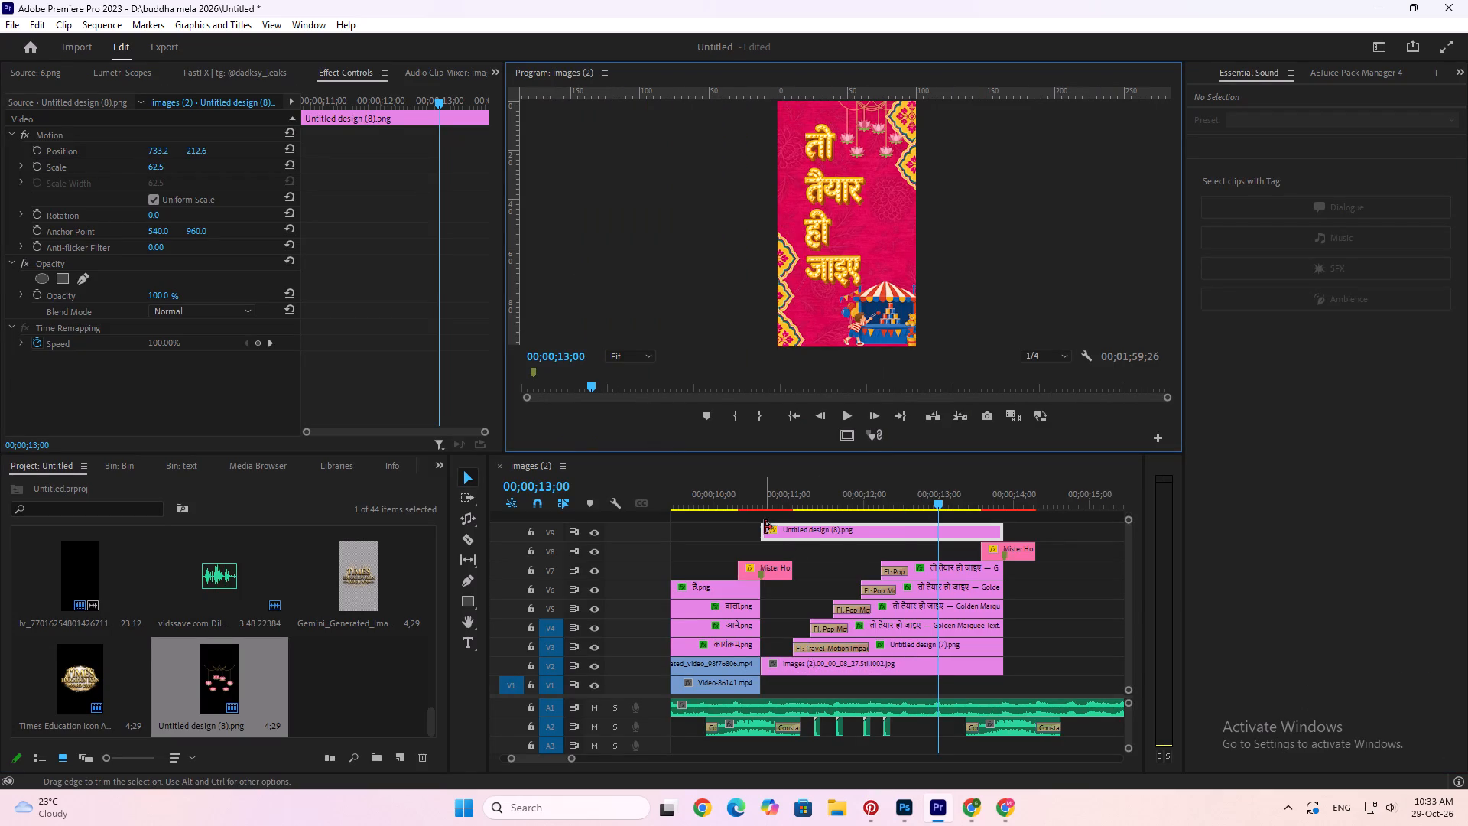
Trim the lotus garland clip on V9 so it starts at 00;00;10;29, slightly before the Untitled design (7) clip.
left_click_drag(764, 527, 799, 527)
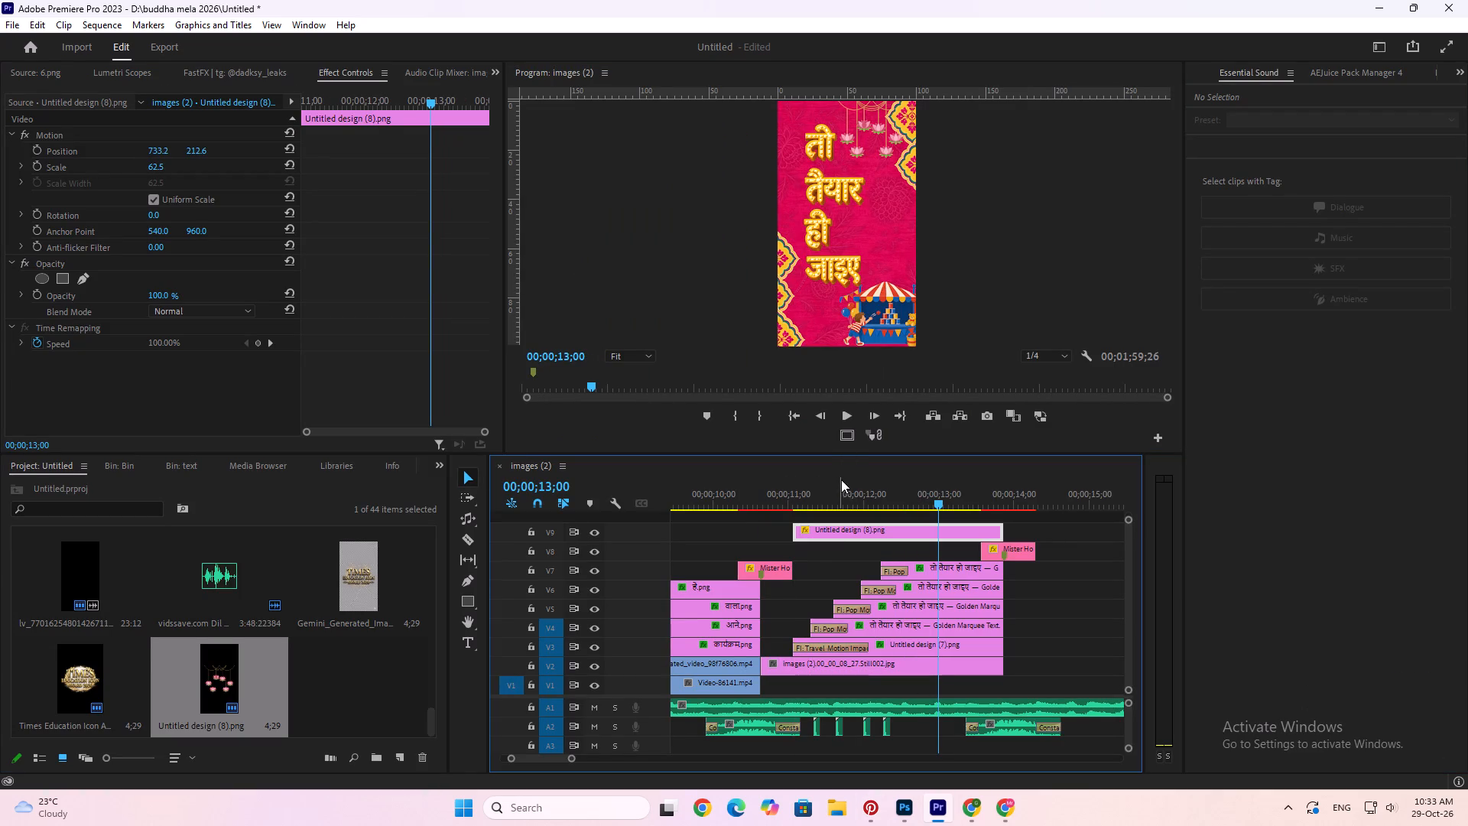
left_click(792, 493)
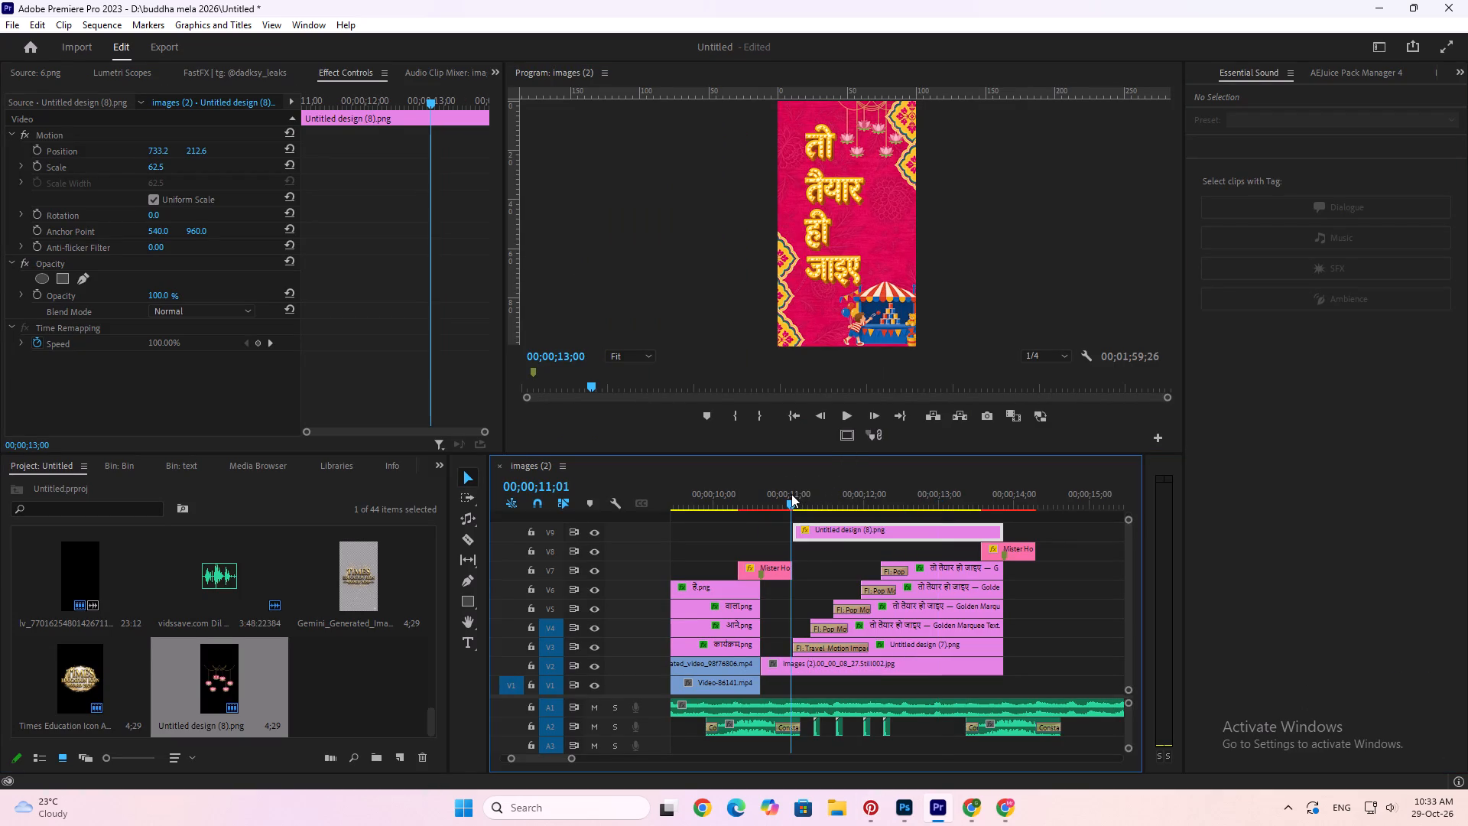
key("Down")
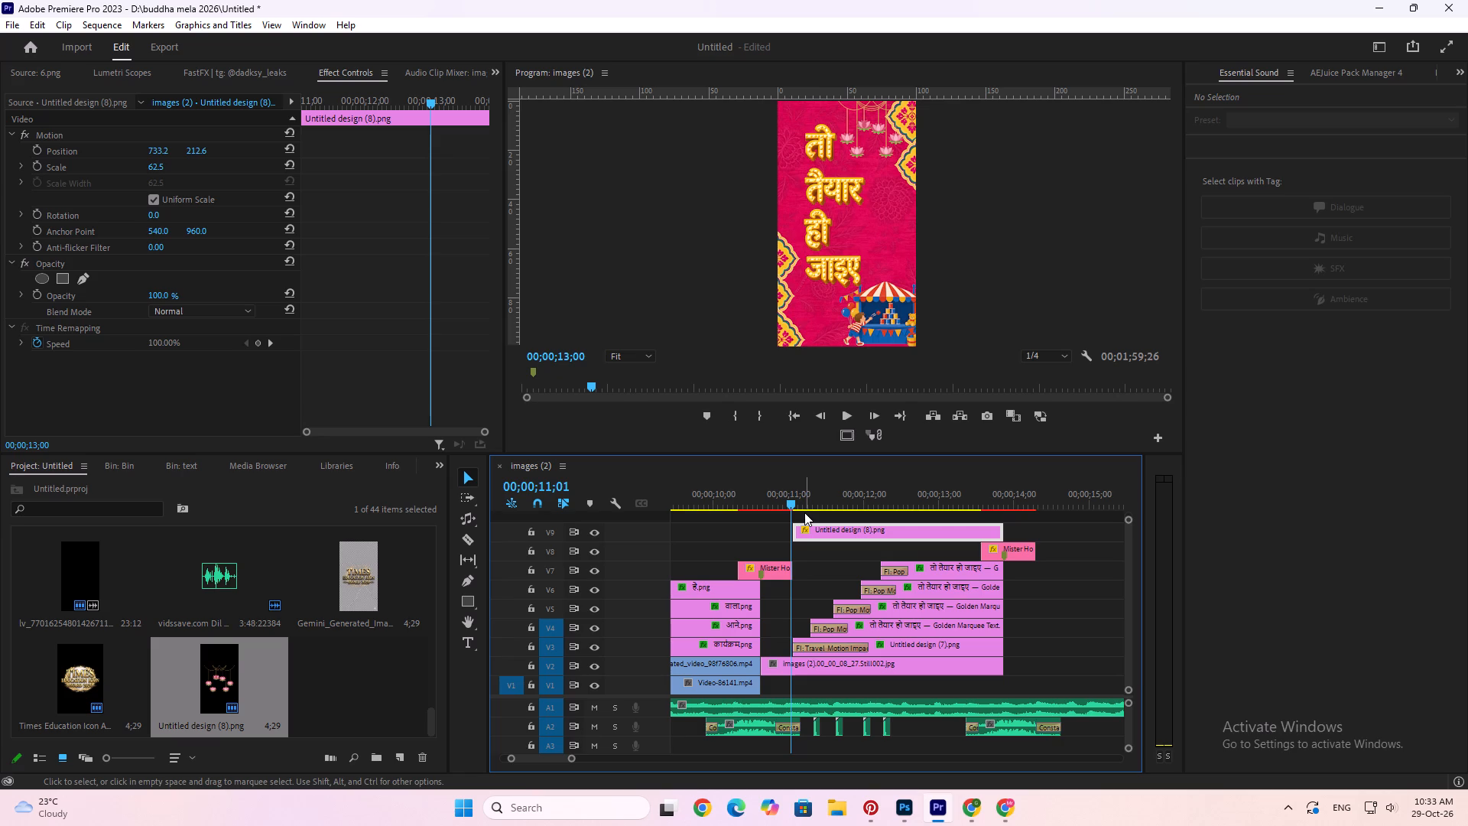
scroll(804, 512, "up", 1)
scroll(841, 531, "up", 1, "alt")
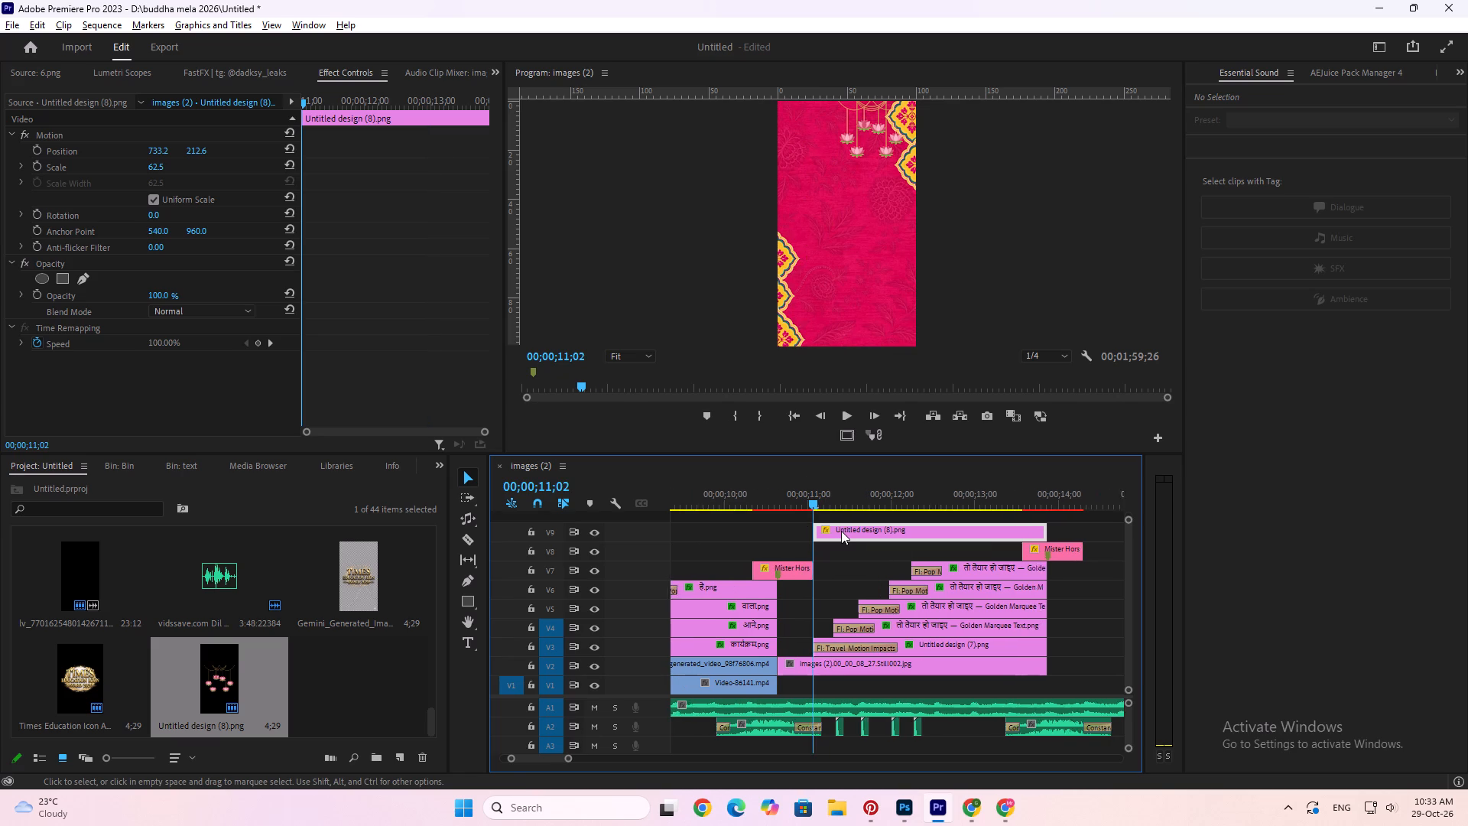
scroll(841, 531, "up", 9, "alt")
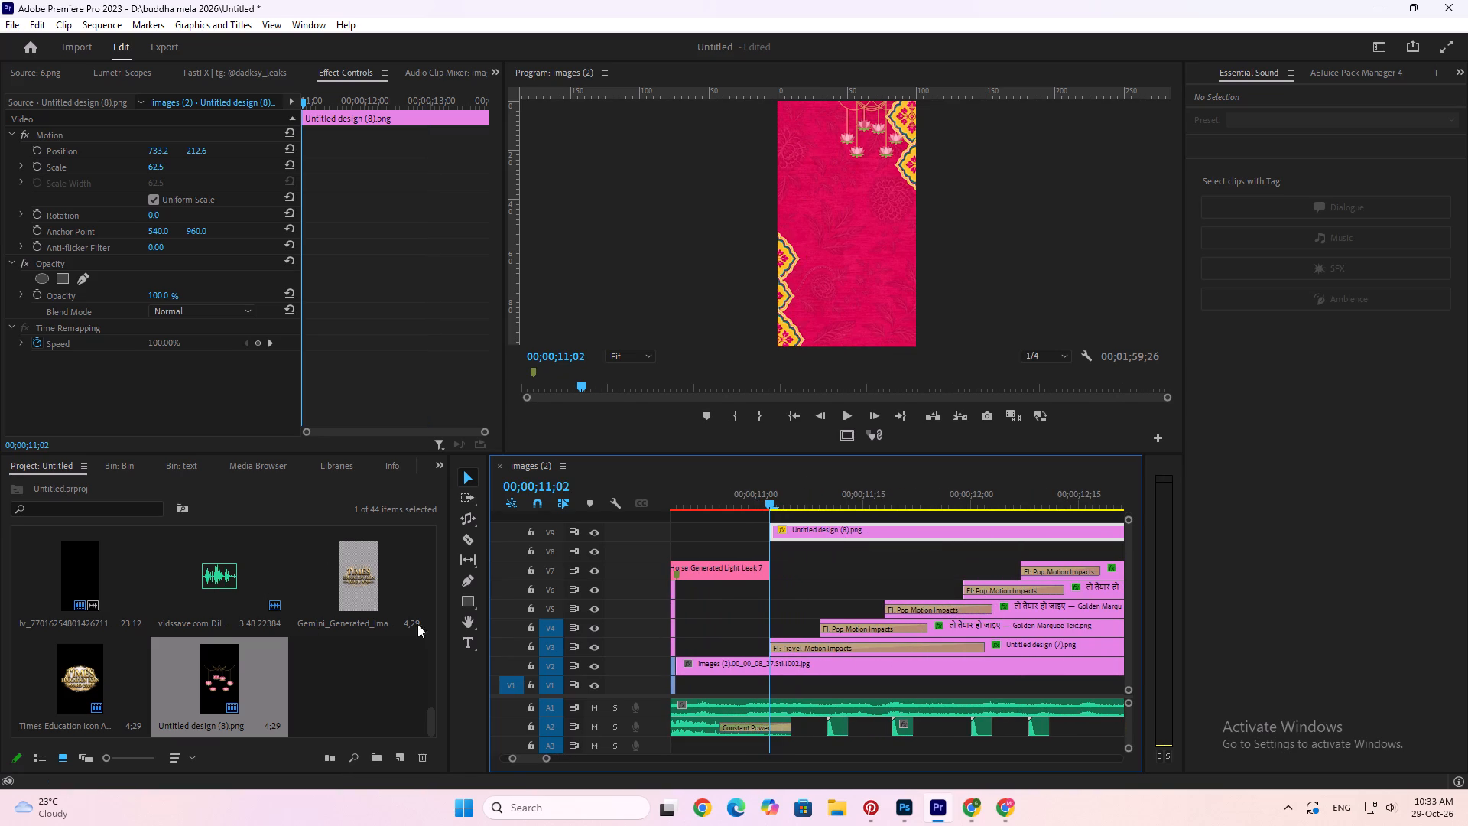
left_click_drag(763, 535, 741, 538)
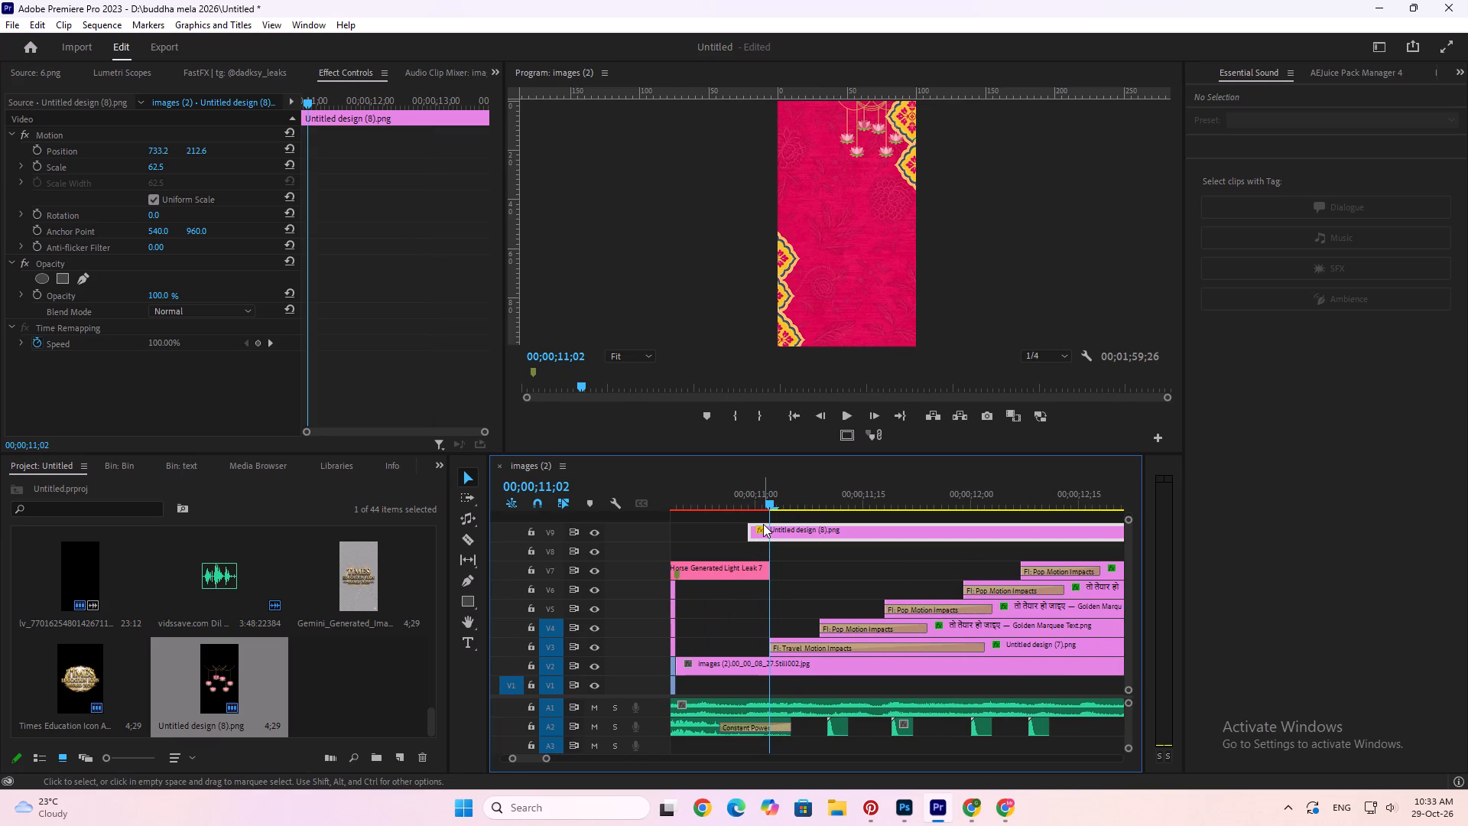
At 00;00;10;29, move the lotus garland above the frame with vertical position -297.4 and add its first Position keyframe.
key("Up")
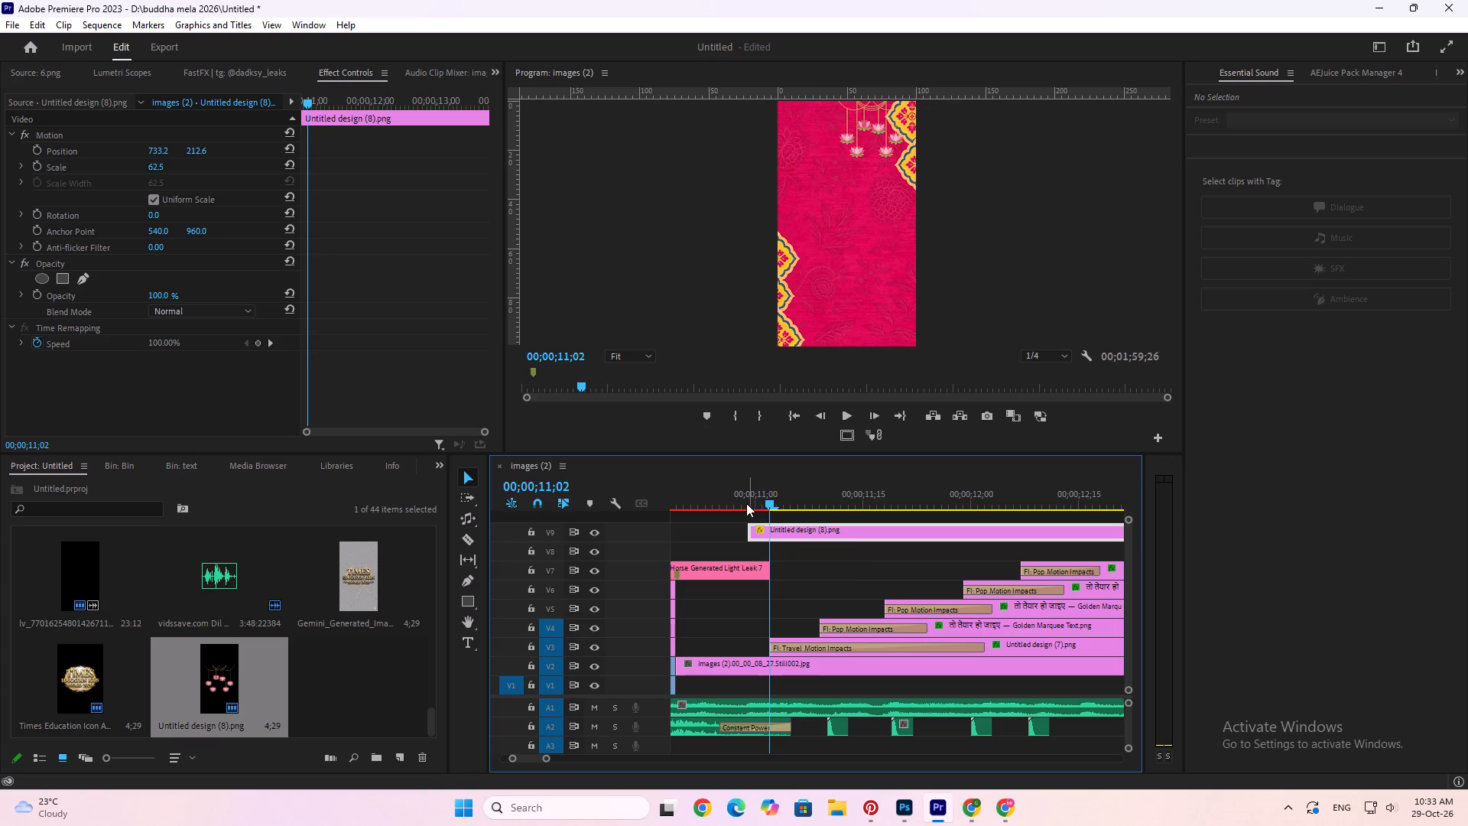
left_click_drag(745, 502, 754, 500)
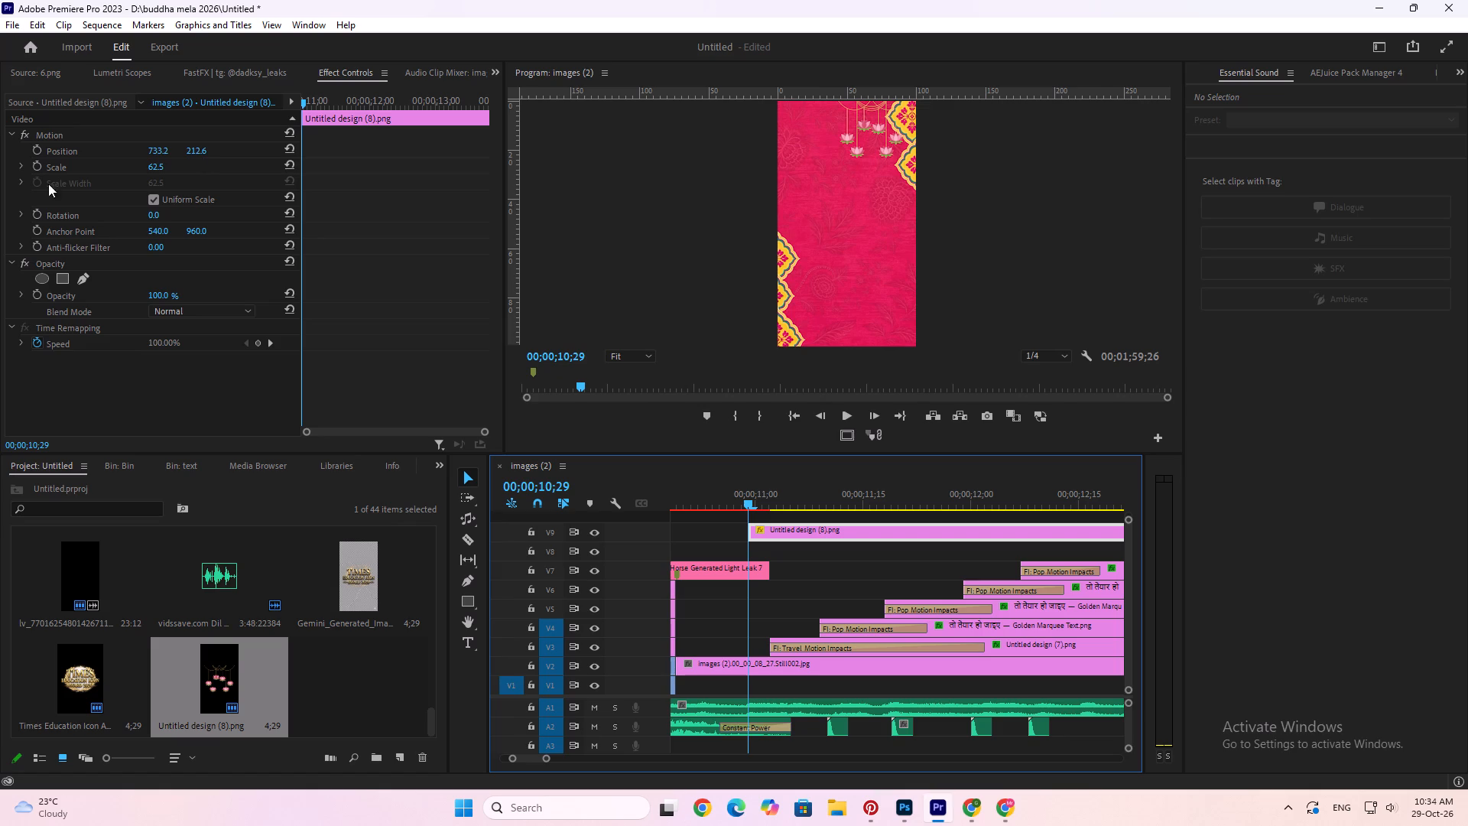
left_click_drag(206, 148, 21, 143)
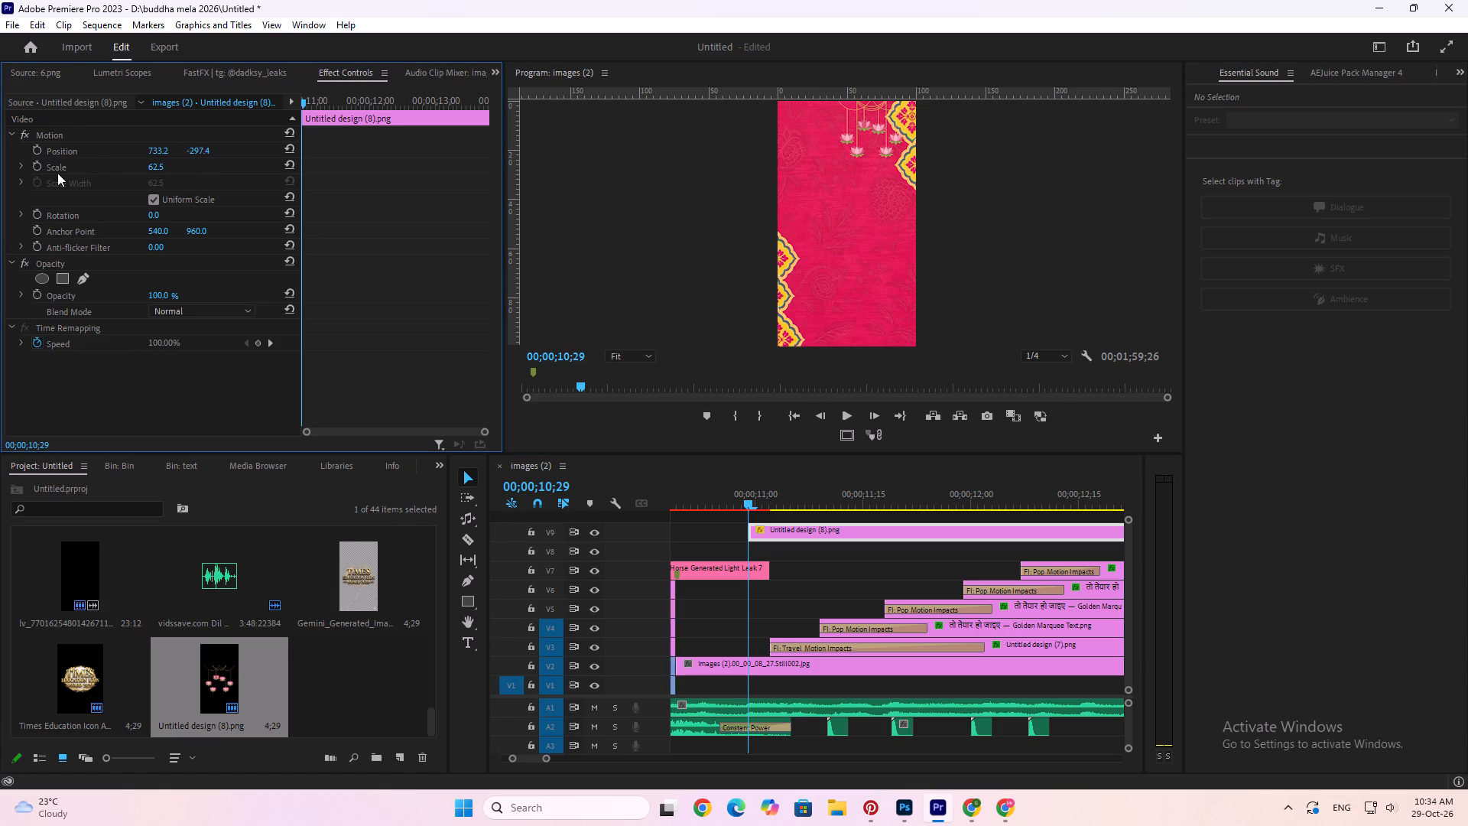
left_click(37, 149)
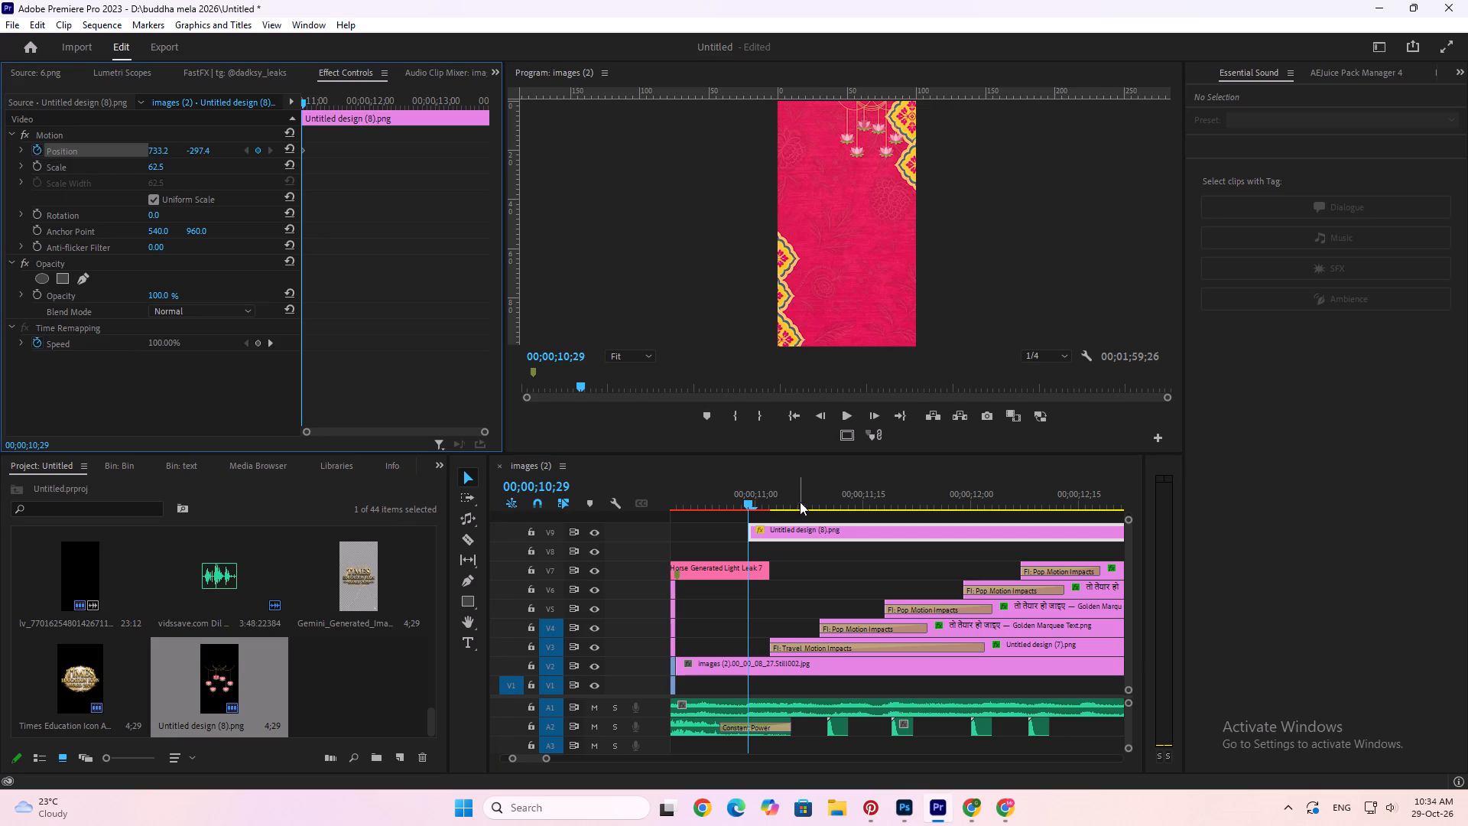
At 00;00;11;07, add a second Position keyframe for the lotus garland with vertical position 212.
left_click(793, 497)
left_click(800, 496)
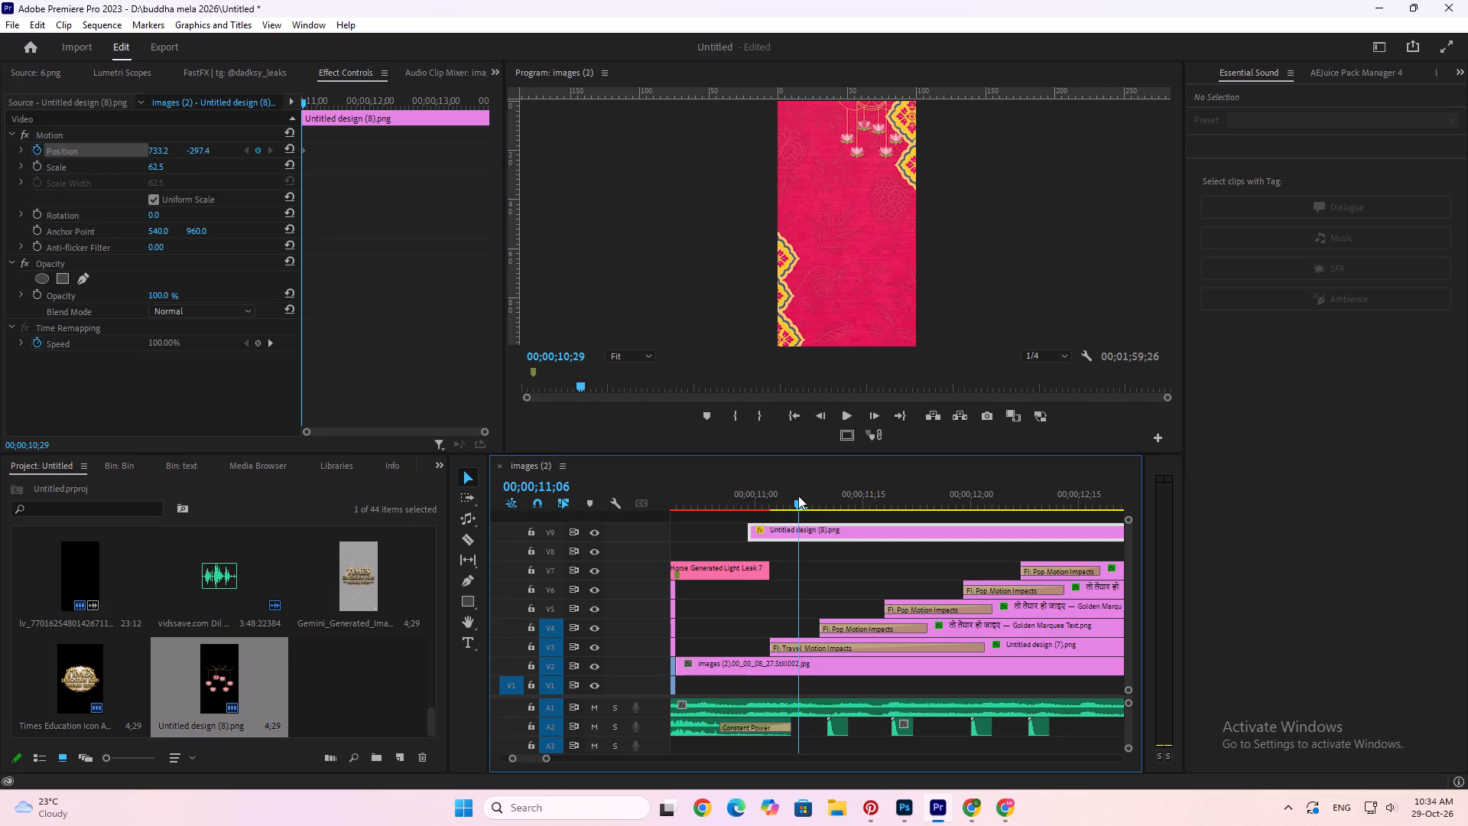
left_click(796, 496)
double_click(804, 499)
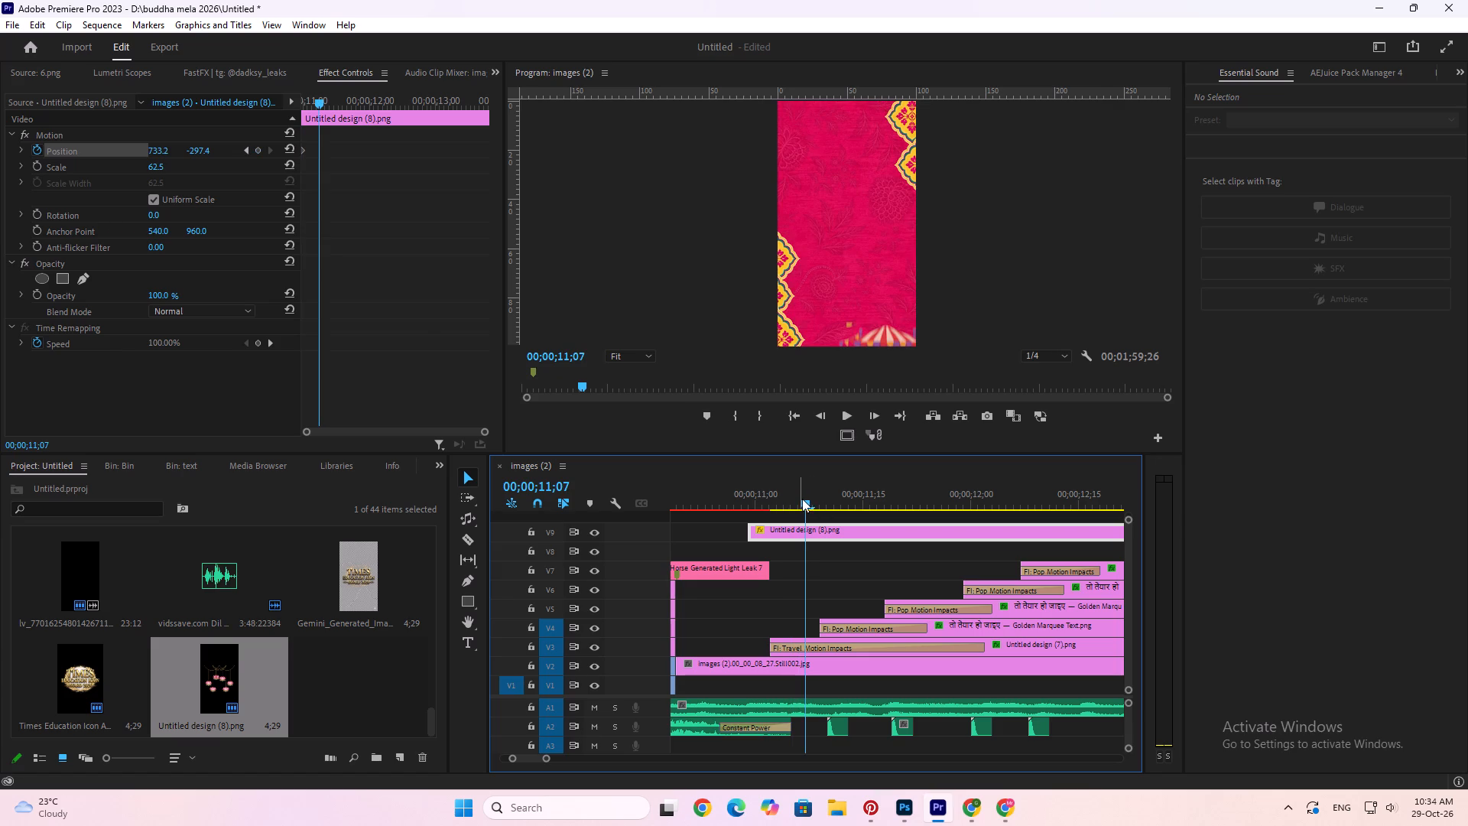
left_click(203, 149)
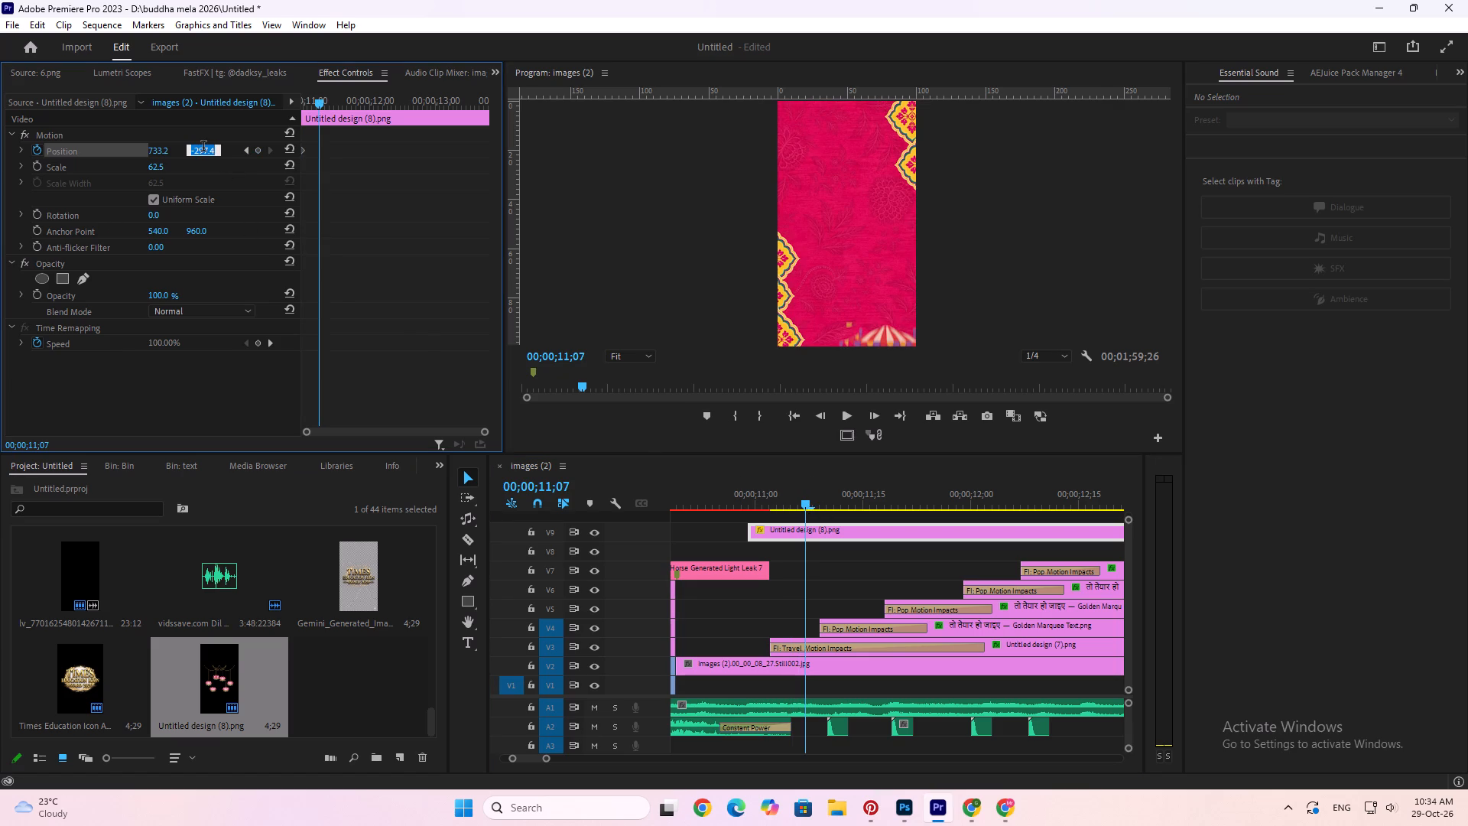
type("2312")
key("BackSpace")
key("BackSpace")
key("BackSpace")
key("BackSpace")
key("BackSpace")
key("2")
type("12")
key("Return")
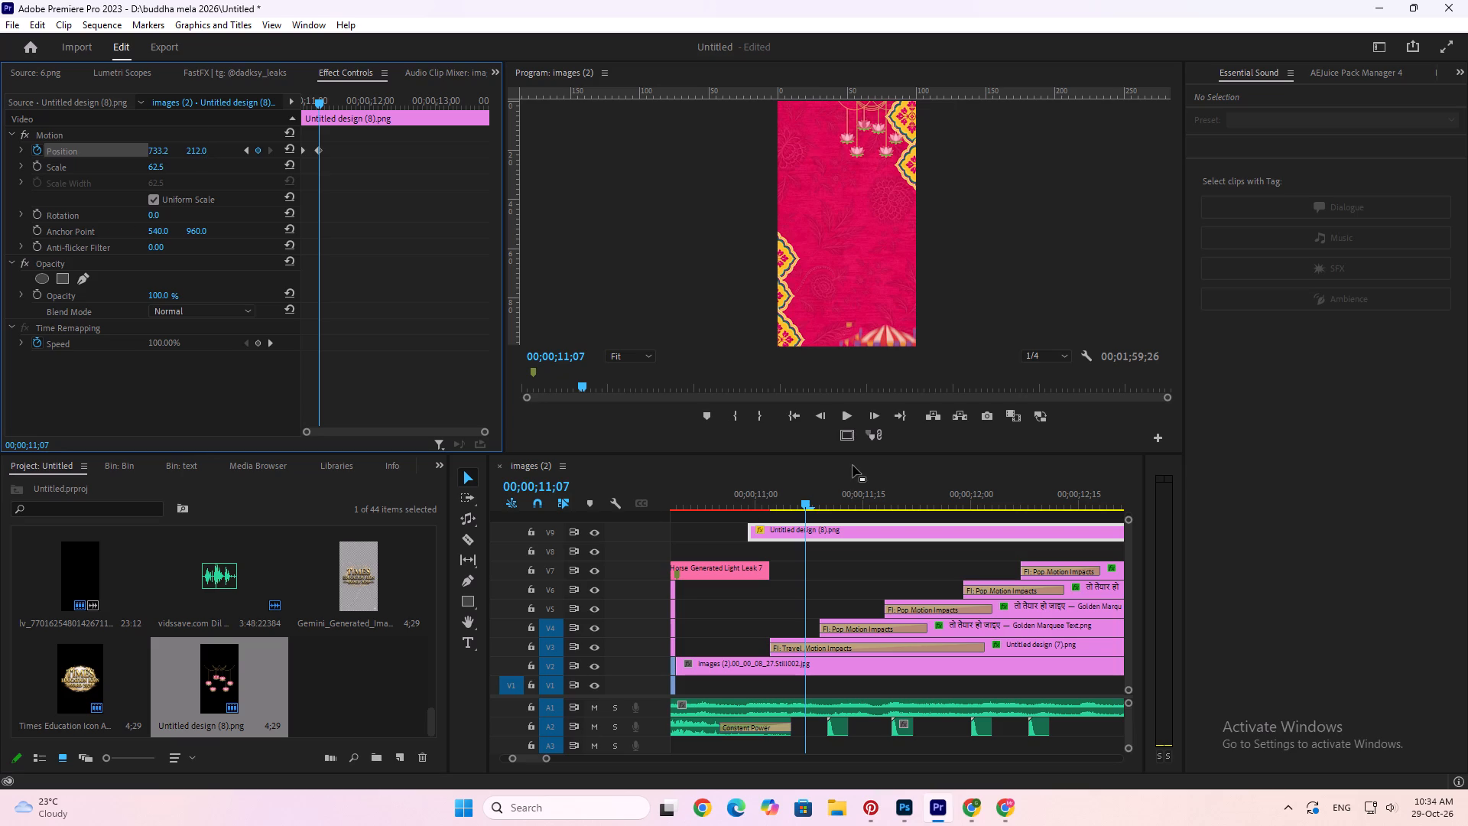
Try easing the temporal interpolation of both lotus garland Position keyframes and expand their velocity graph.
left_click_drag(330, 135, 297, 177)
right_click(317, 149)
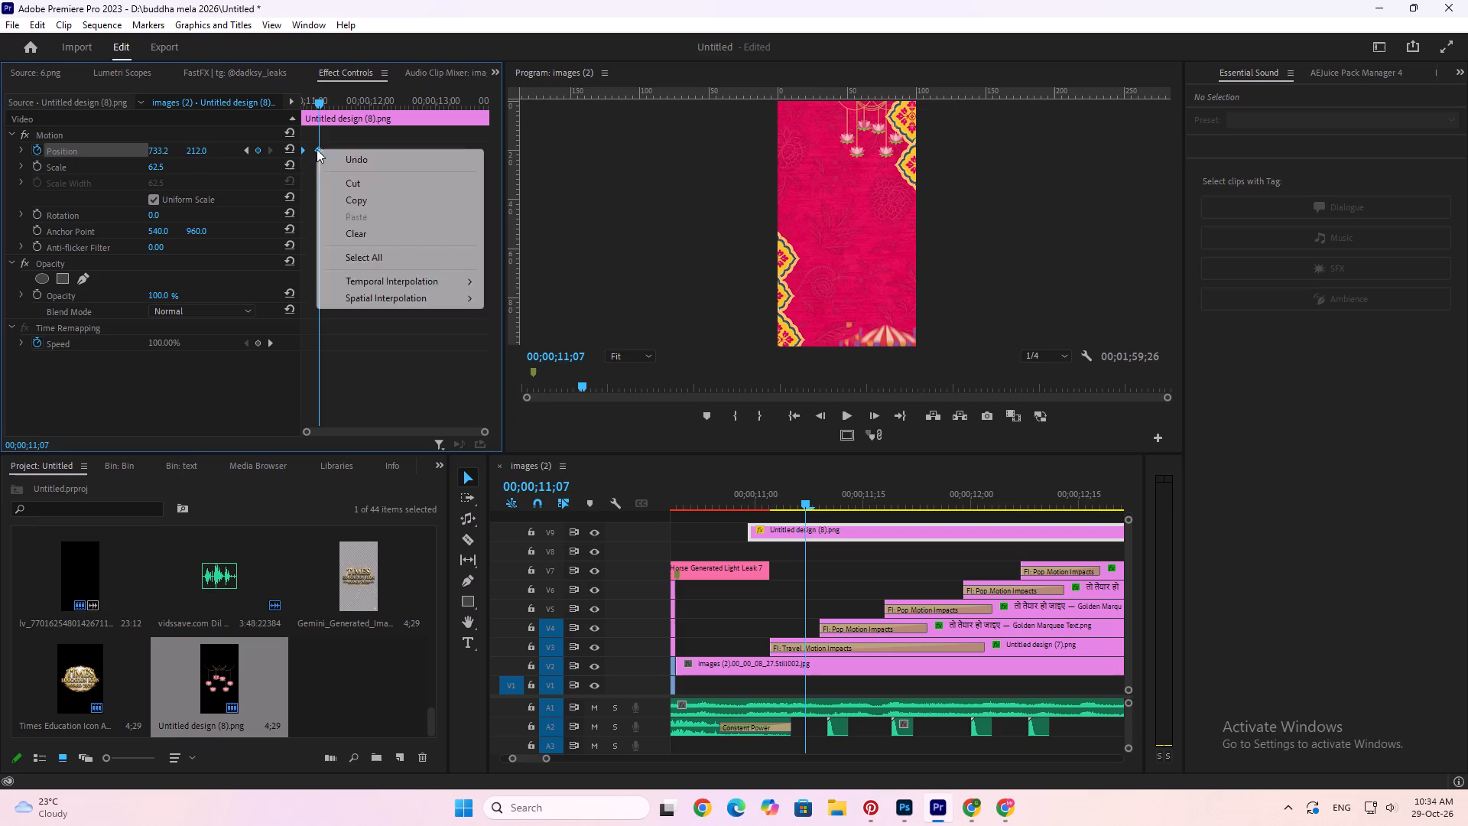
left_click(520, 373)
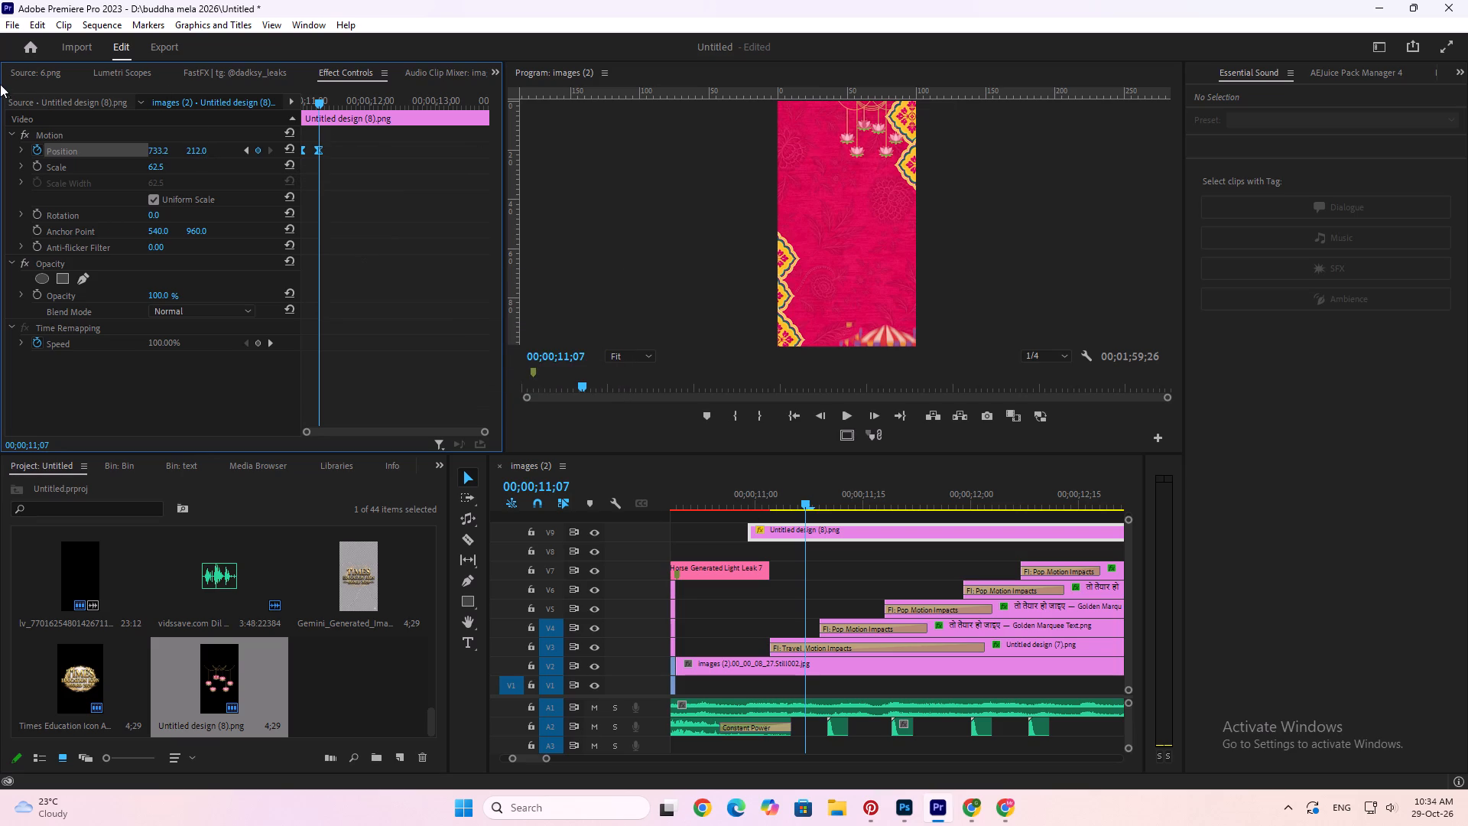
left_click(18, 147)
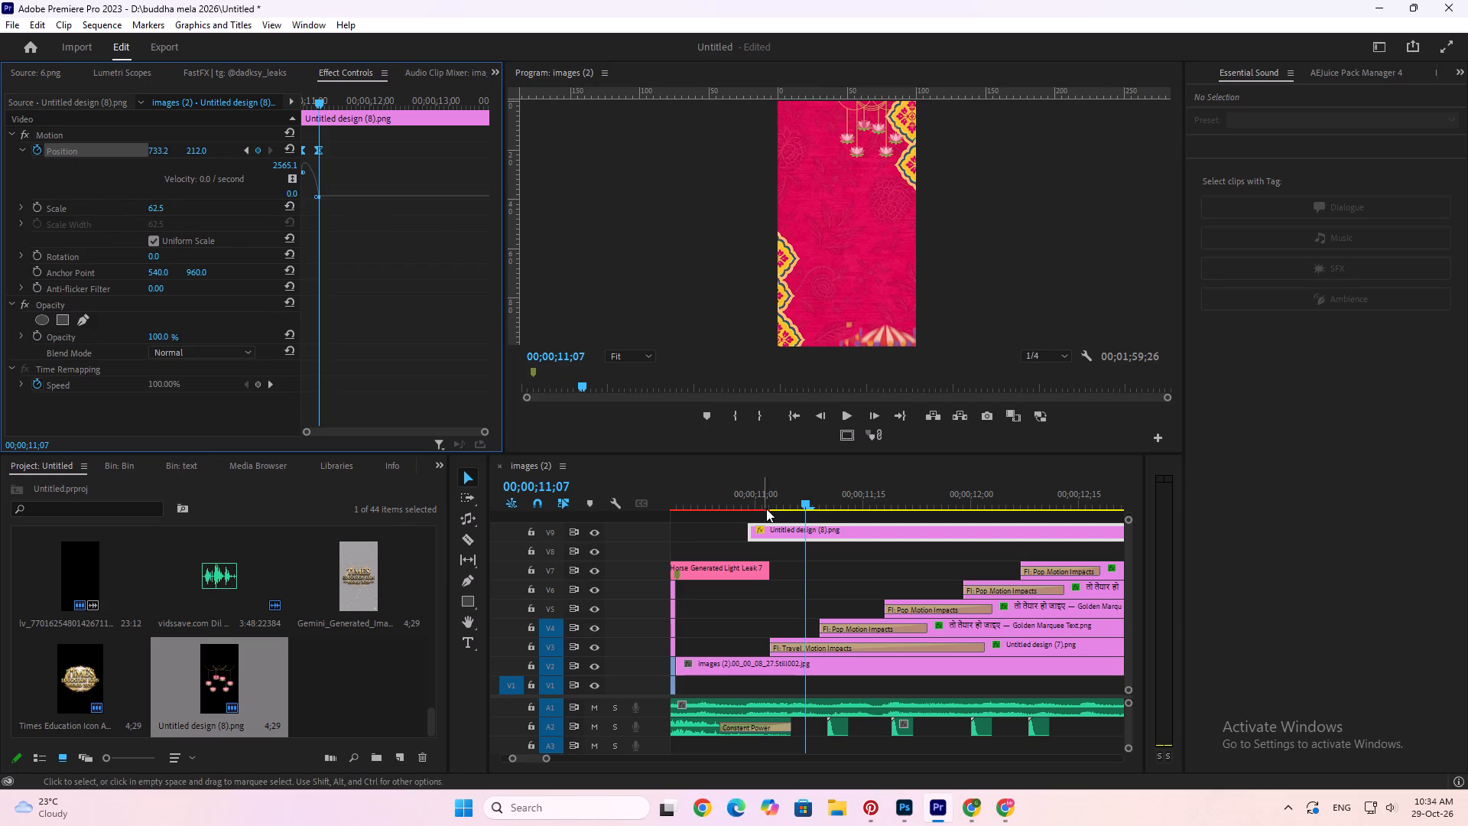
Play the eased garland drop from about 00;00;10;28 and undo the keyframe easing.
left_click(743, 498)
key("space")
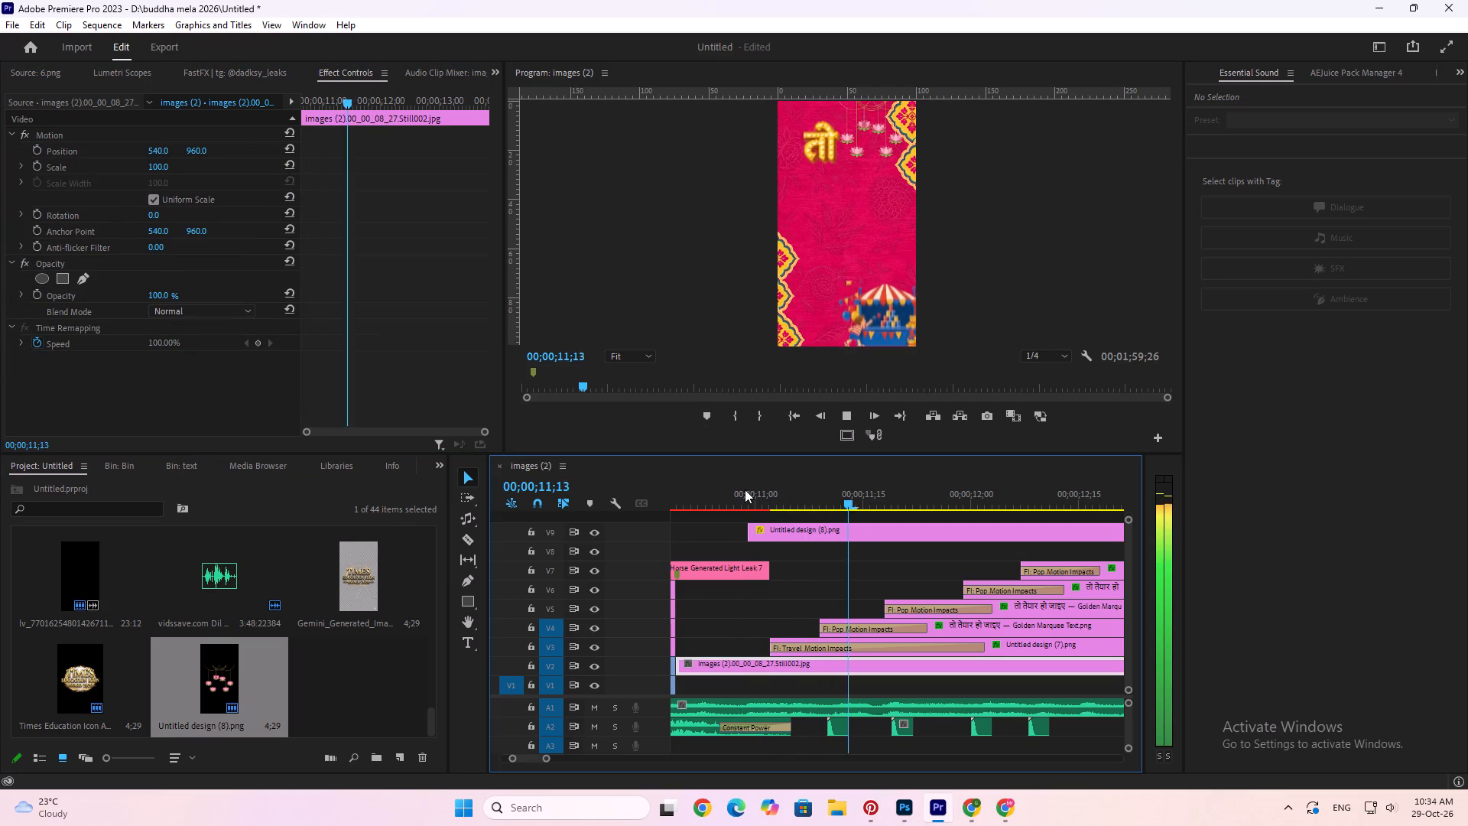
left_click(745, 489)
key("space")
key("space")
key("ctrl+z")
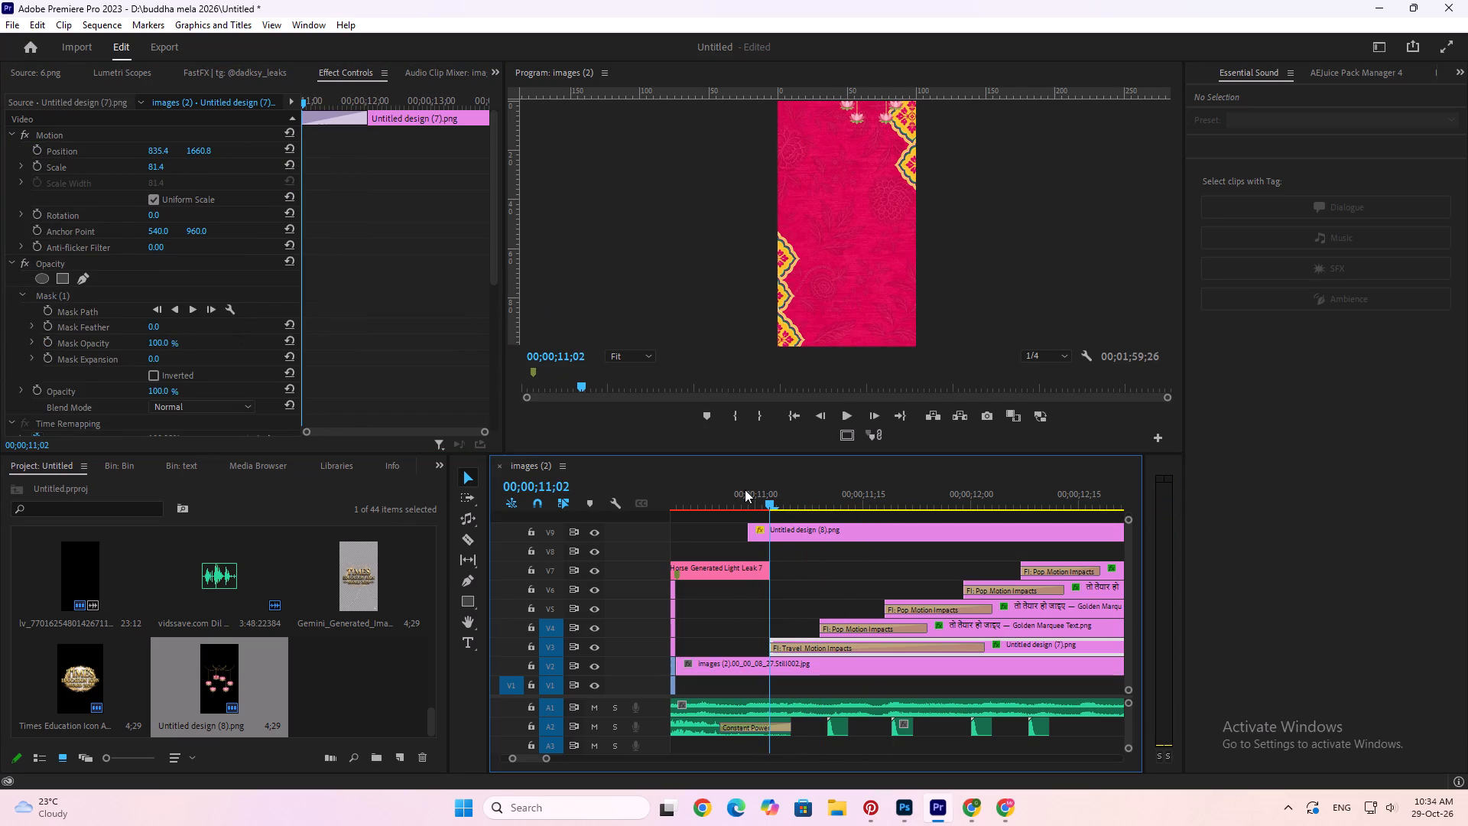
Replay the lotus garland's drop into the तो तैयार हो जाइए scene from 00;00;10;28.
left_click(745, 489)
key("space")
left_click(745, 489)
key("space")
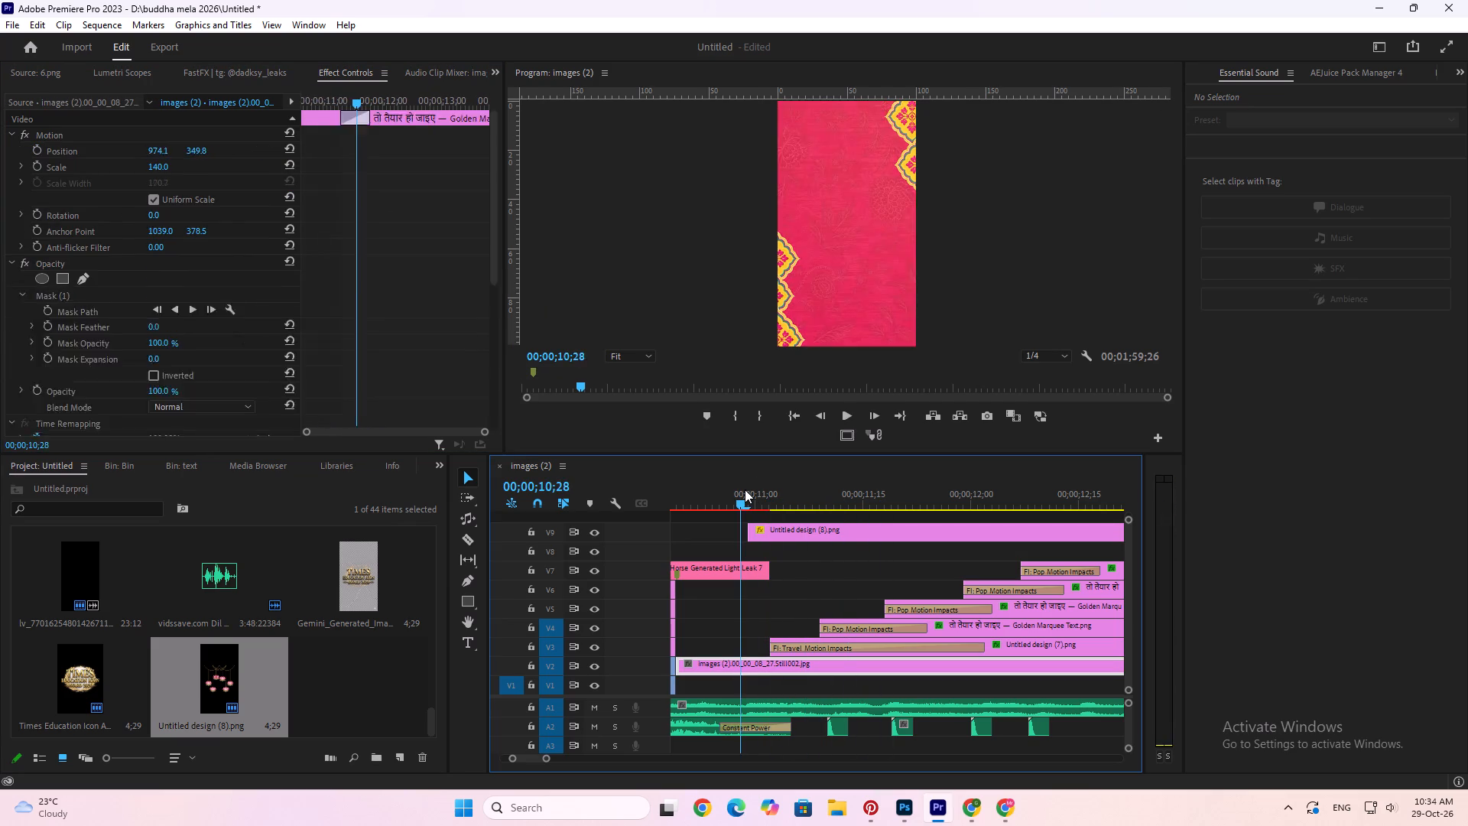
key("space")
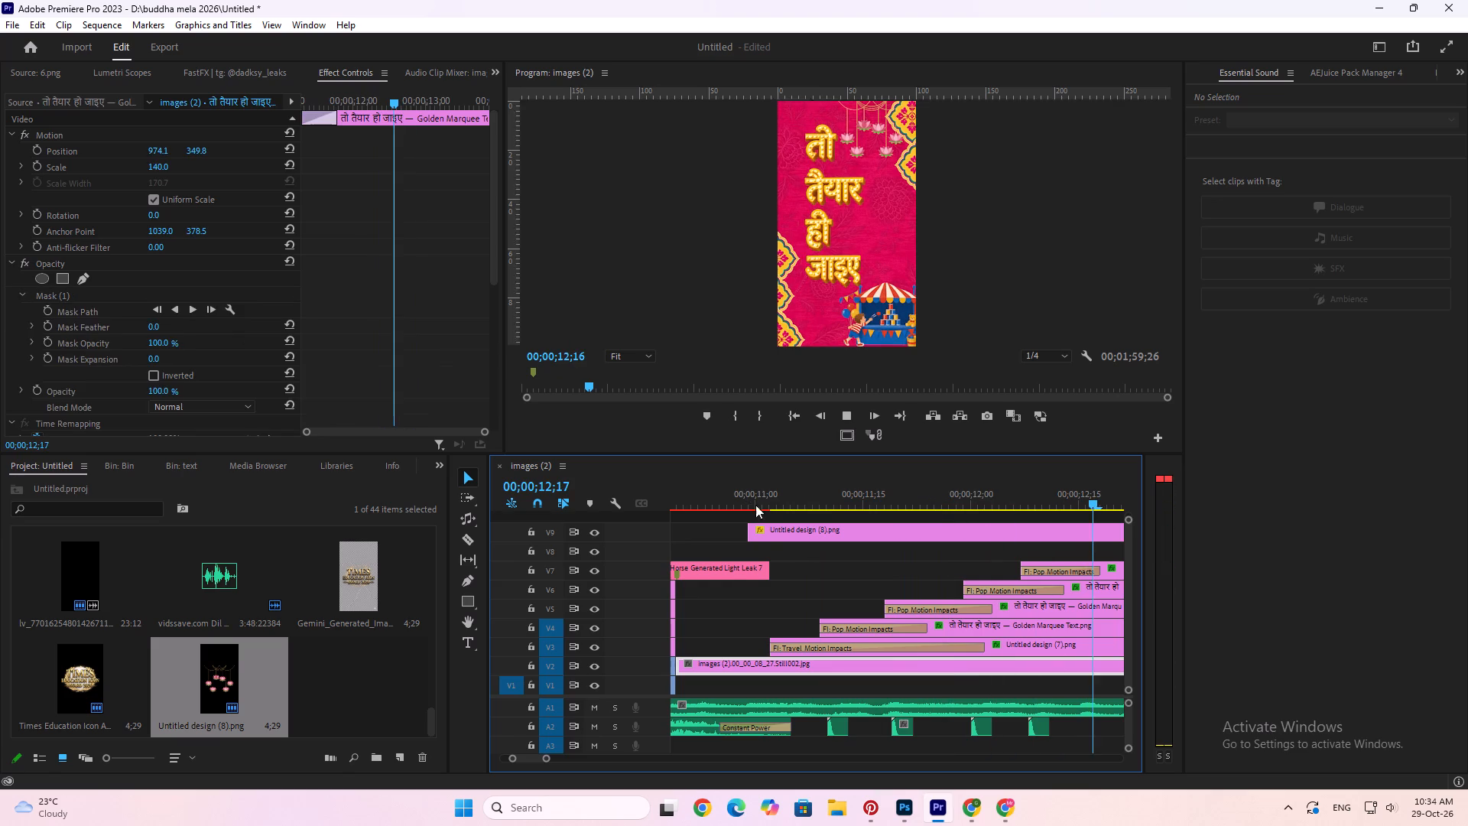
scroll(798, 564, "down", 8, "alt")
Select the lotus garland clip on V9 and bring up the effects library.
left_click(924, 533)
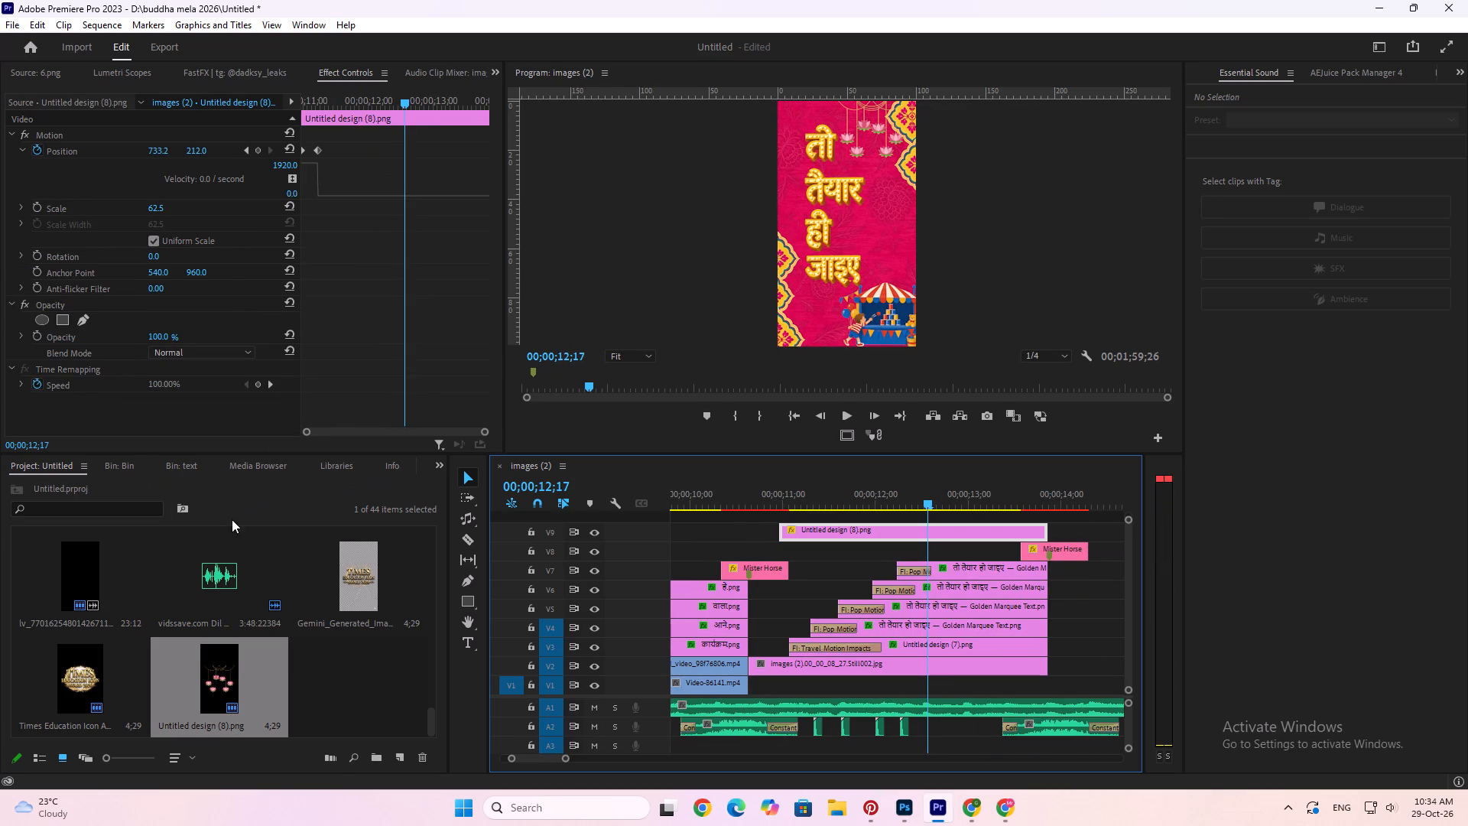
left_click(439, 467)
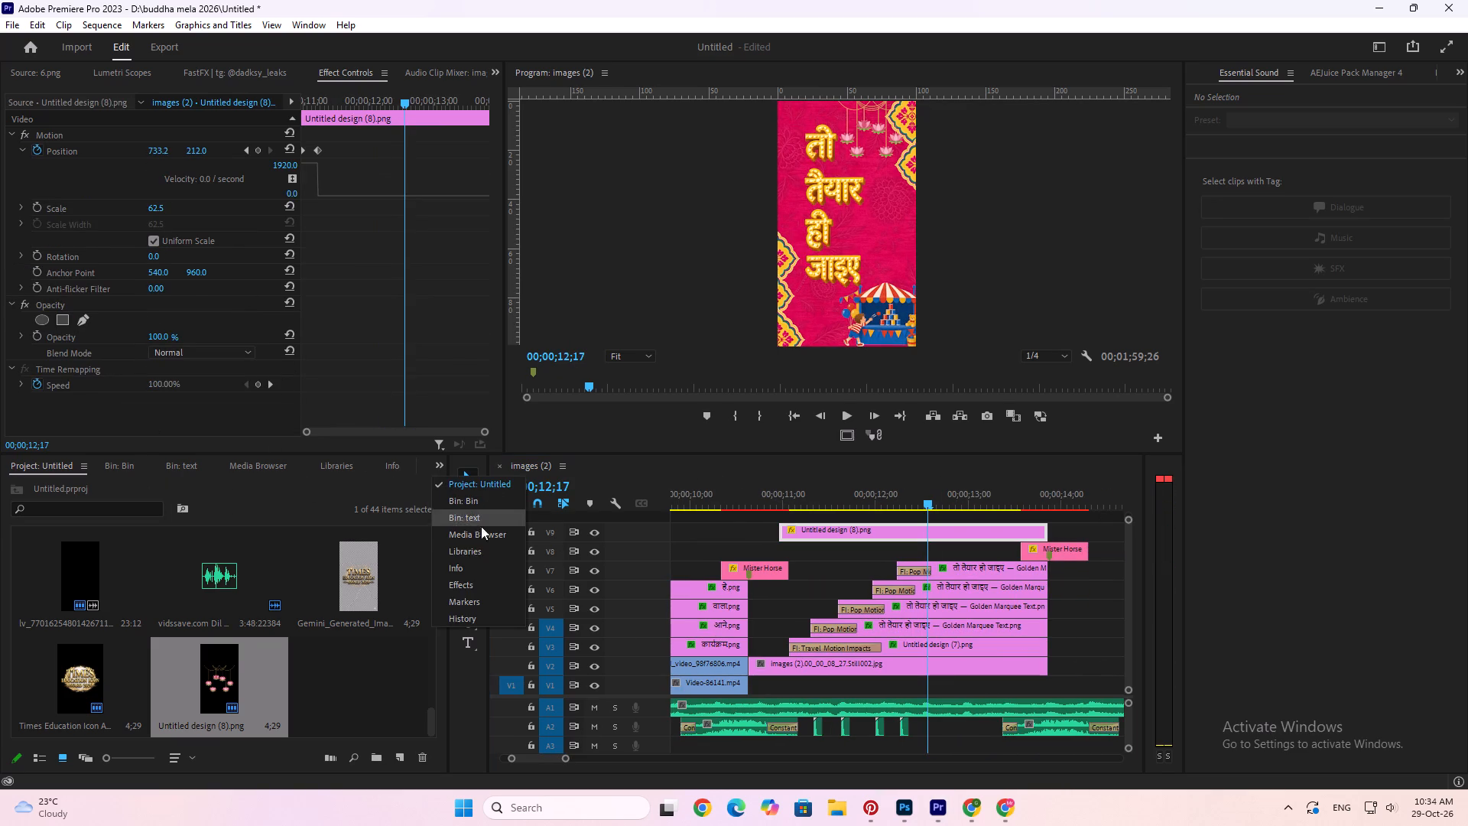
Find the motion presets in the effects library and apply Filmcom - Motion Shake (Medium) to the lotus garland clip on V9.
left_click(483, 577)
left_click_drag(81, 492, 16, 483)
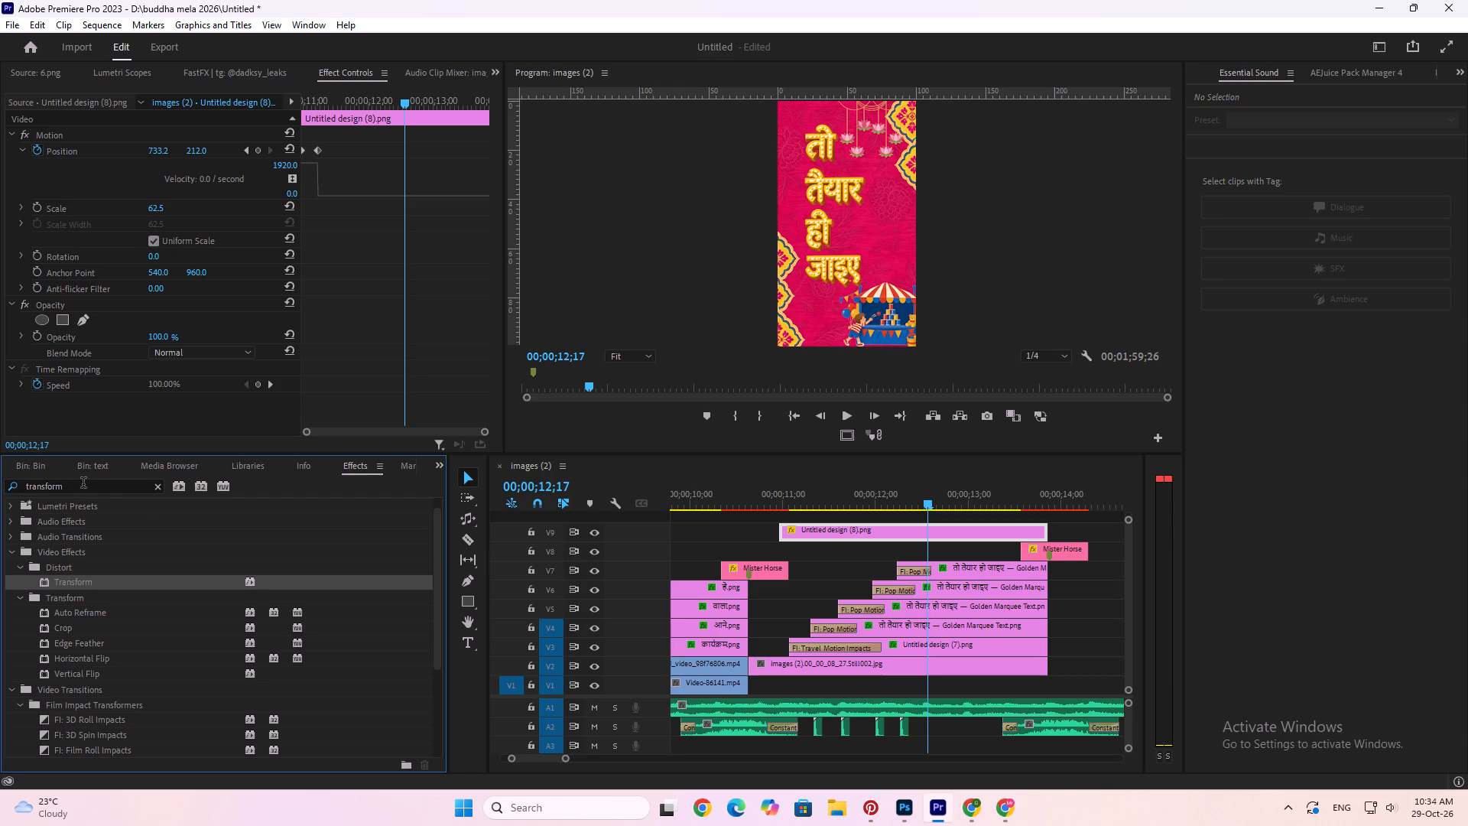
left_click_drag(74, 487, 0, 491)
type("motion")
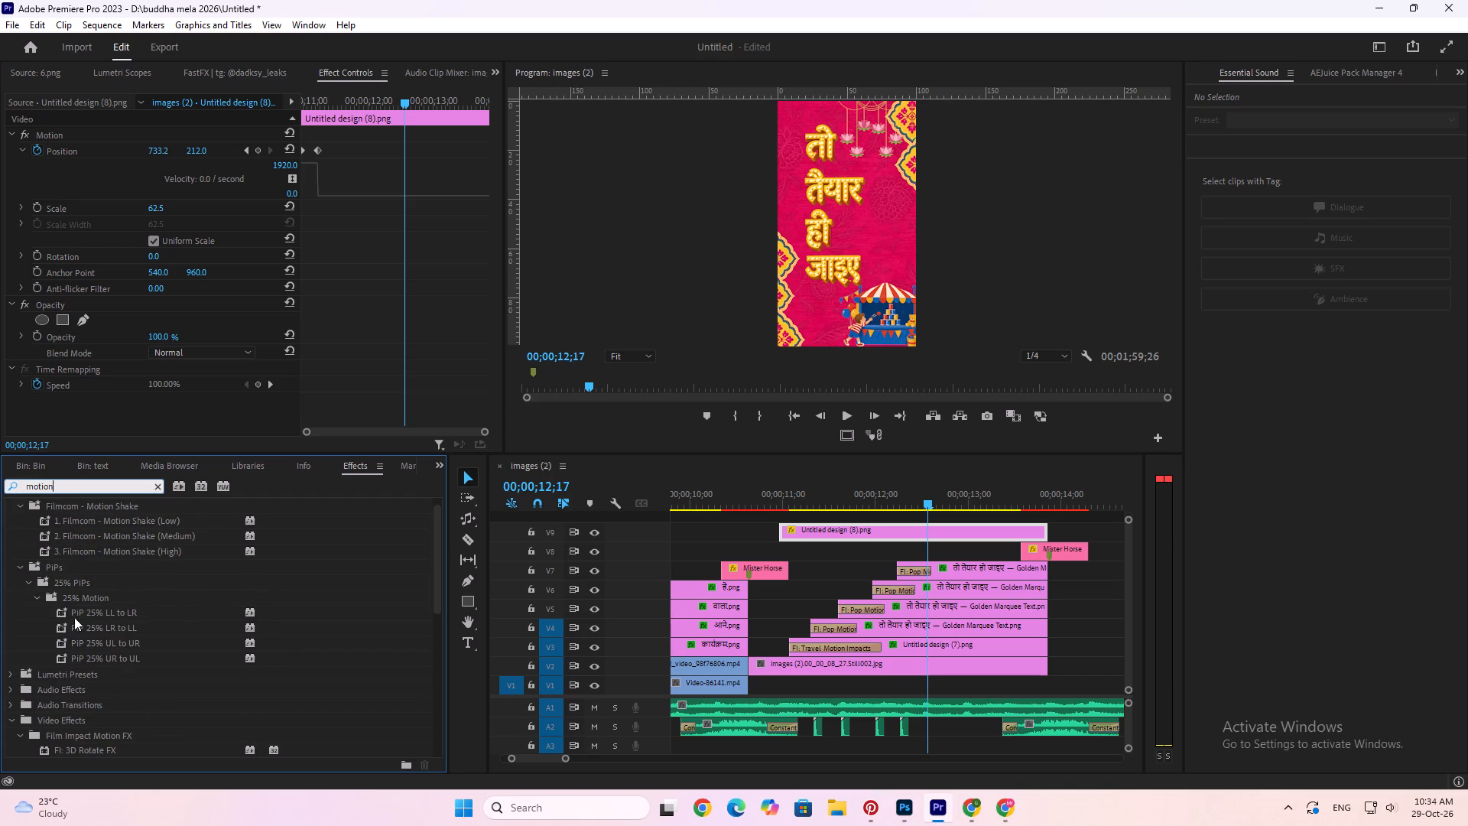
scroll(152, 725, "down", 8)
scroll(156, 724, "up", 8)
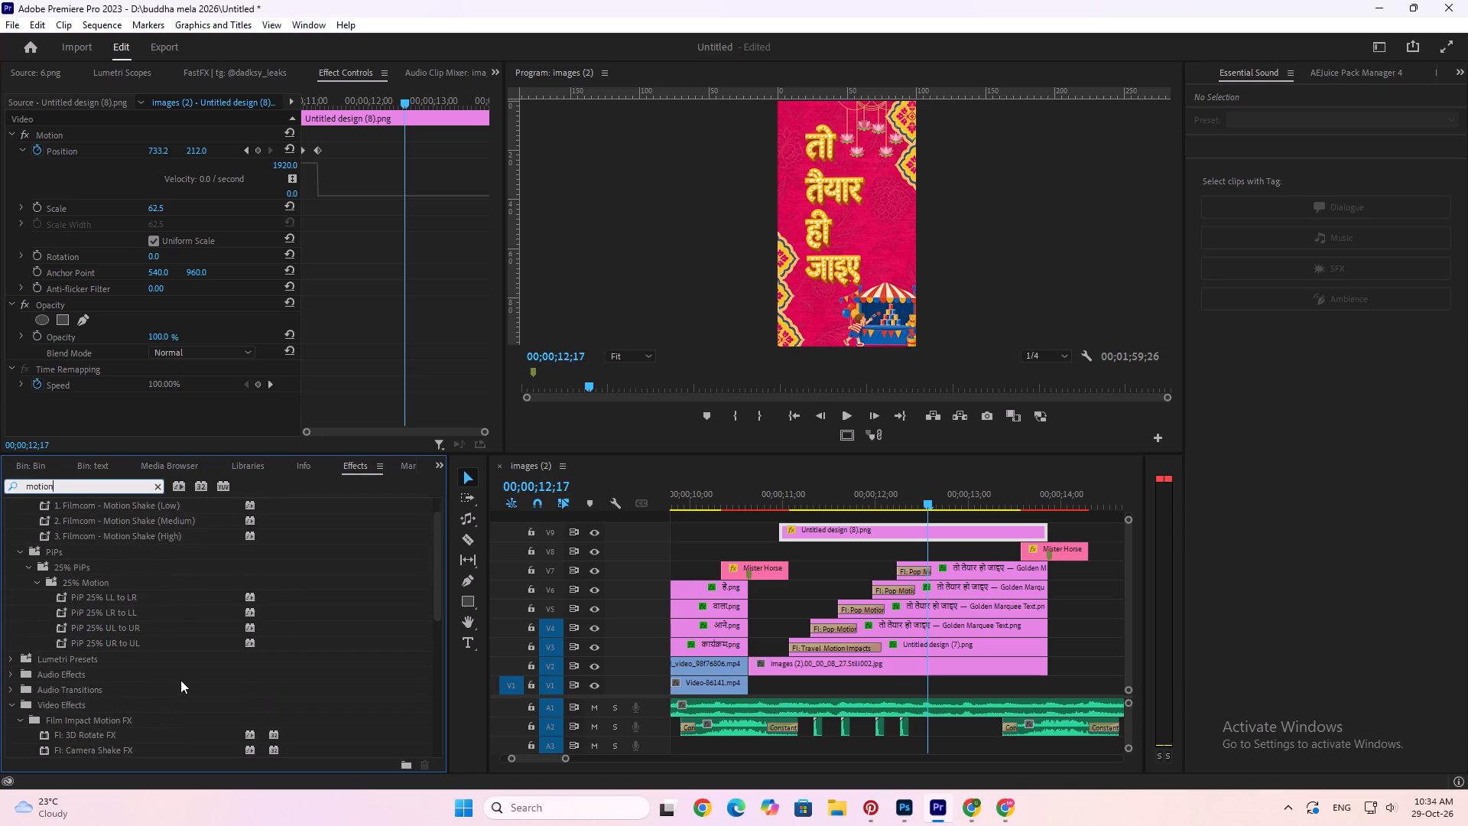
scroll(180, 680, "up", 8)
left_click_drag(169, 550, 830, 525)
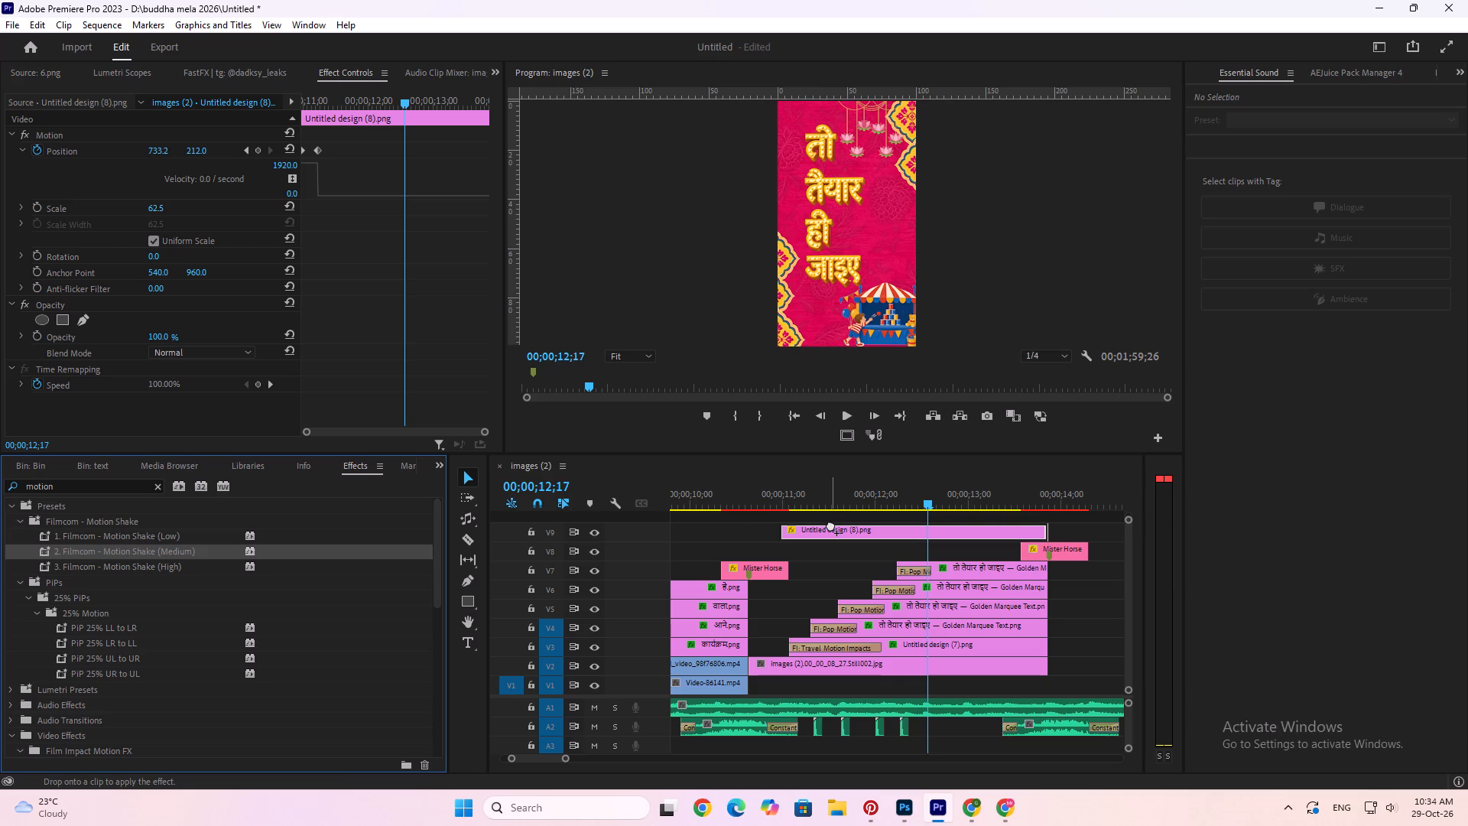
left_click_drag(830, 525, 830, 525)
Play the तो तैयार हो जाइए scene enlarged from the start of the lotus garland clip to review the motion shake.
left_click(779, 484)
left_click(734, 293)
key("grave")
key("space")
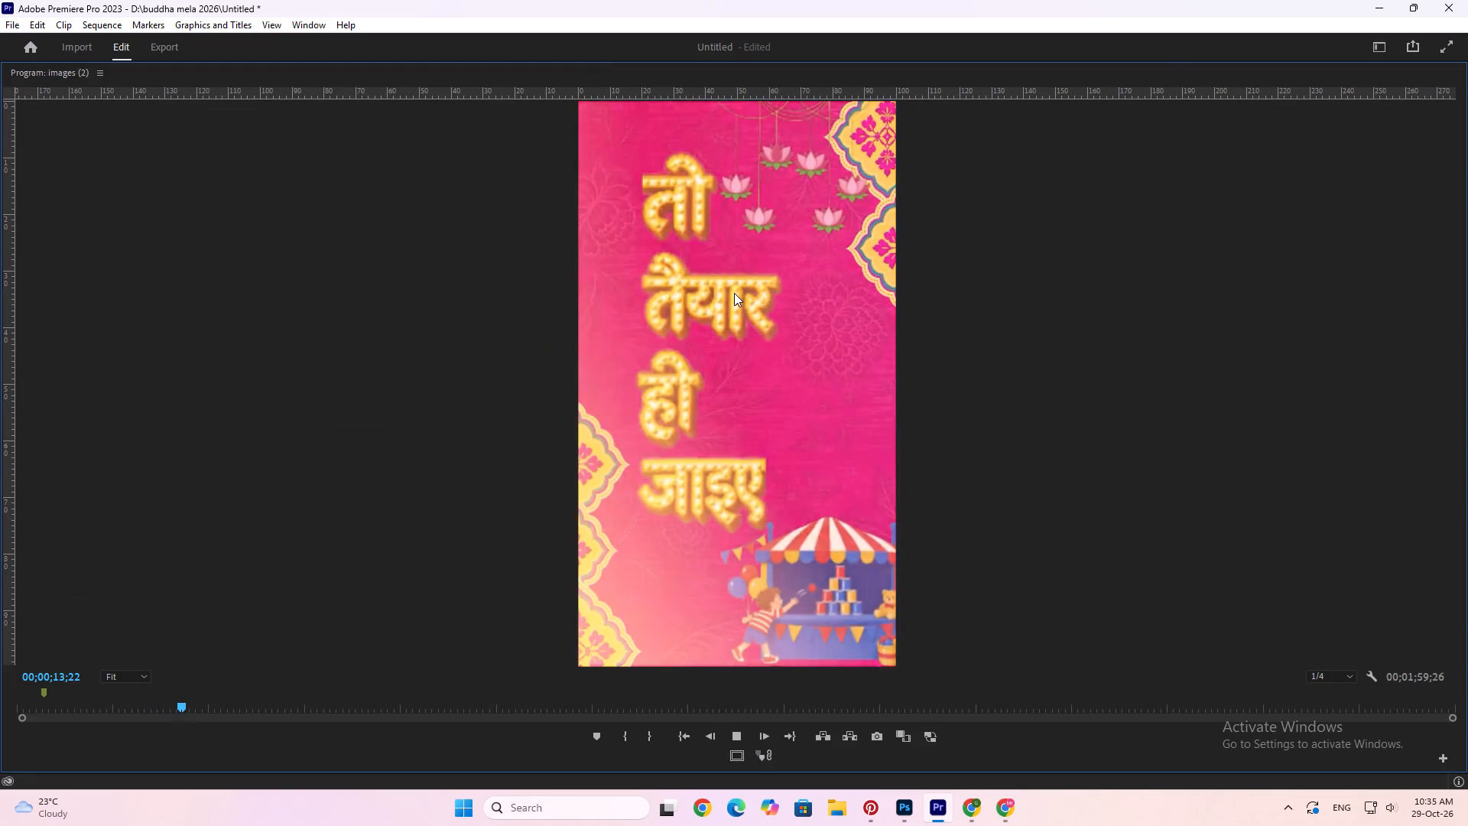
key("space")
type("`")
Examine the timeline around the end of the तो तैयार हो जाइए scene and the clips that follow it.
scroll(782, 629, "down", 8, "alt")
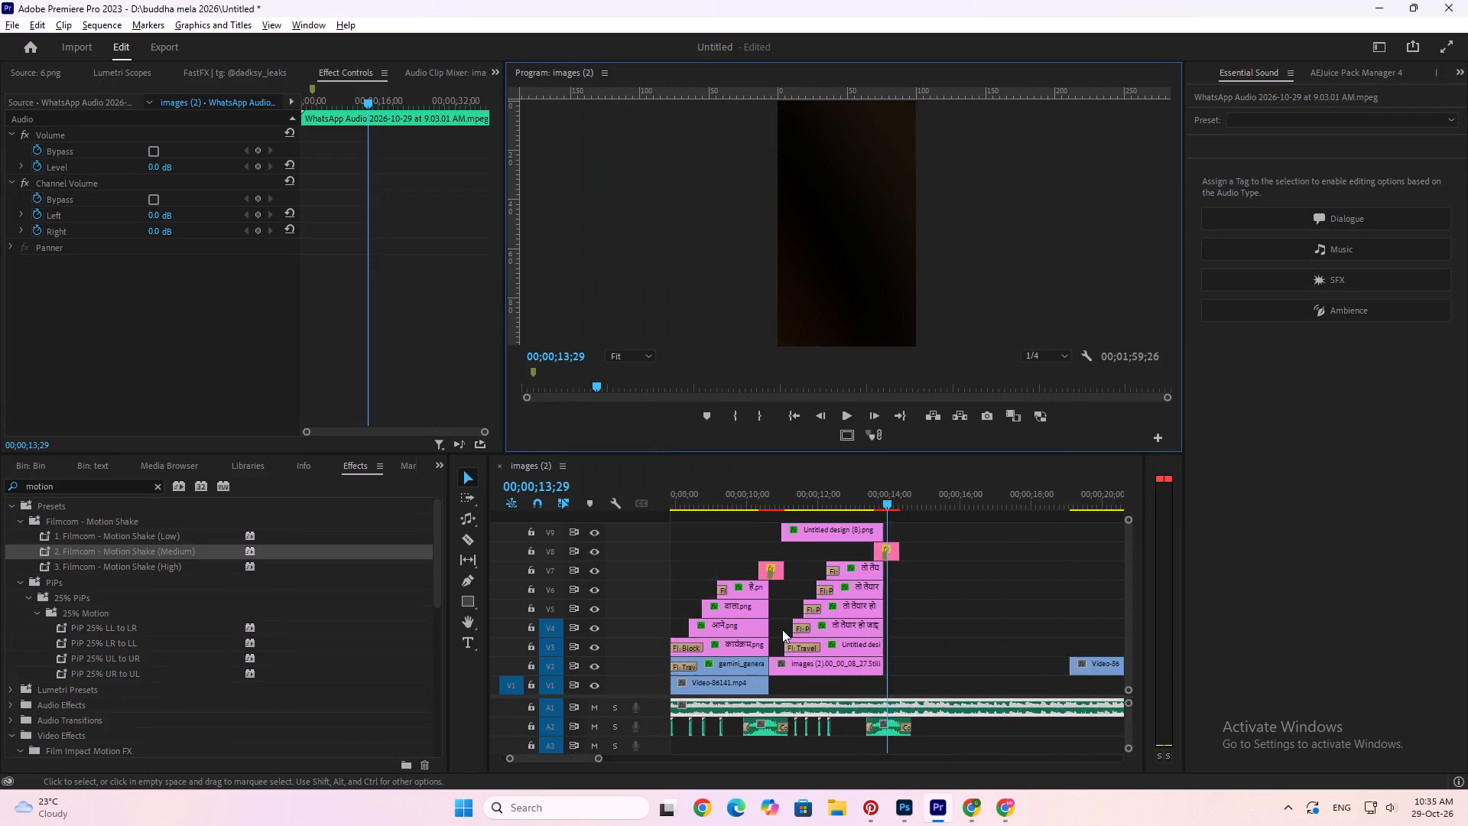
scroll(782, 629, "down", 2, "alt")
scroll(782, 629, "up", 6, "alt")
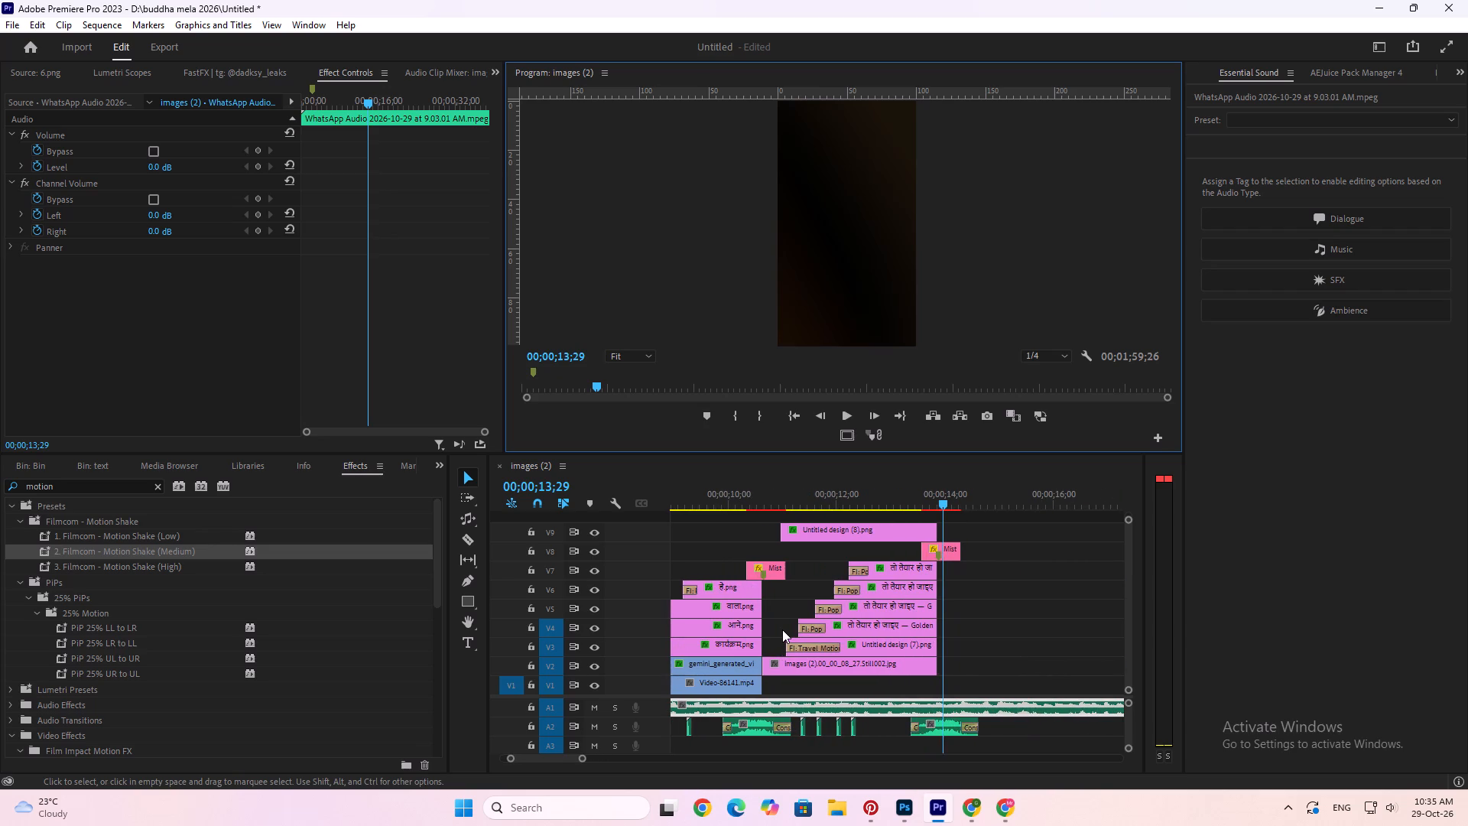
scroll(782, 629, "up", 4, "alt")
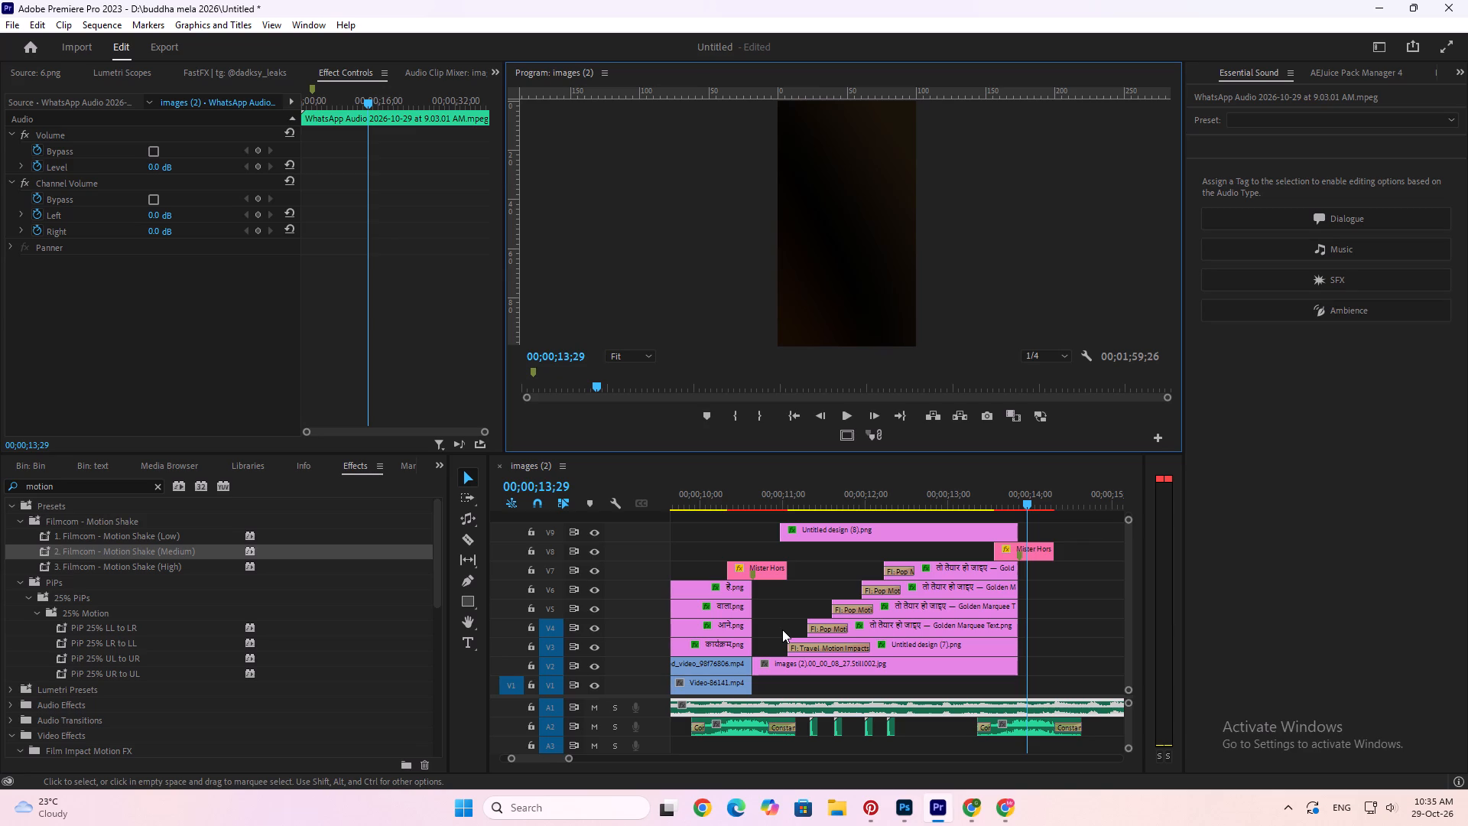
scroll(869, 650, "down", 7, "alt")
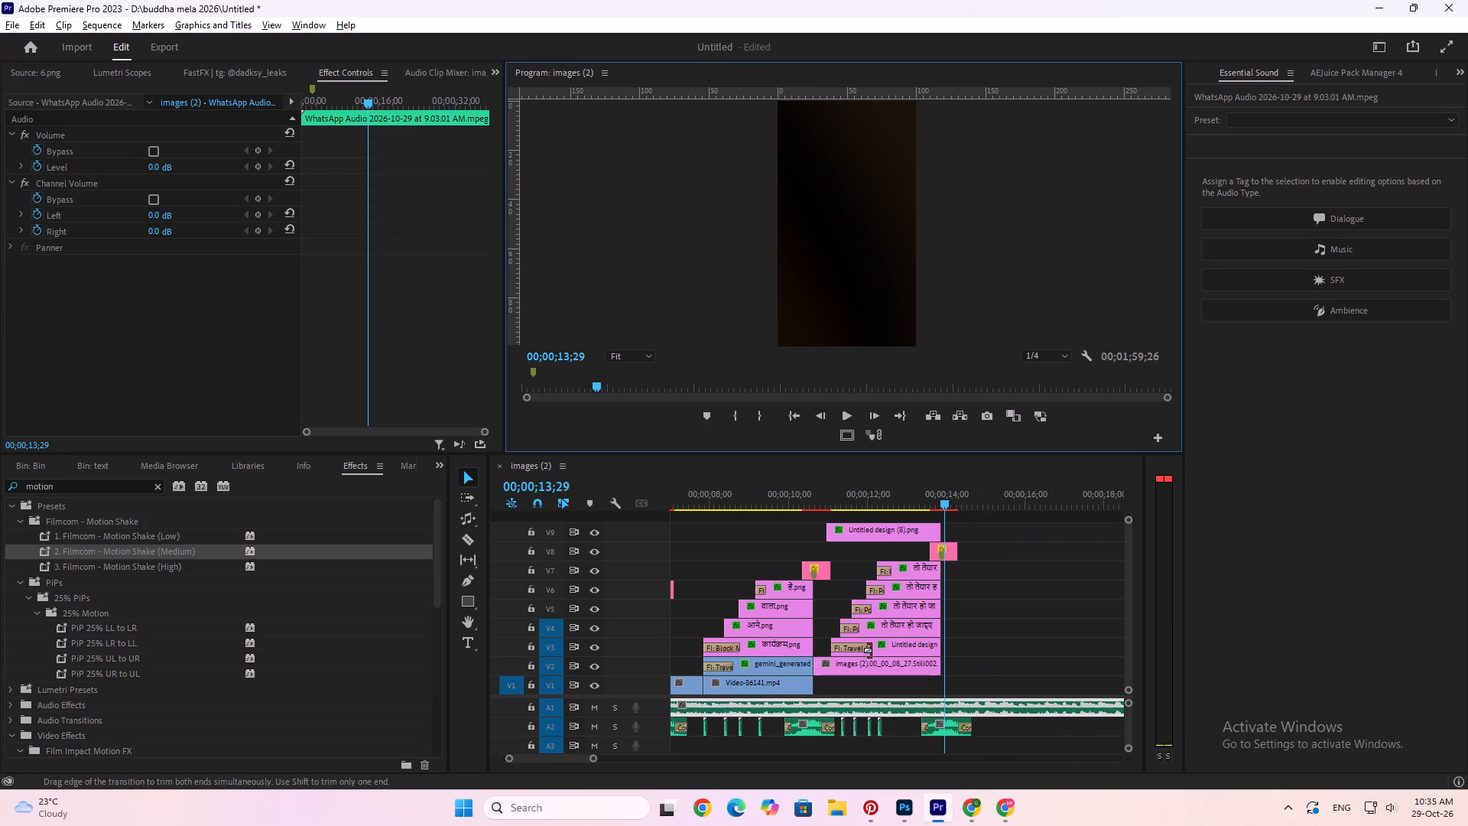
scroll(869, 650, "down", 8, "alt")
scroll(869, 650, "up", 7, "alt")
scroll(869, 650, "down", 8, "alt")
scroll(869, 650, "down", 6)
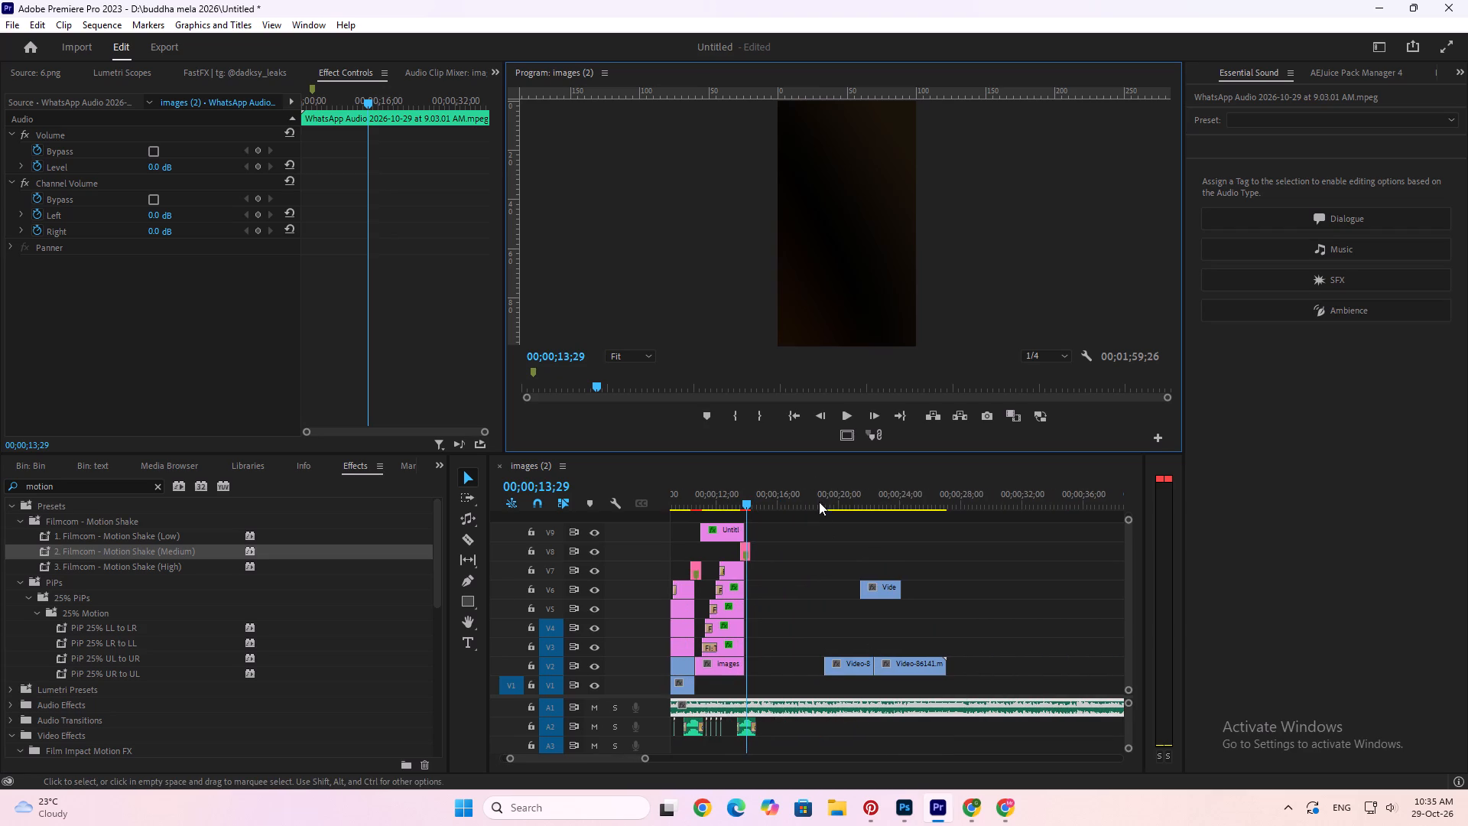
Play the तो तैयार हो जाइए scene with the lotus garland through to its end.
left_click_drag(834, 493, 853, 490)
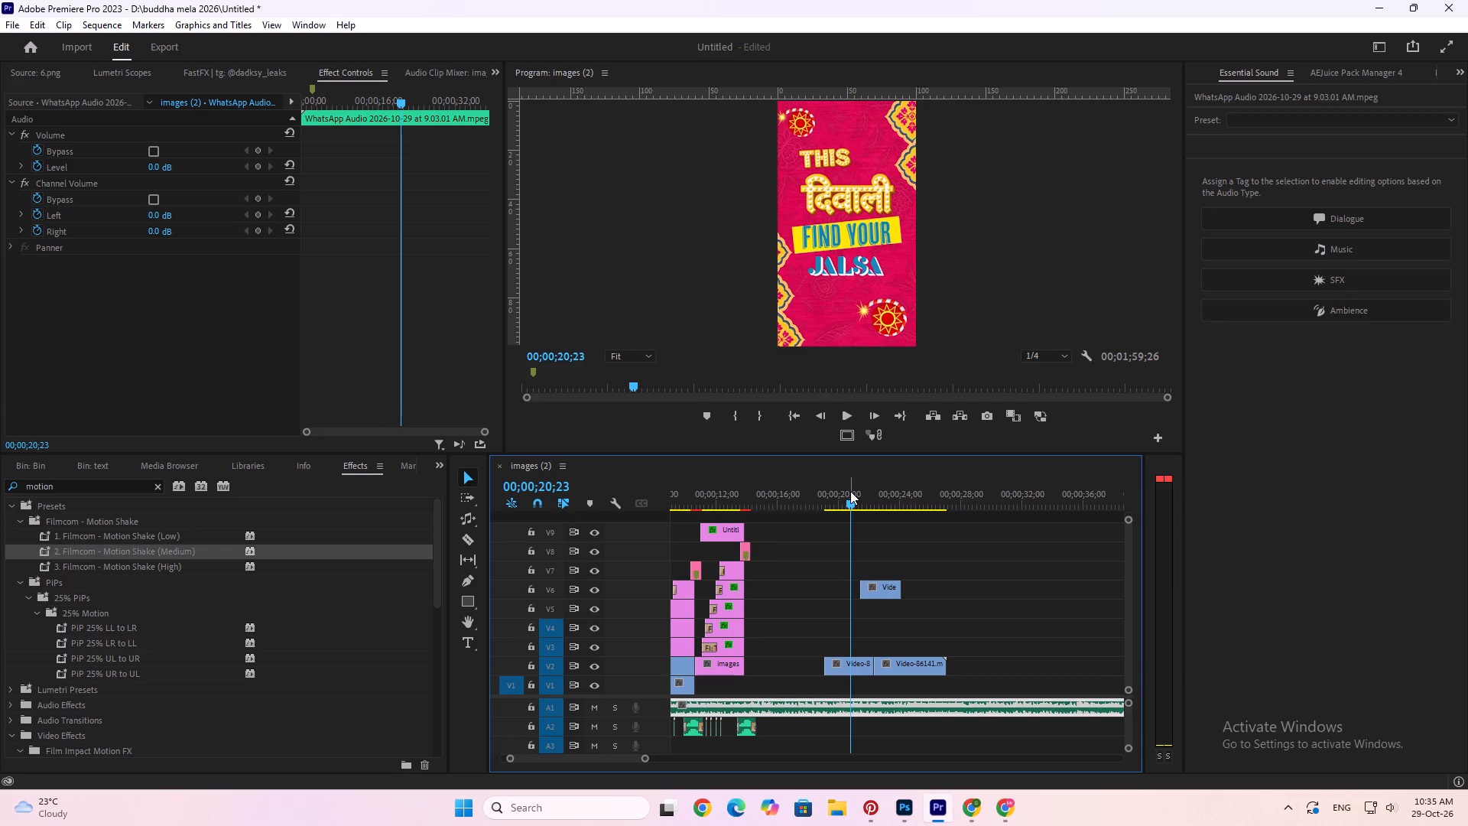
scroll(859, 633, "up", 4)
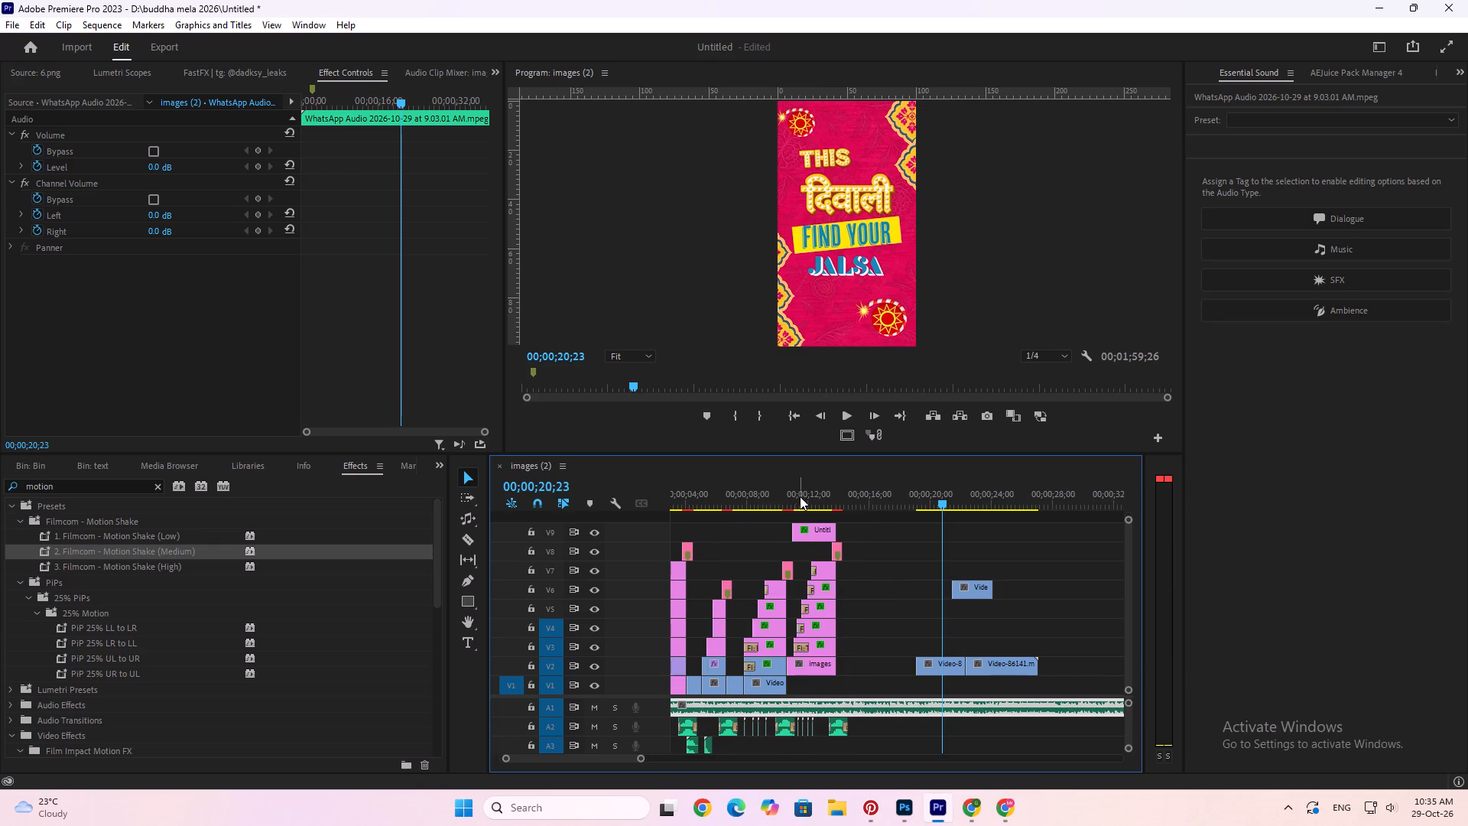
left_click(800, 496)
key("space")
scroll(802, 496, "up", 10, "alt")
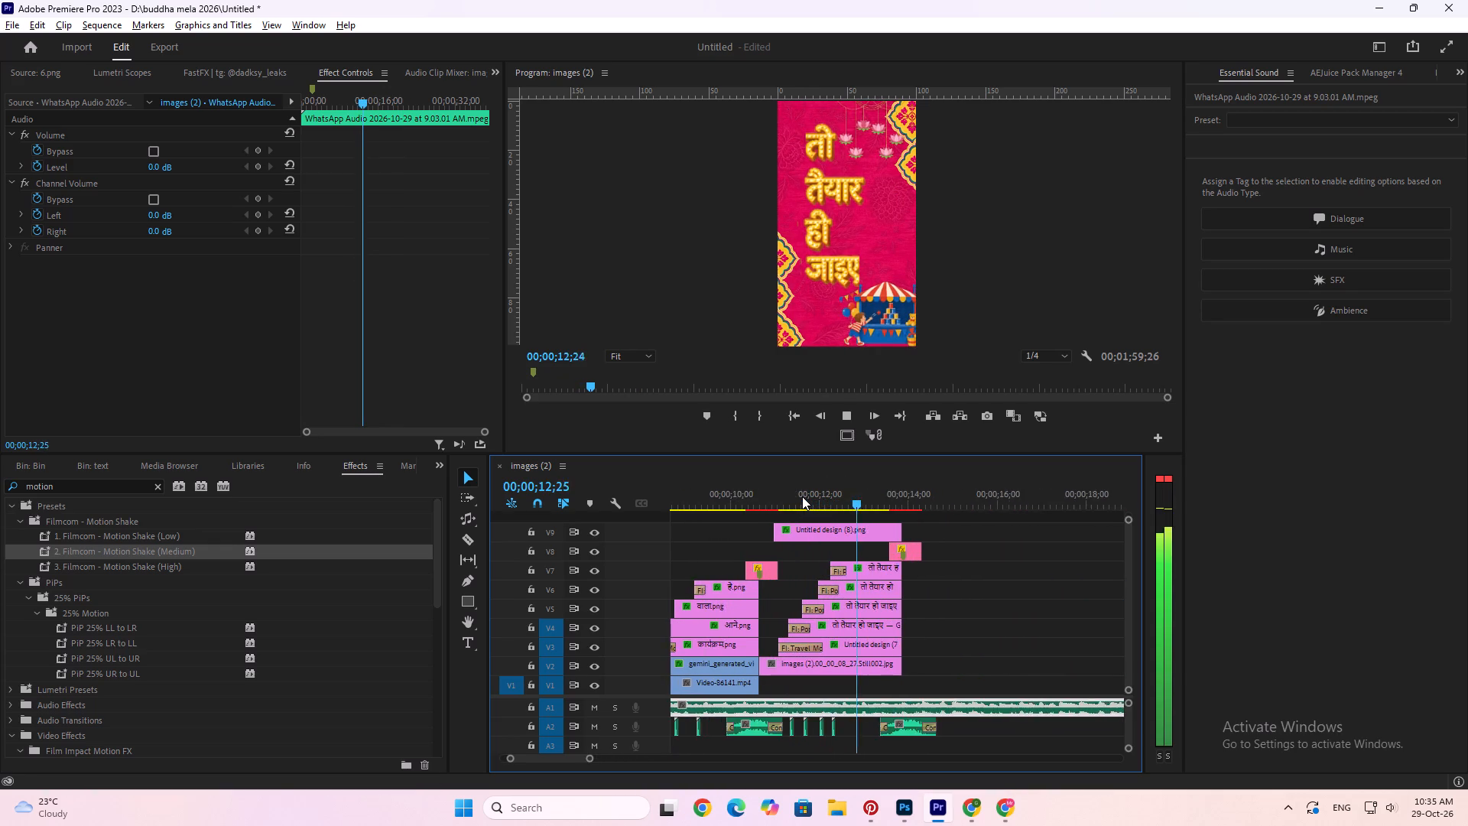
scroll(802, 496, "up", 6, "alt")
scroll(801, 498, "down", 16)
scroll(856, 509, "down", 6, "alt")
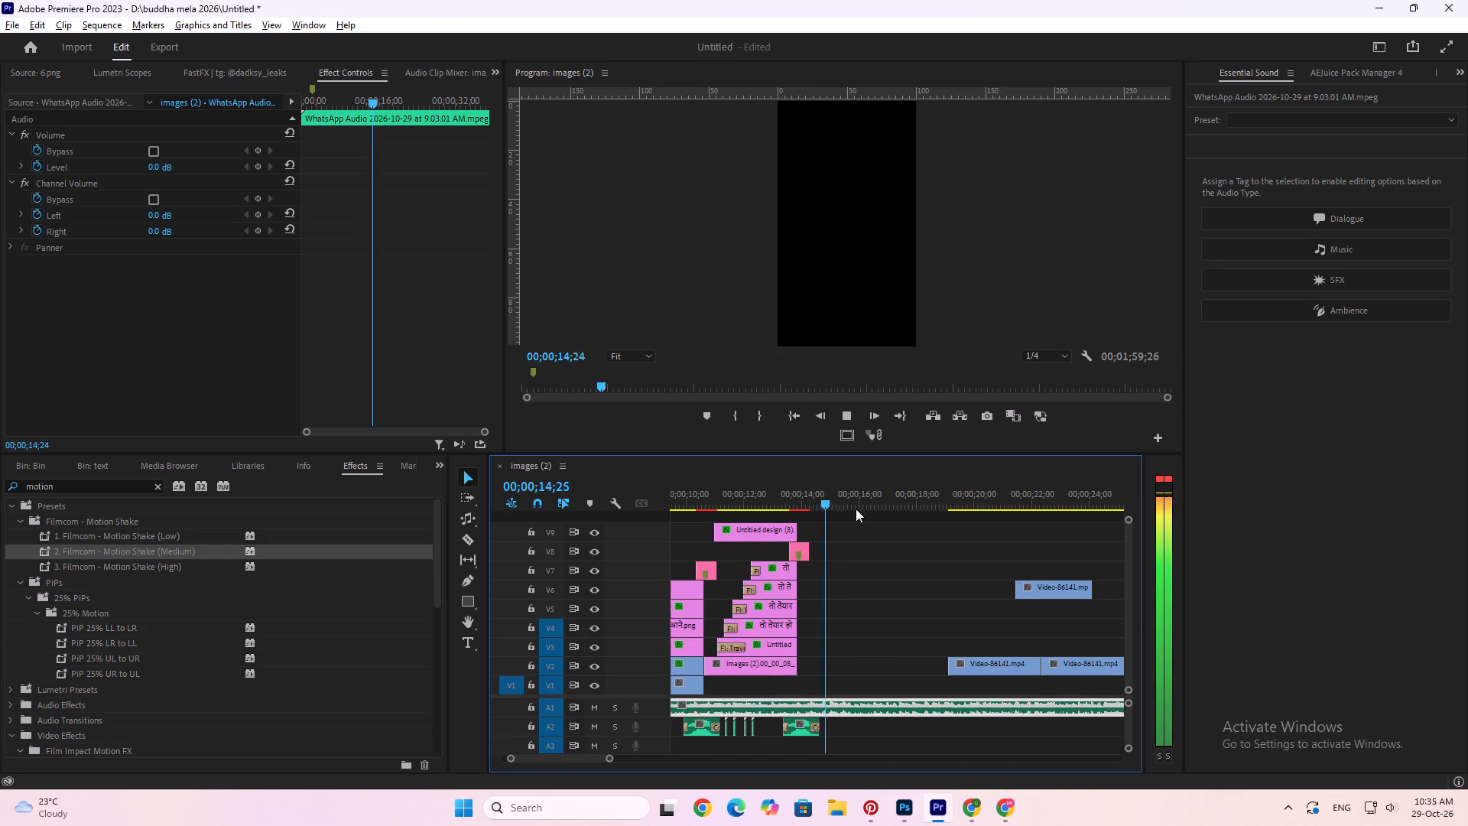
key("space")
Review the Video-86141.mp4 reference clips on V2 and V6 by playing and scrubbing through them.
left_click_drag(934, 498, 1024, 506)
key("space")
scroll(1005, 502, "down", 2)
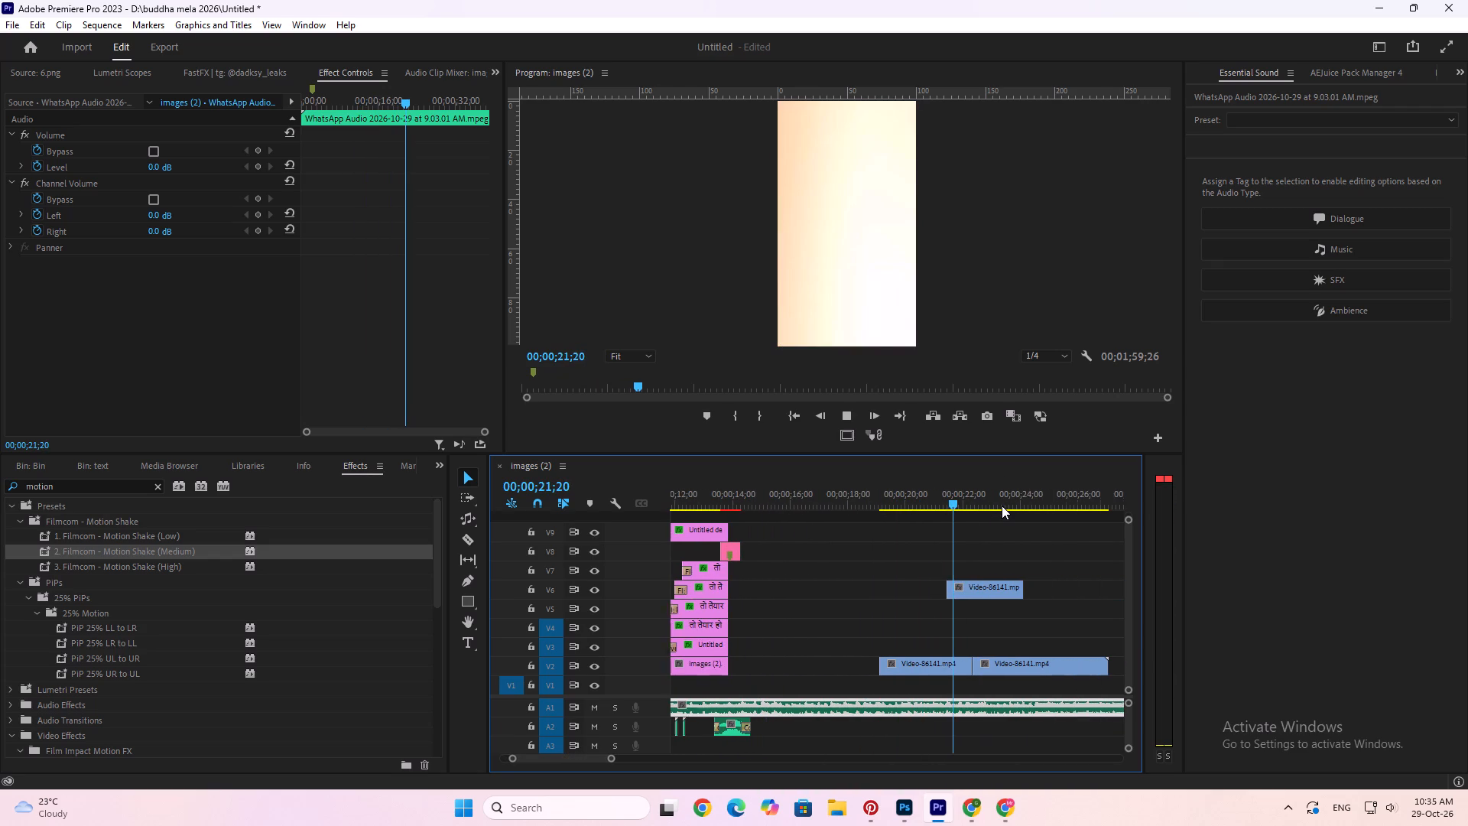
scroll(1002, 506, "down", 2)
key("space")
scroll(966, 506, "down", 4)
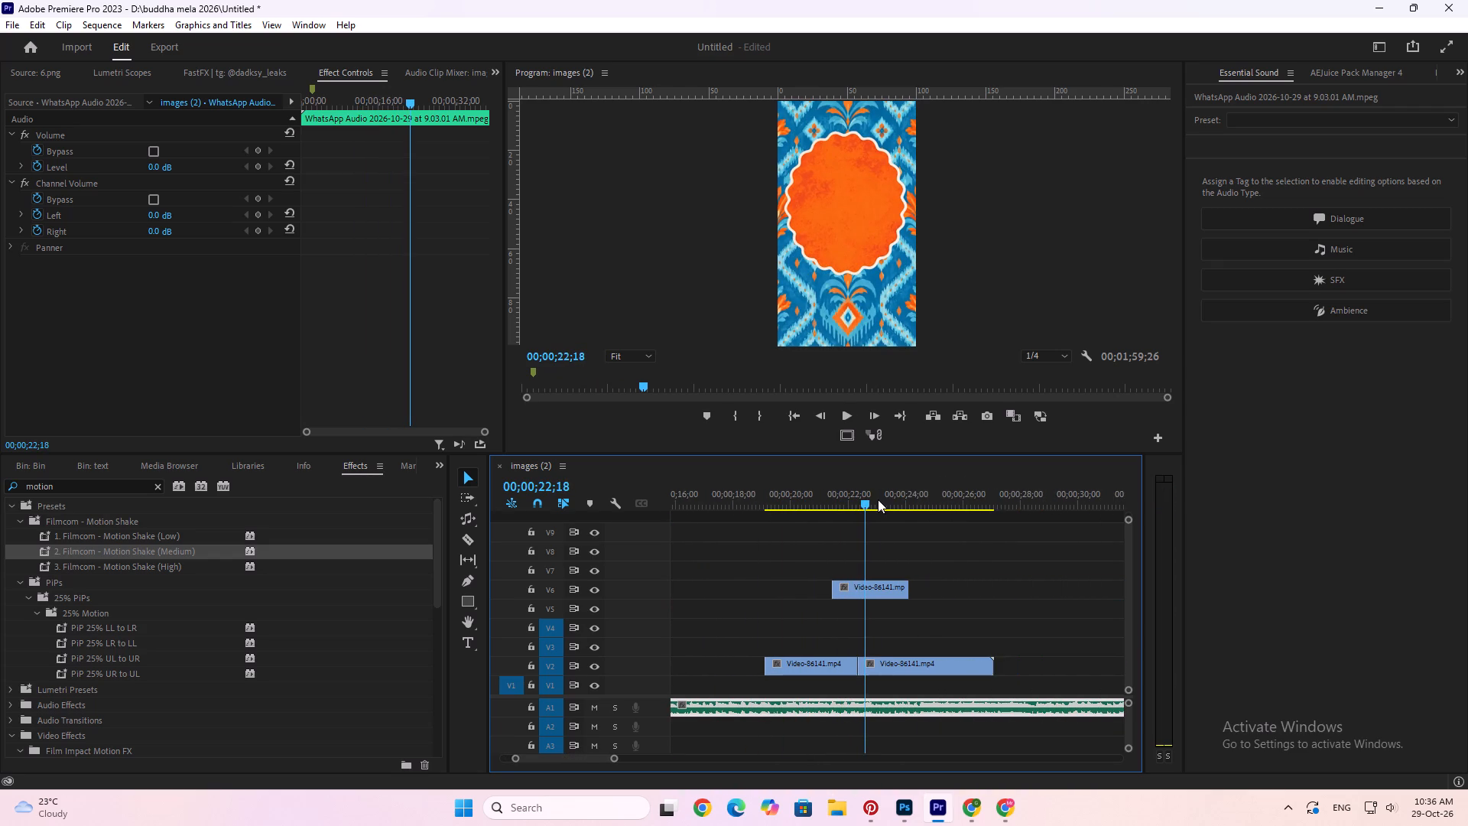
left_click_drag(878, 499, 956, 498)
left_click_drag(844, 503, 943, 508)
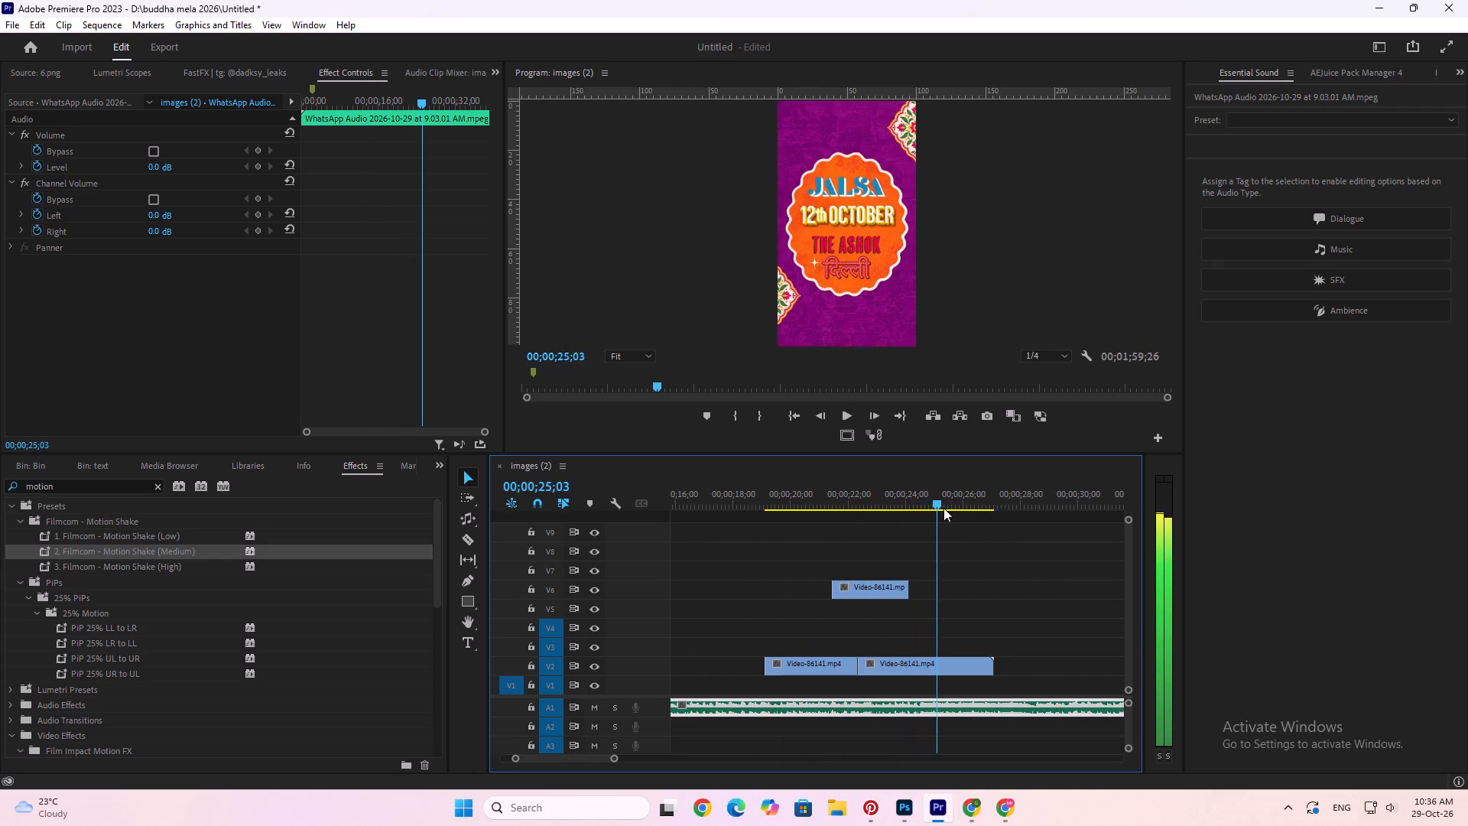
left_click_drag(943, 508, 940, 519)
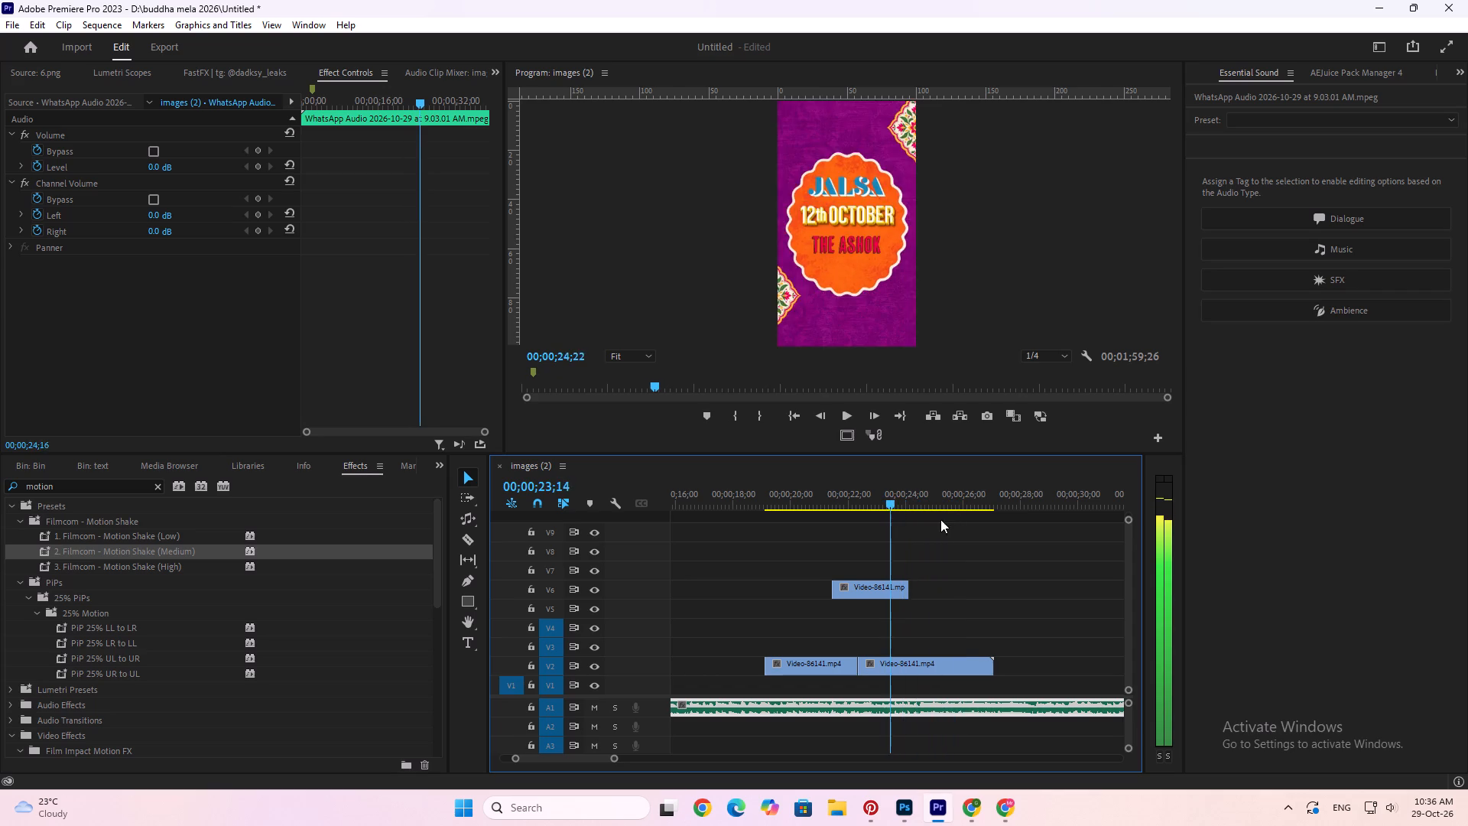
left_click_drag(940, 519, 1010, 521)
Move the three Video-86141.mp4 reference clips together to start at about 00;00;47, one track higher on V3 and V7.
scroll(956, 535, "down", 10, "alt")
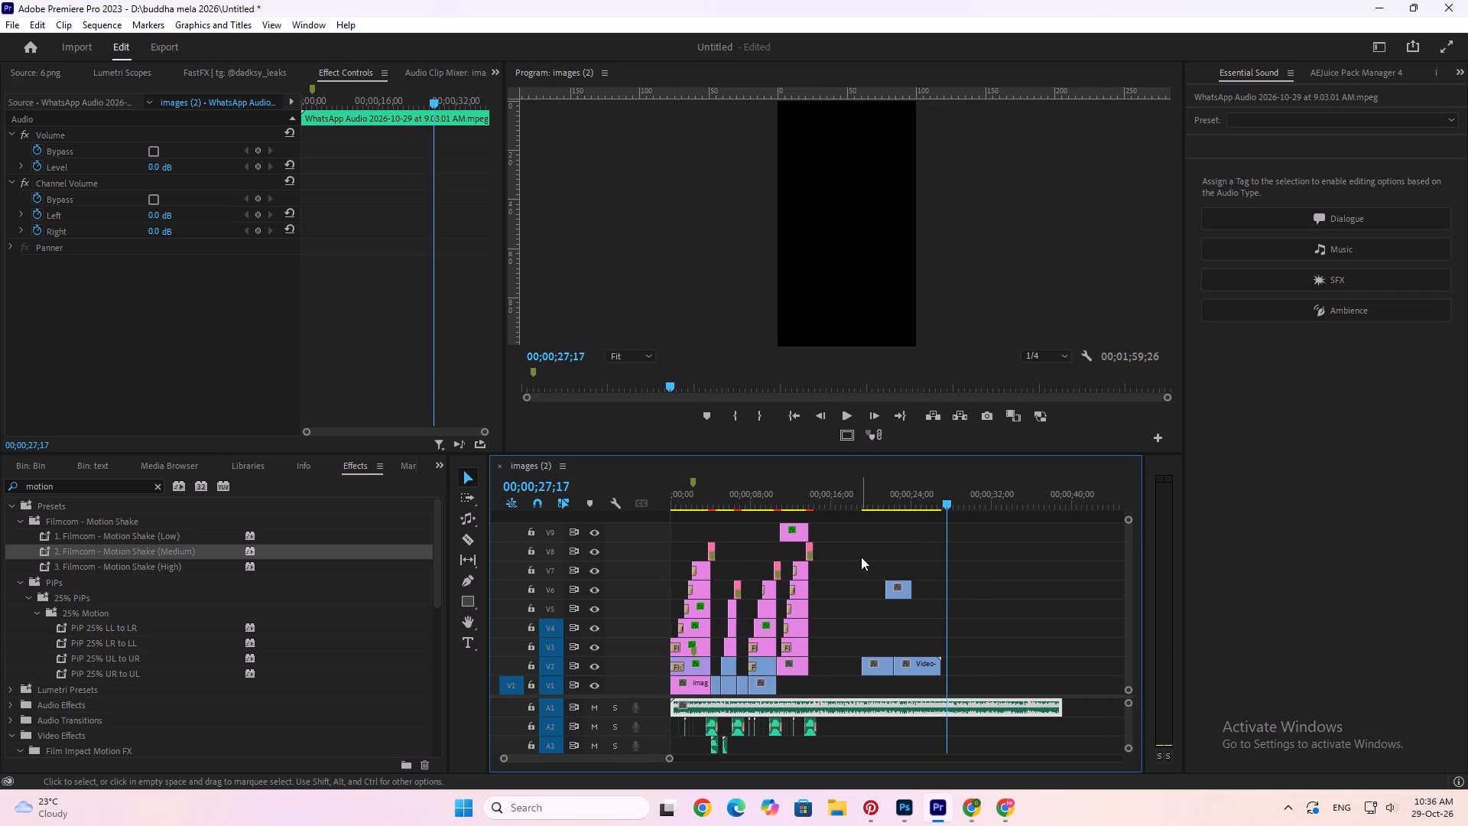
left_click_drag(860, 556, 946, 672)
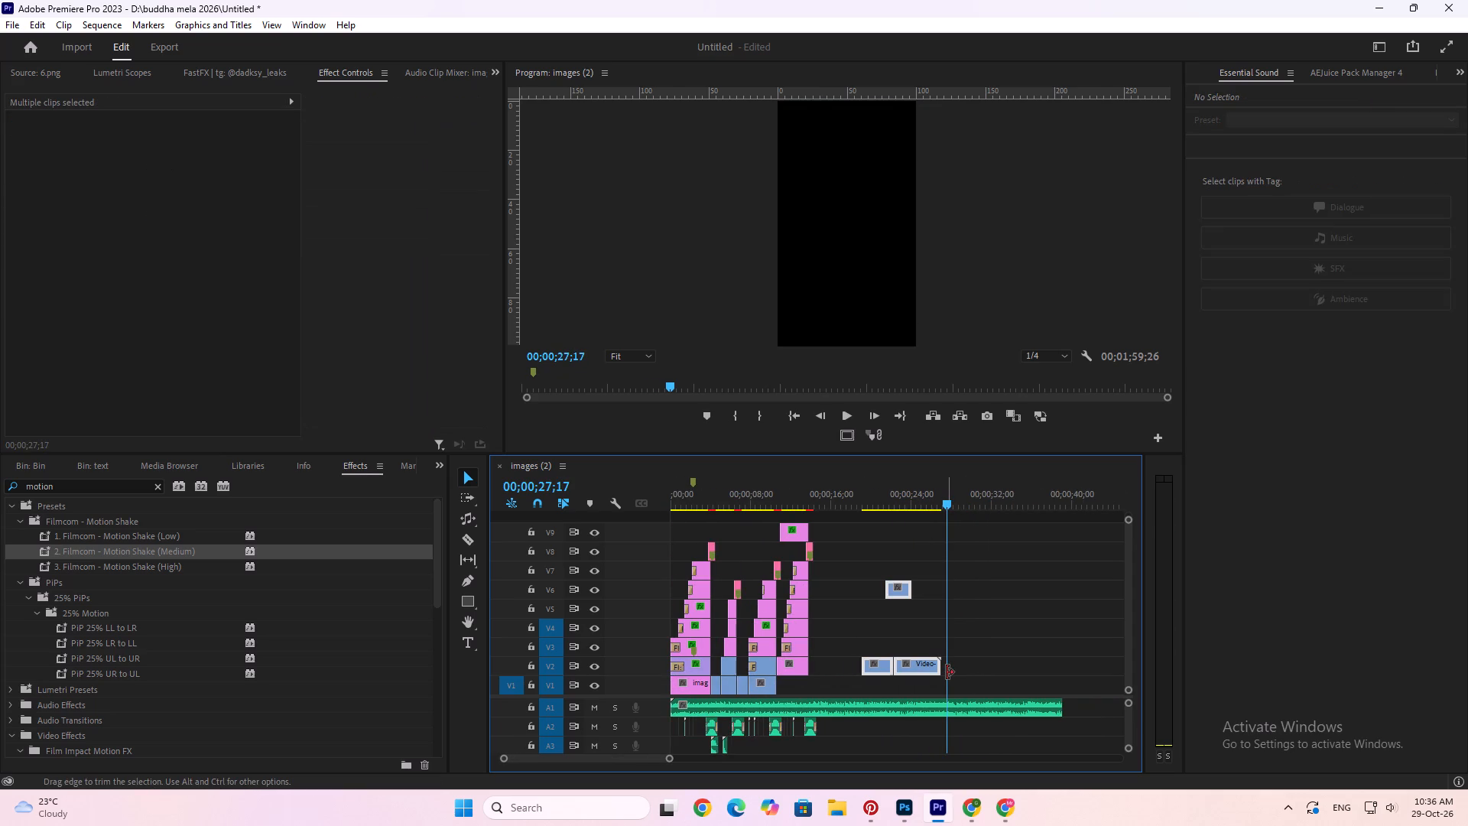
scroll(918, 668, "down", 8, "alt")
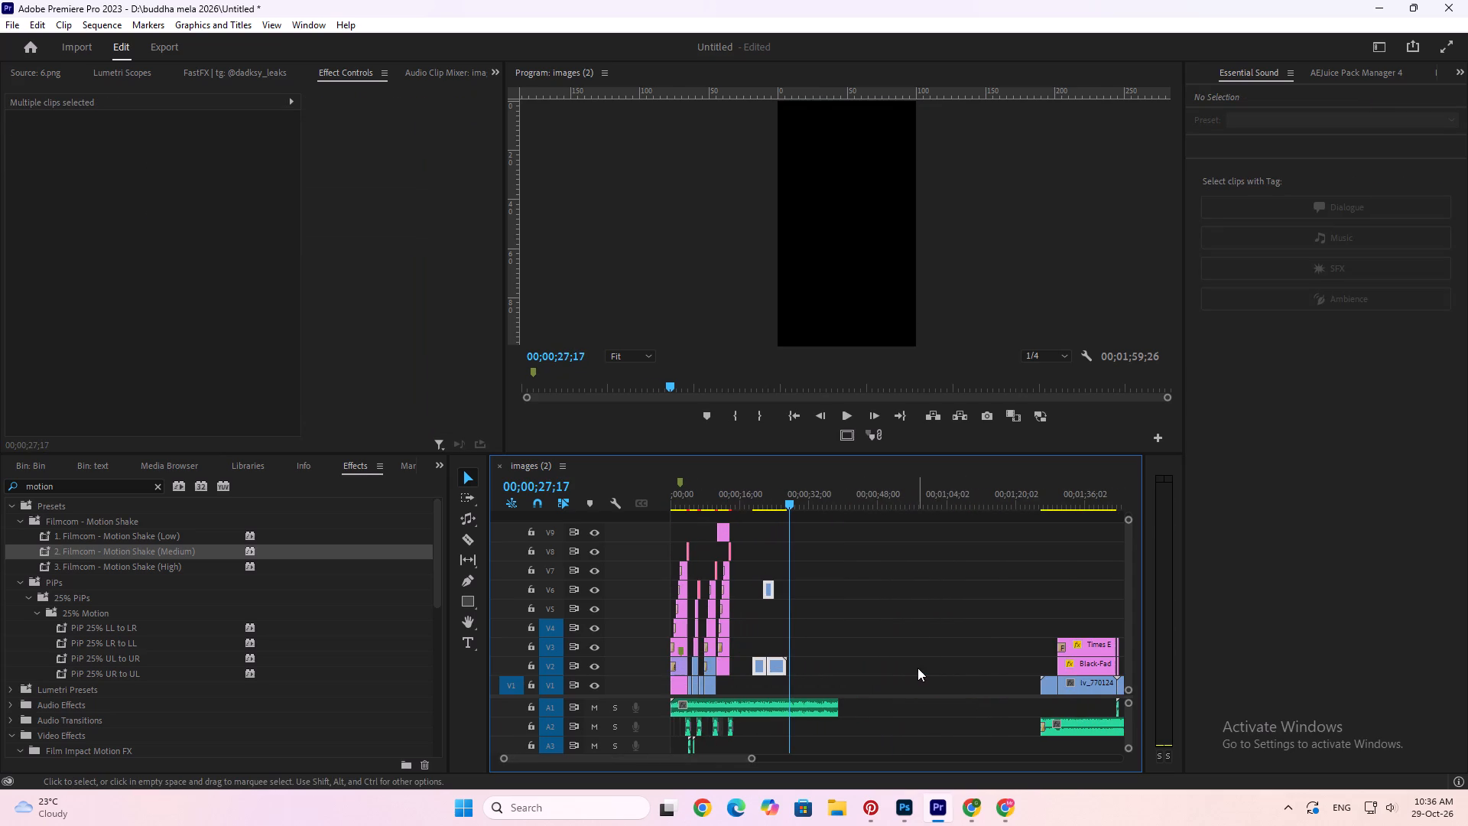
left_click_drag(775, 667, 895, 652)
Play the edited video from the start to 00;00;15;15 and view the whole timeline enlarged.
scroll(769, 675, "up", 9, "alt")
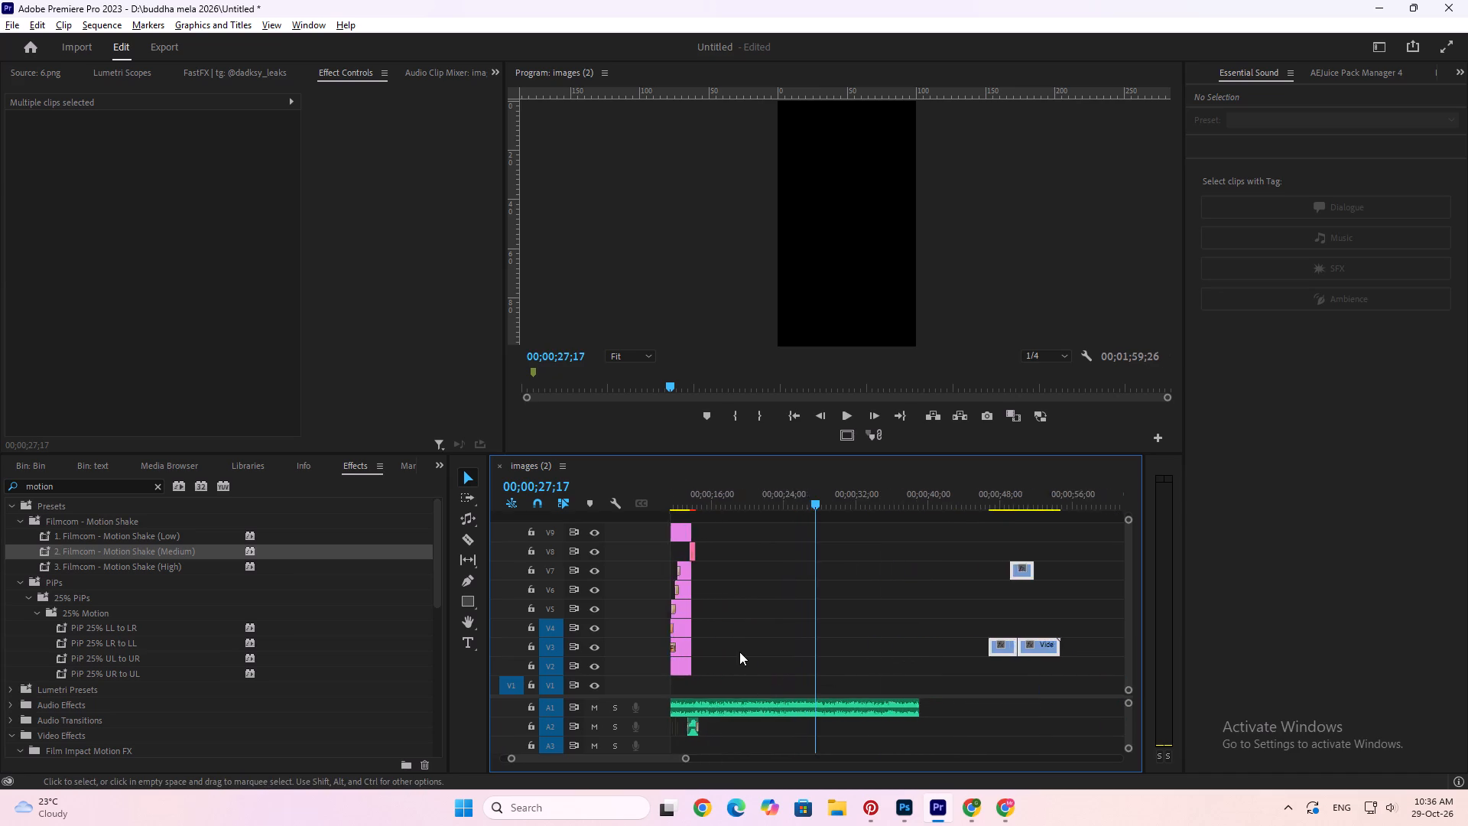
scroll(739, 652, "up", 10, "alt")
key("Home")
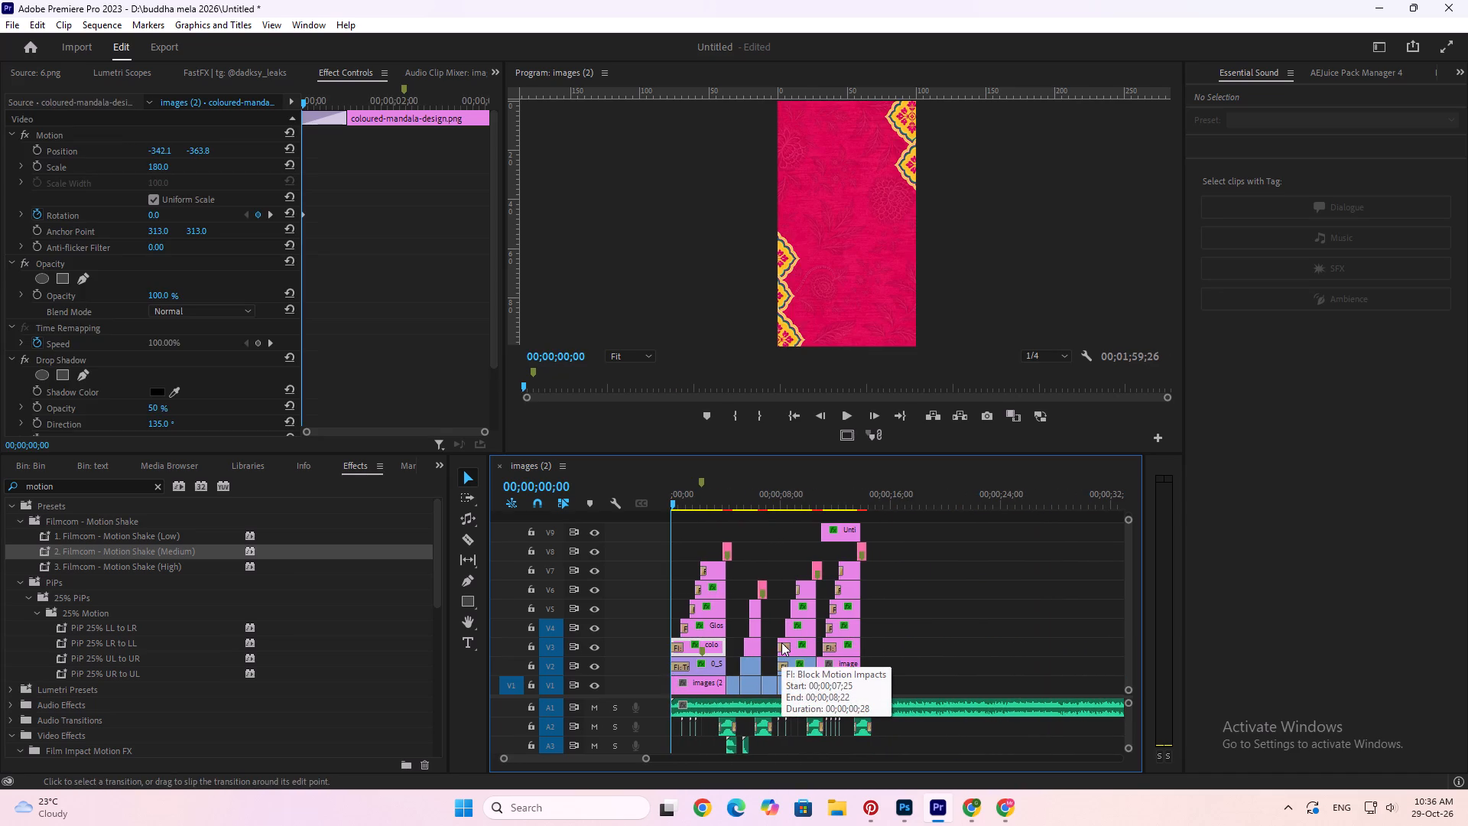
key("space")
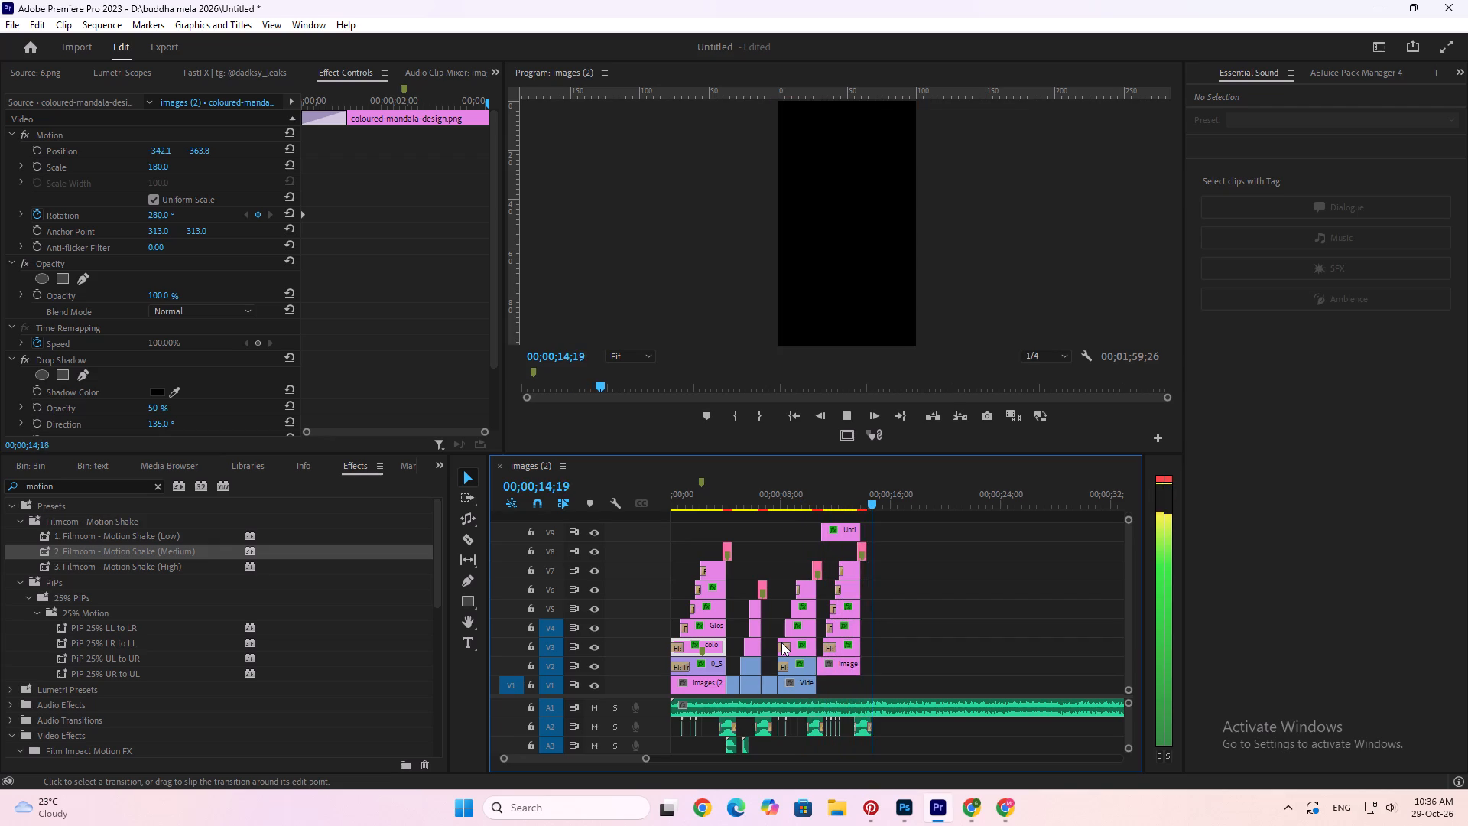
key("space")
key("grave")
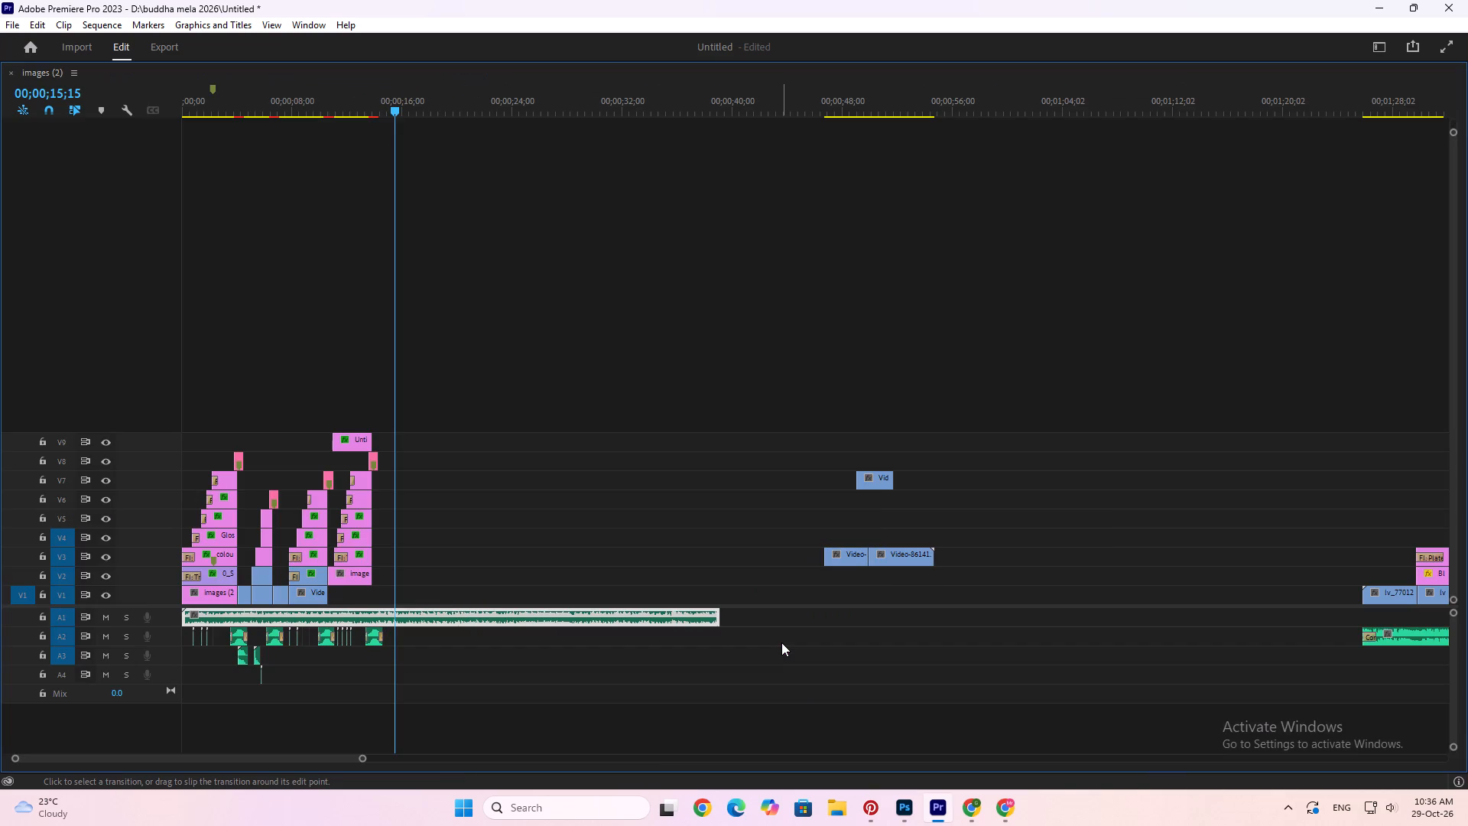
key("grave")
Examine the end of the तो तैयार हो जाइए scene at its 00;00;13;26 cut and the frame at 00;00;13;12.
left_click(871, 649)
scroll(884, 639, "up", 5, "alt")
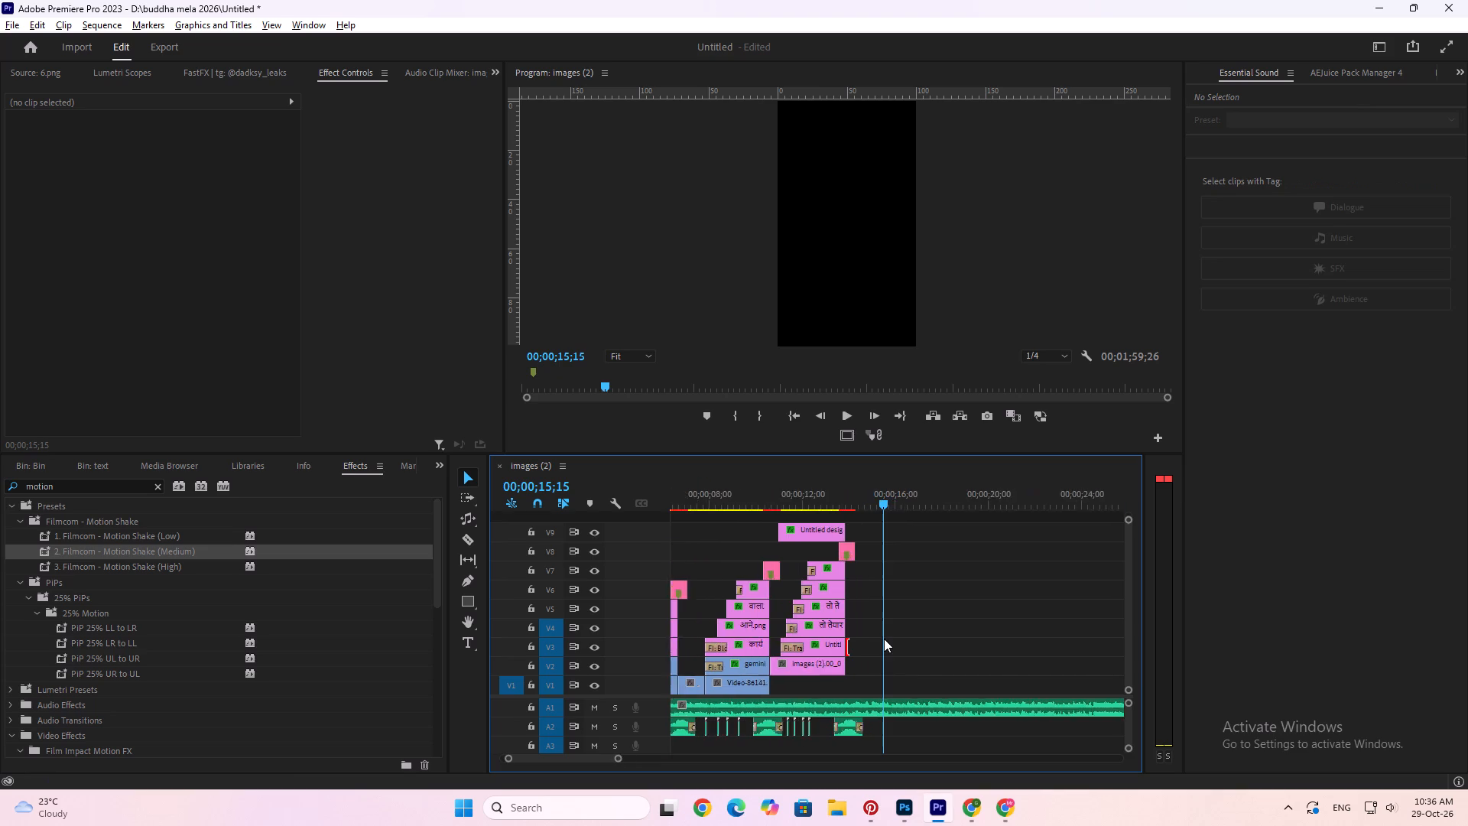
scroll(884, 639, "up", 11, "alt")
left_click(757, 493)
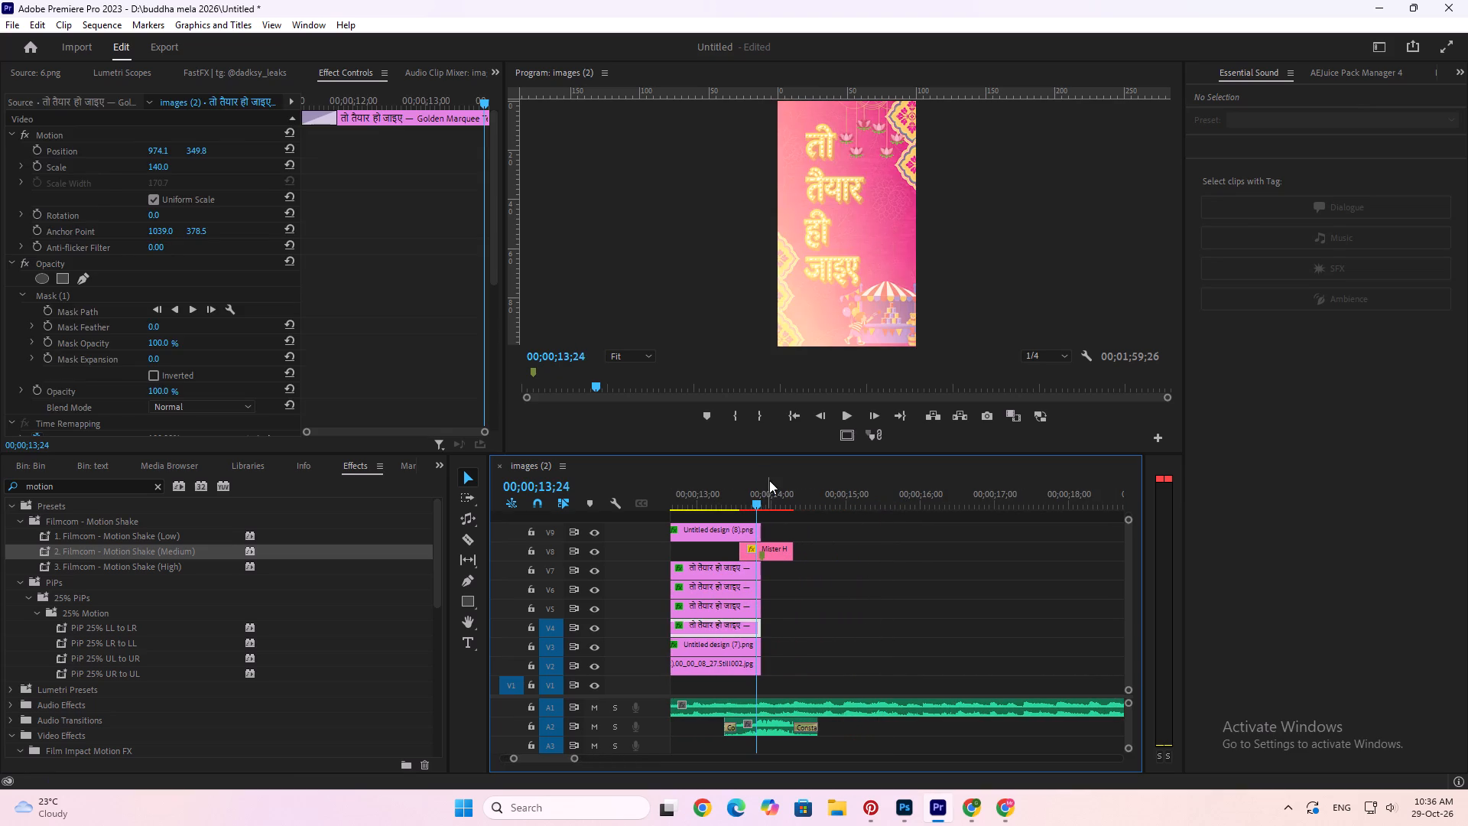
key("Down")
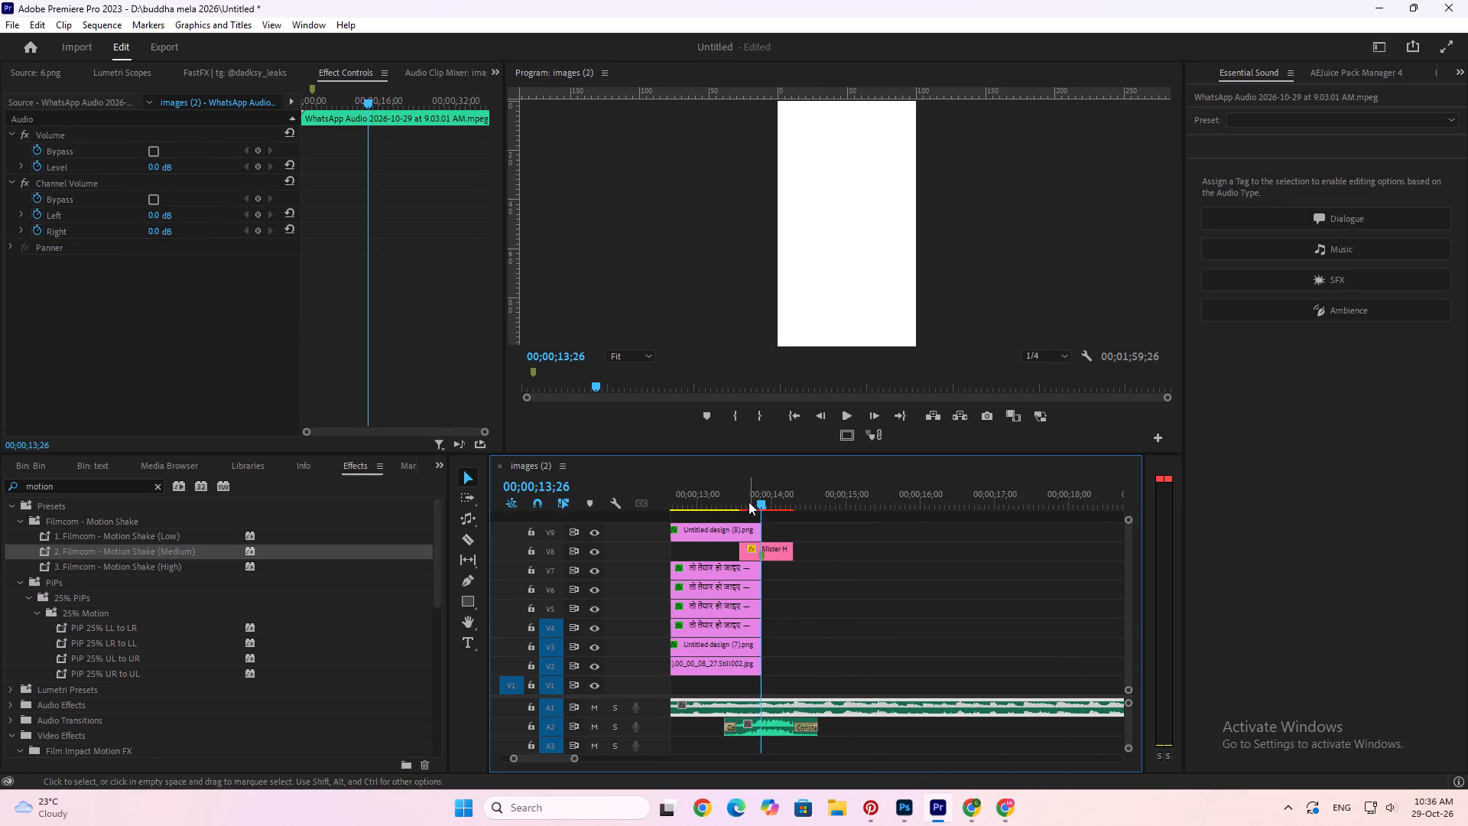
left_click_drag(736, 496, 729, 499)
scroll(729, 501, "up", 1)
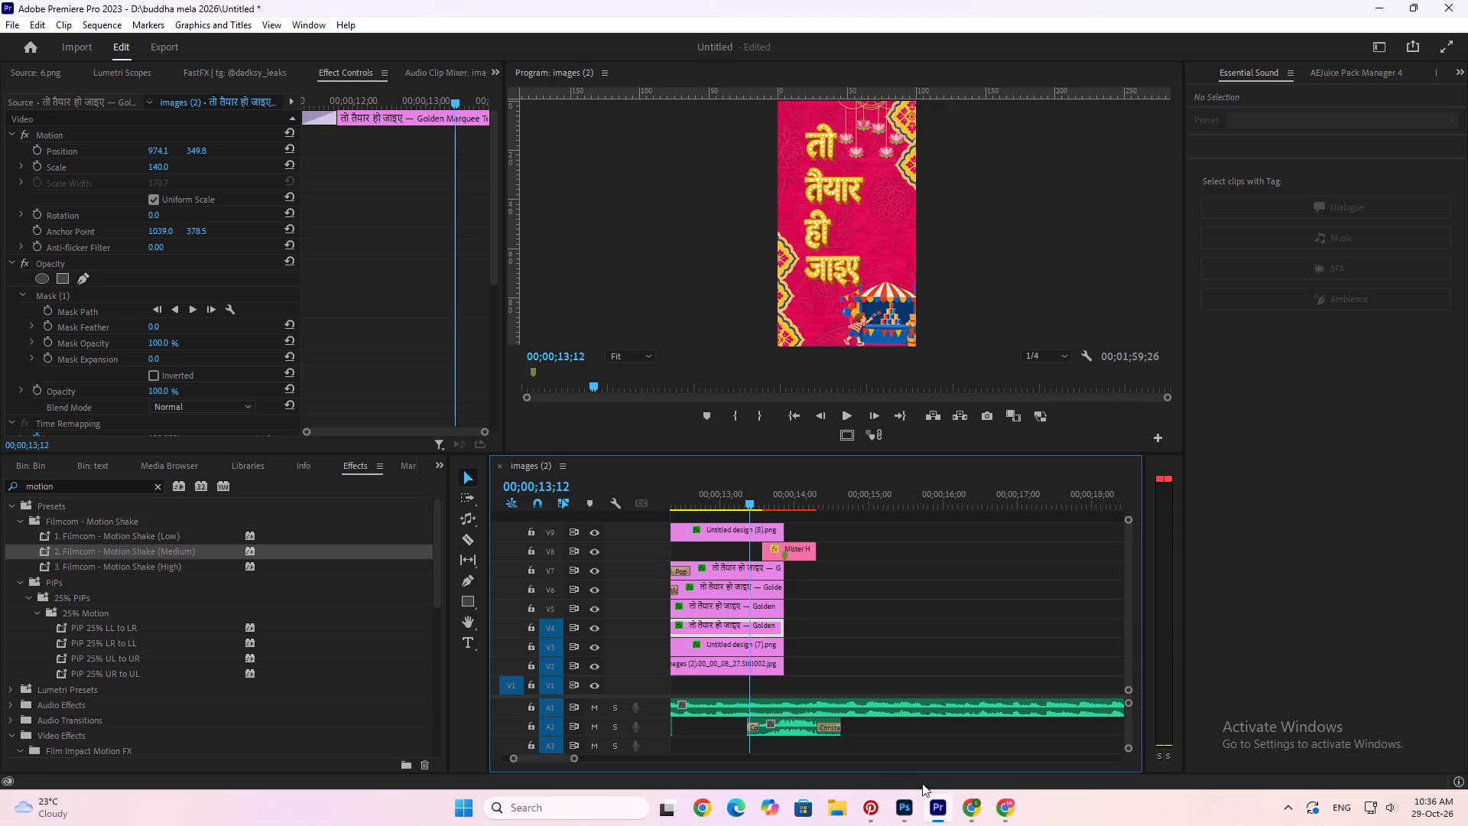
Switch to Pinterest and search for "festival bg".
left_click(976, 812)
left_click(976, 812)
left_click(878, 815)
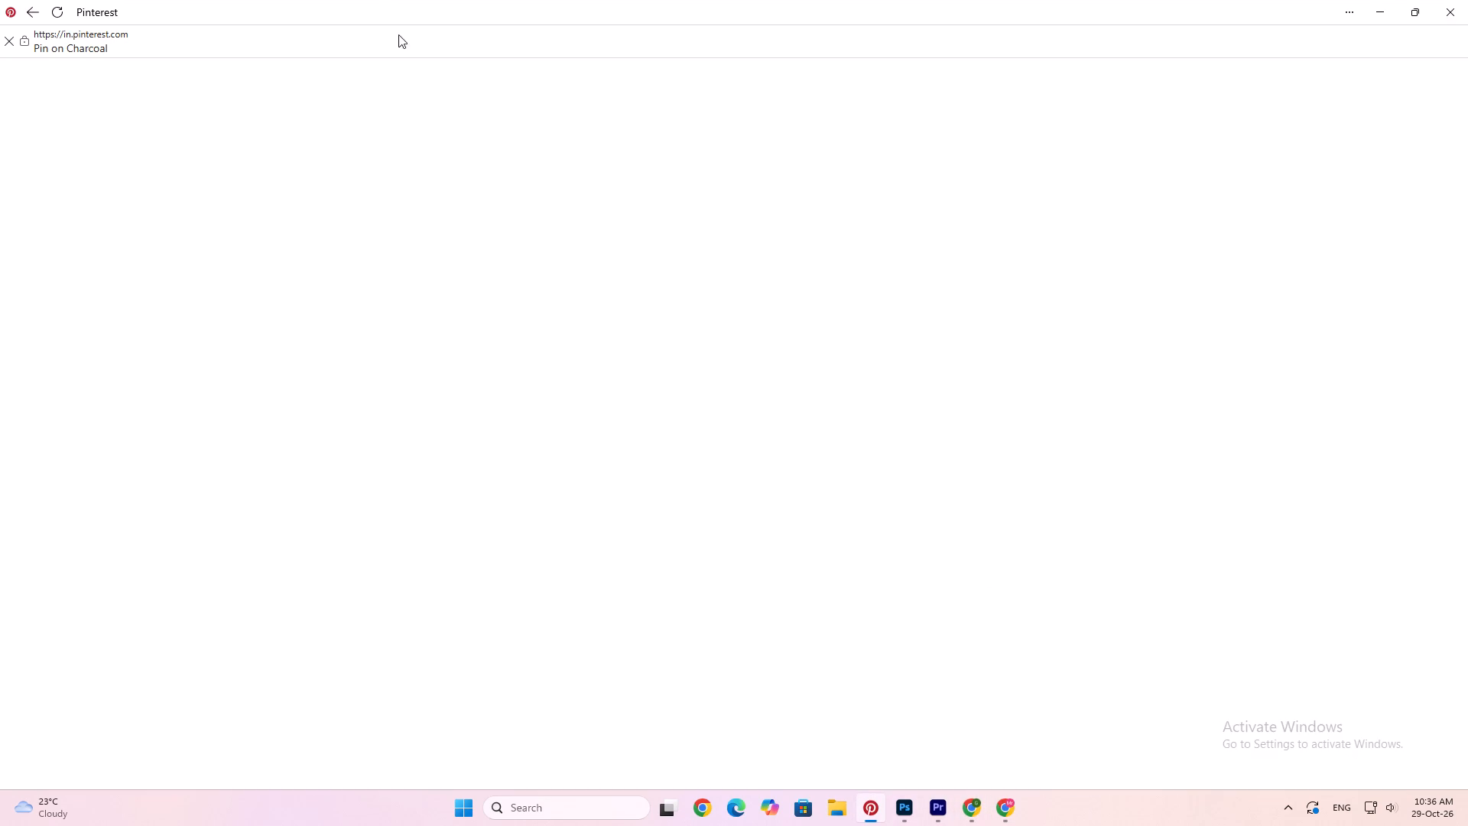
left_click(360, 81)
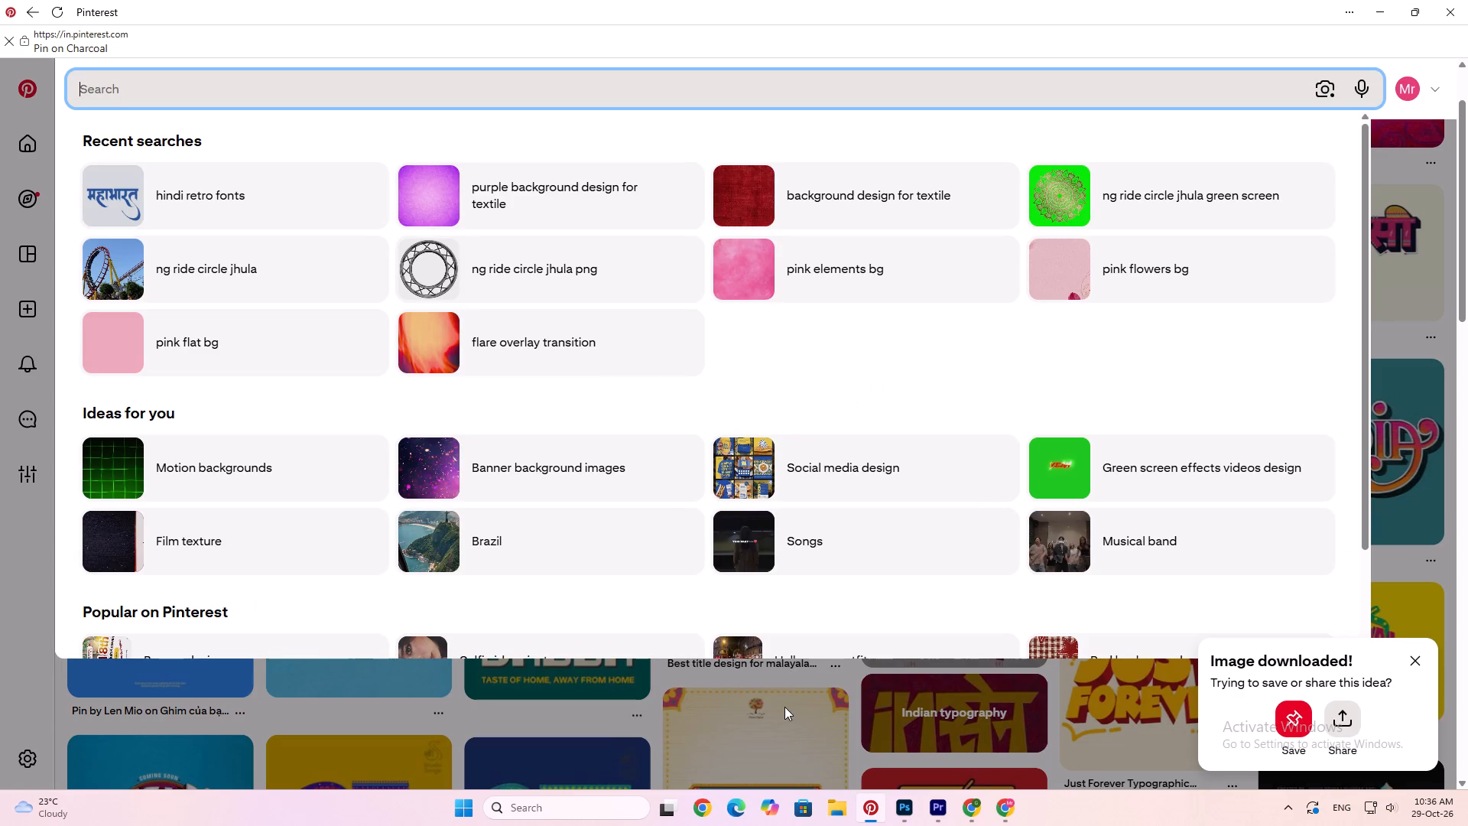
type("festival")
key("space")
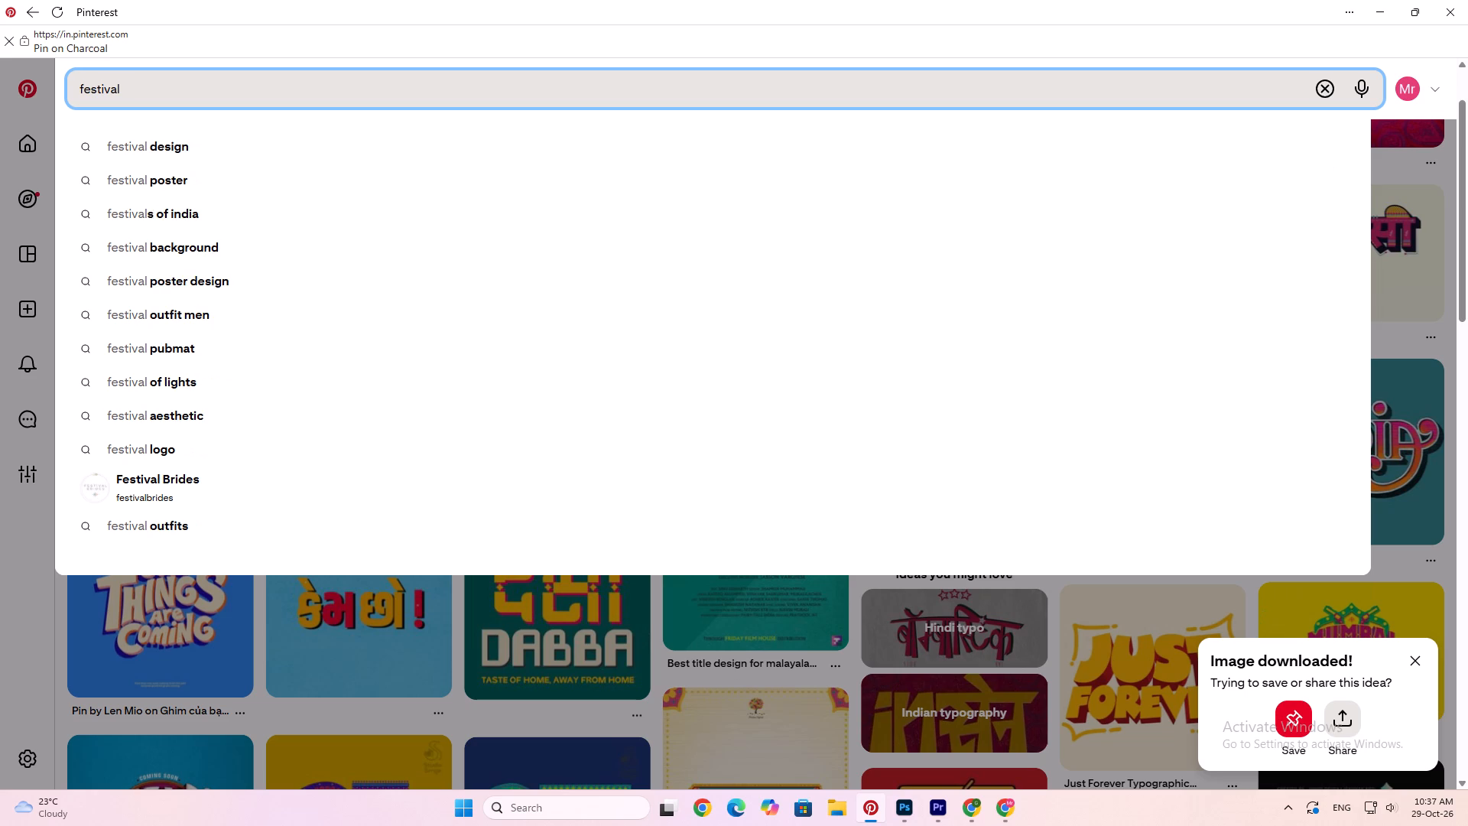
type("bg")
key("Return")
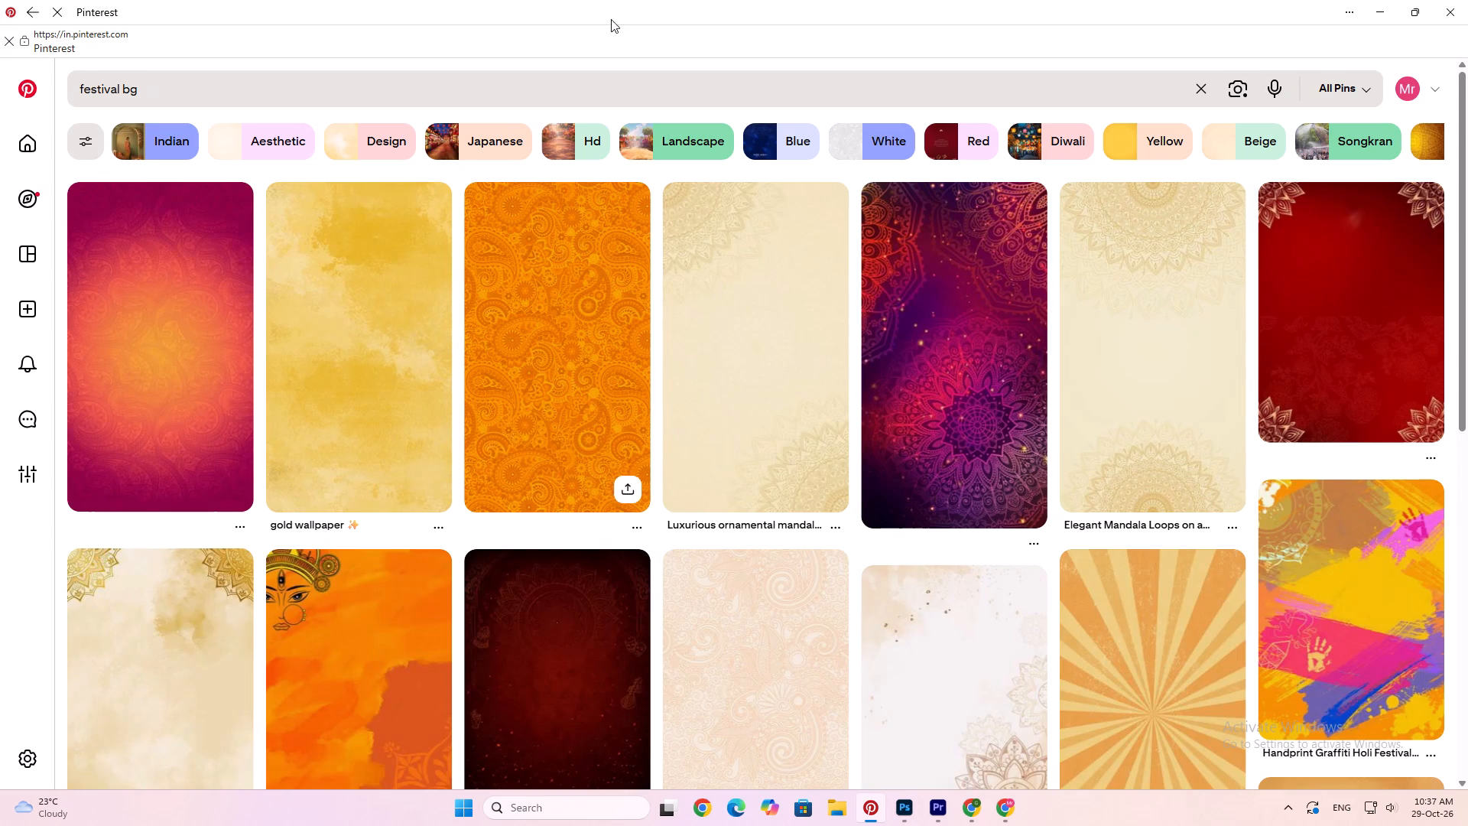
Browse the festival backgrounds and open the image of a colourful street strung with bunting flags.
scroll(192, 419, "down", 7)
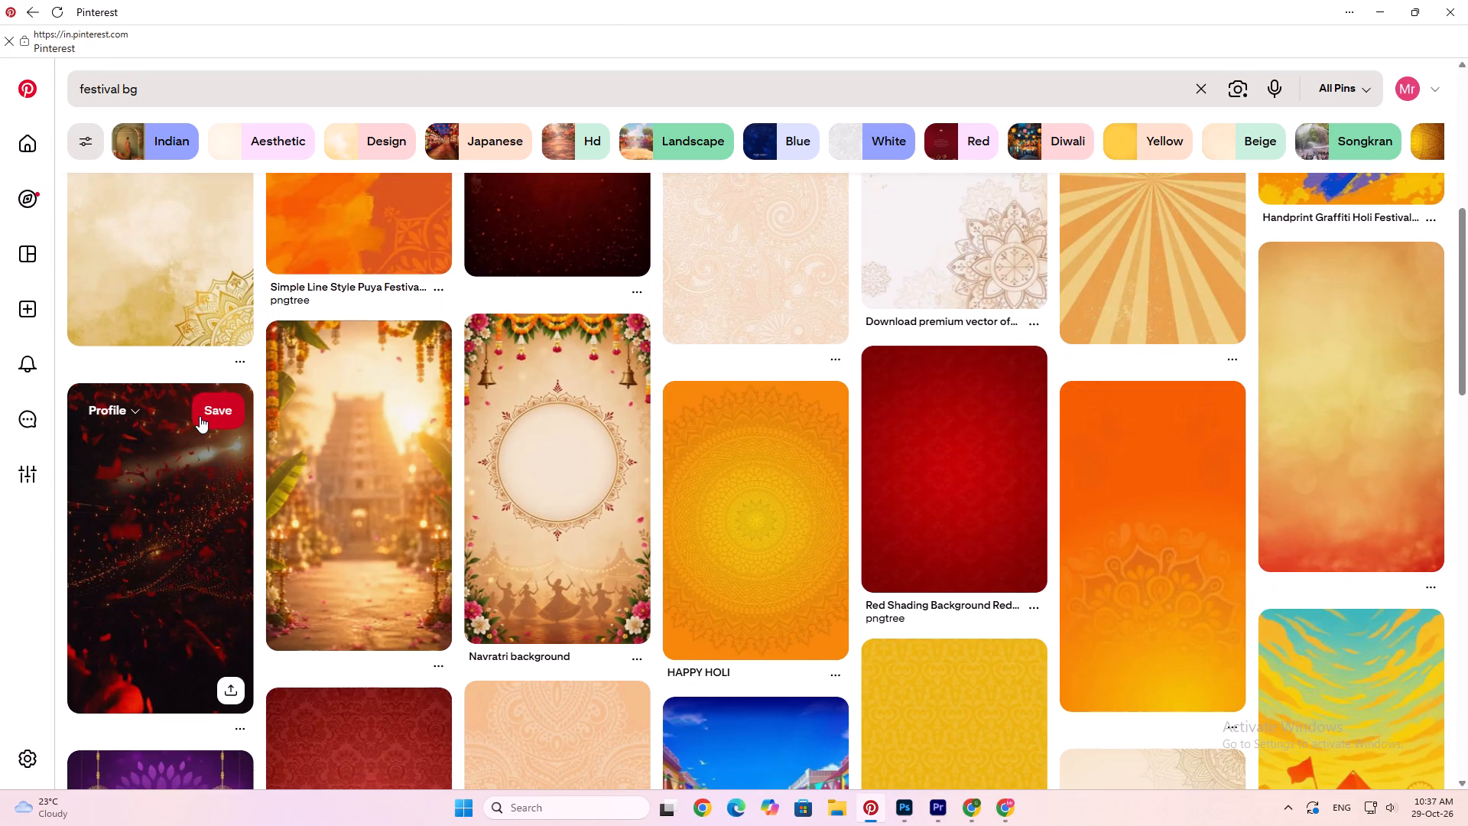
scroll(200, 416, "down", 4)
left_click(786, 558)
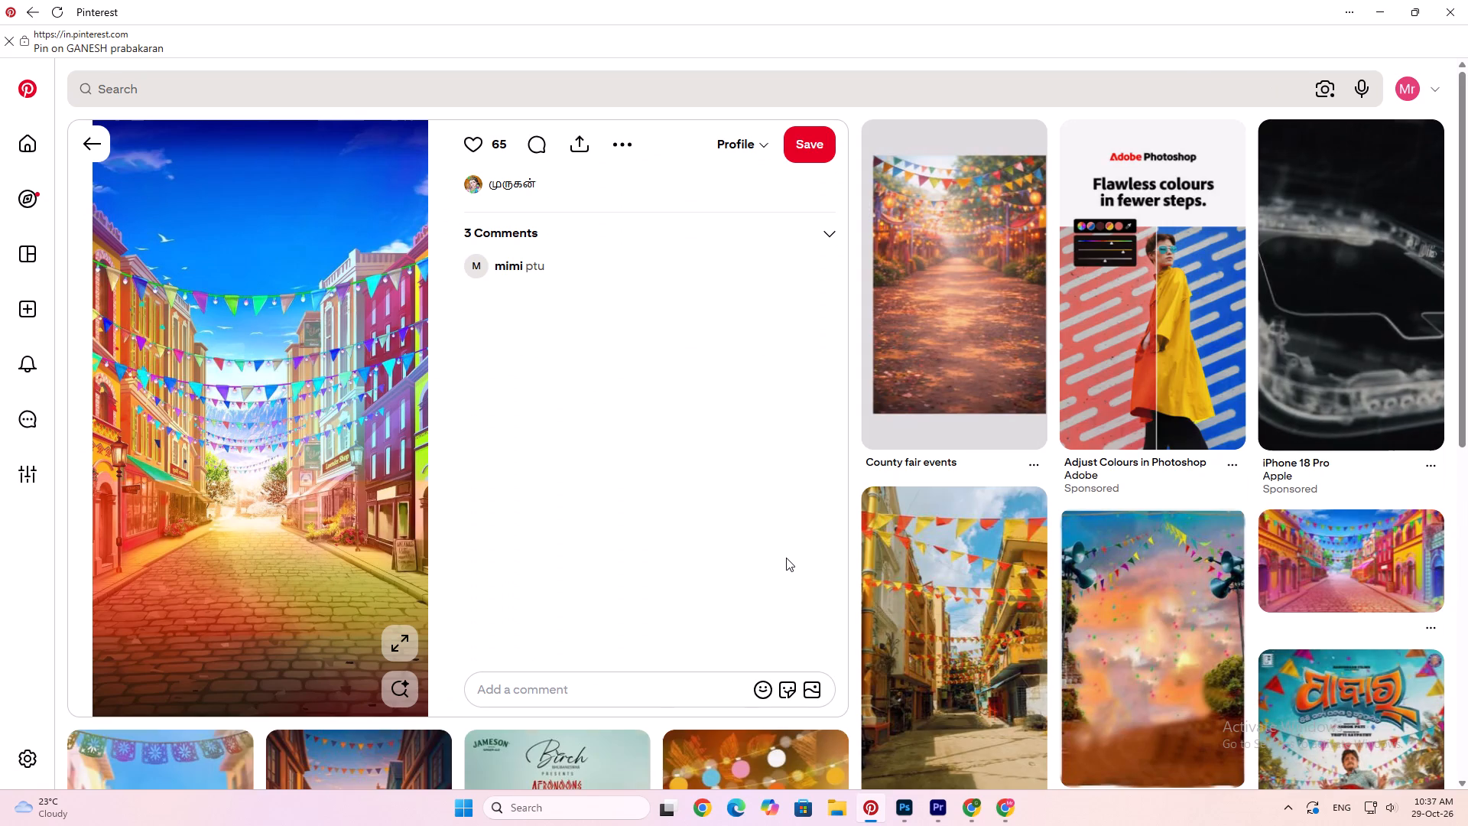
Browse the related festival backgrounds and open the image of a striped circus tent under an orange sky.
scroll(857, 510, "down", 1)
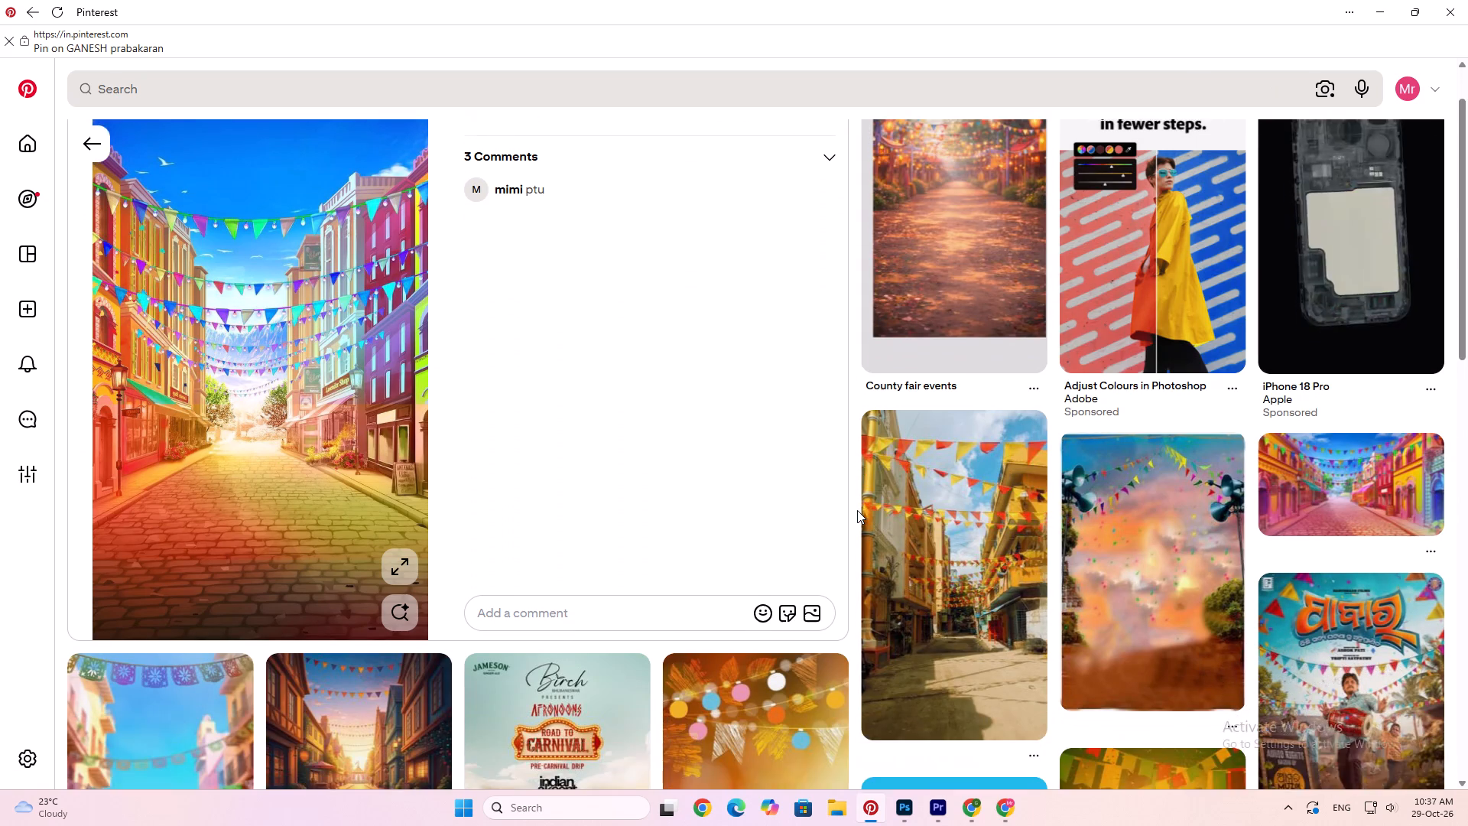
scroll(857, 510, "down", 7)
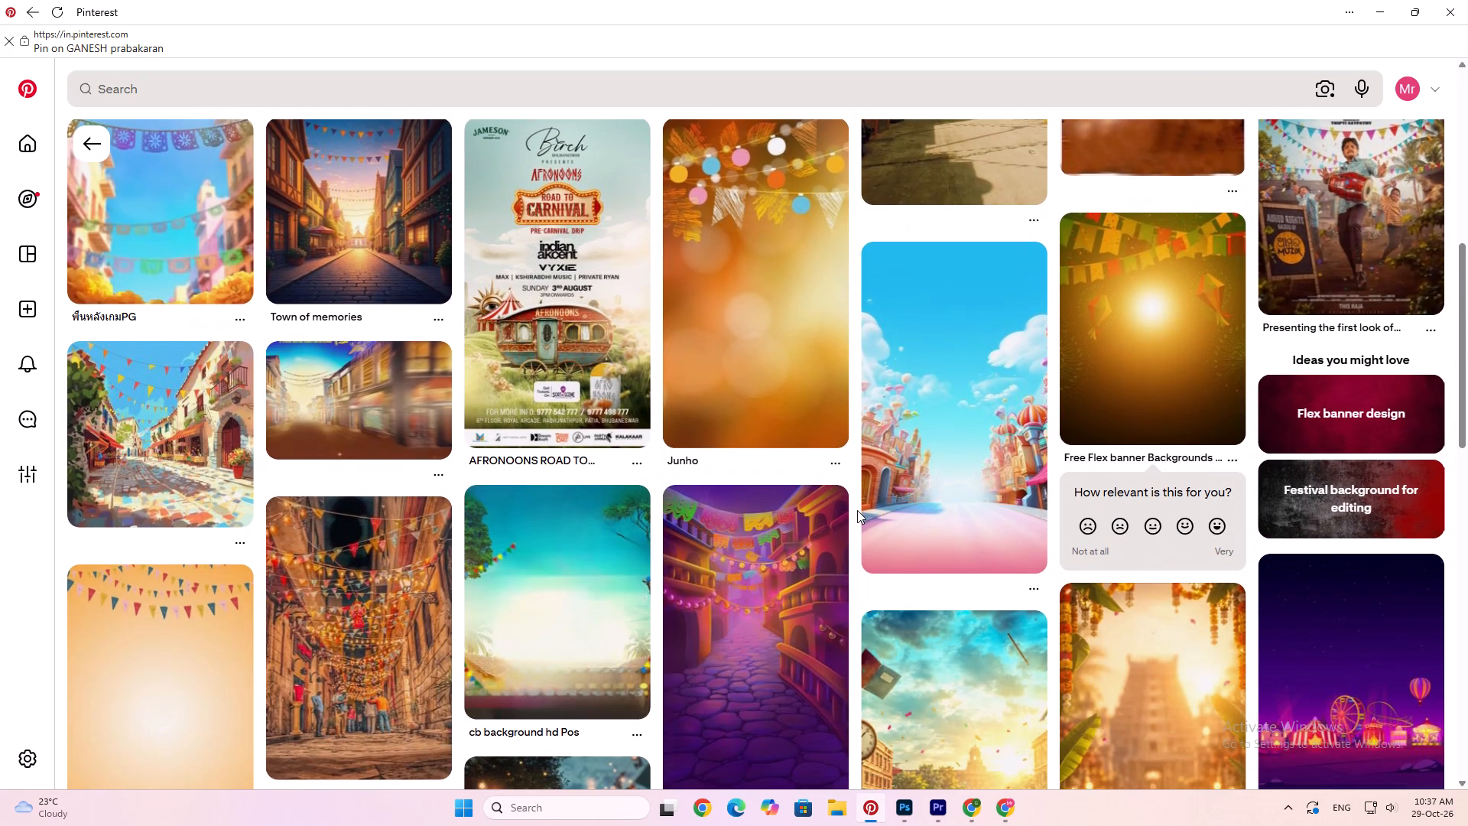
scroll(857, 509, "down", 4)
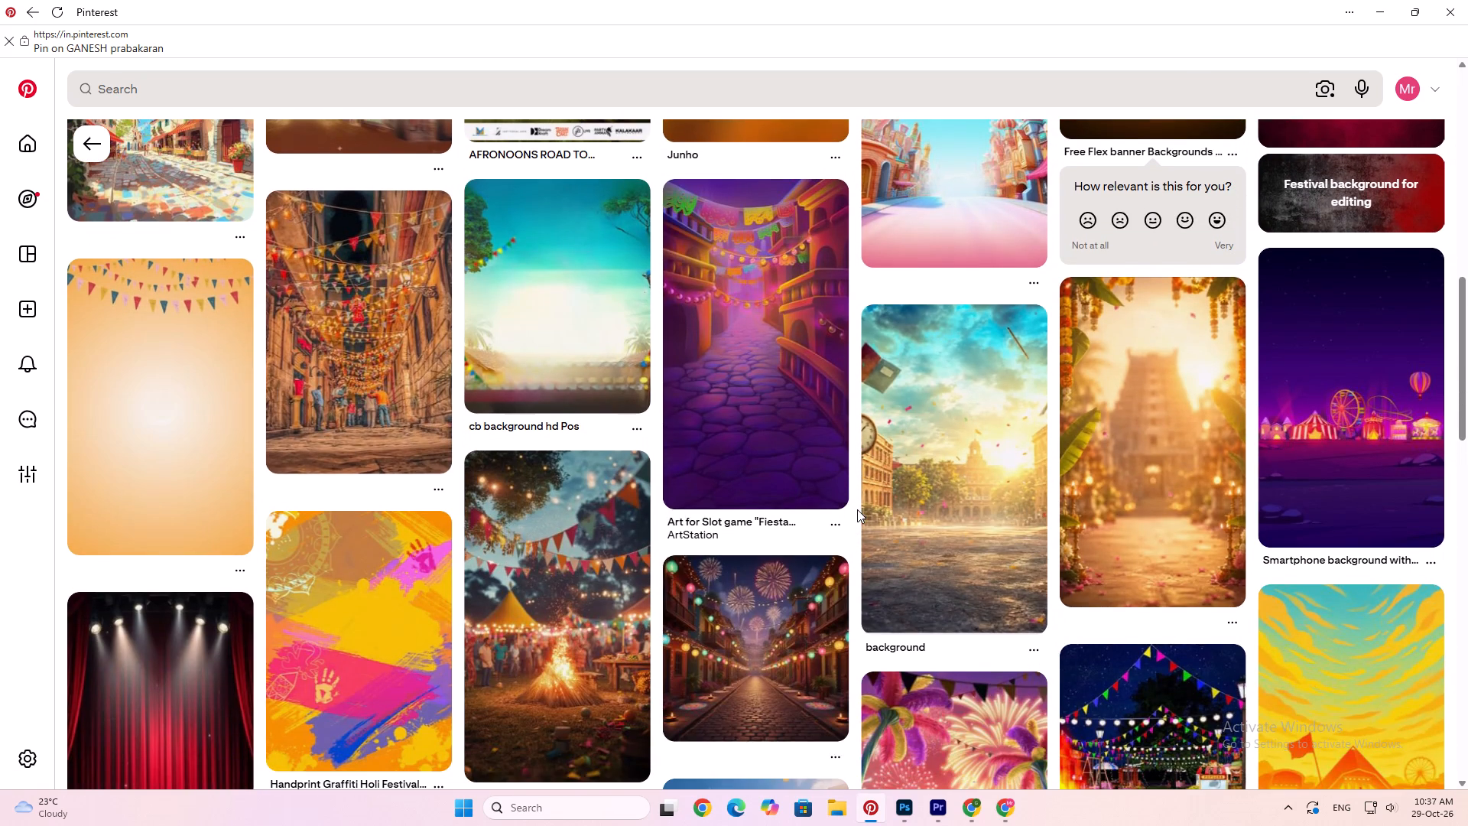
scroll(857, 509, "down", 6)
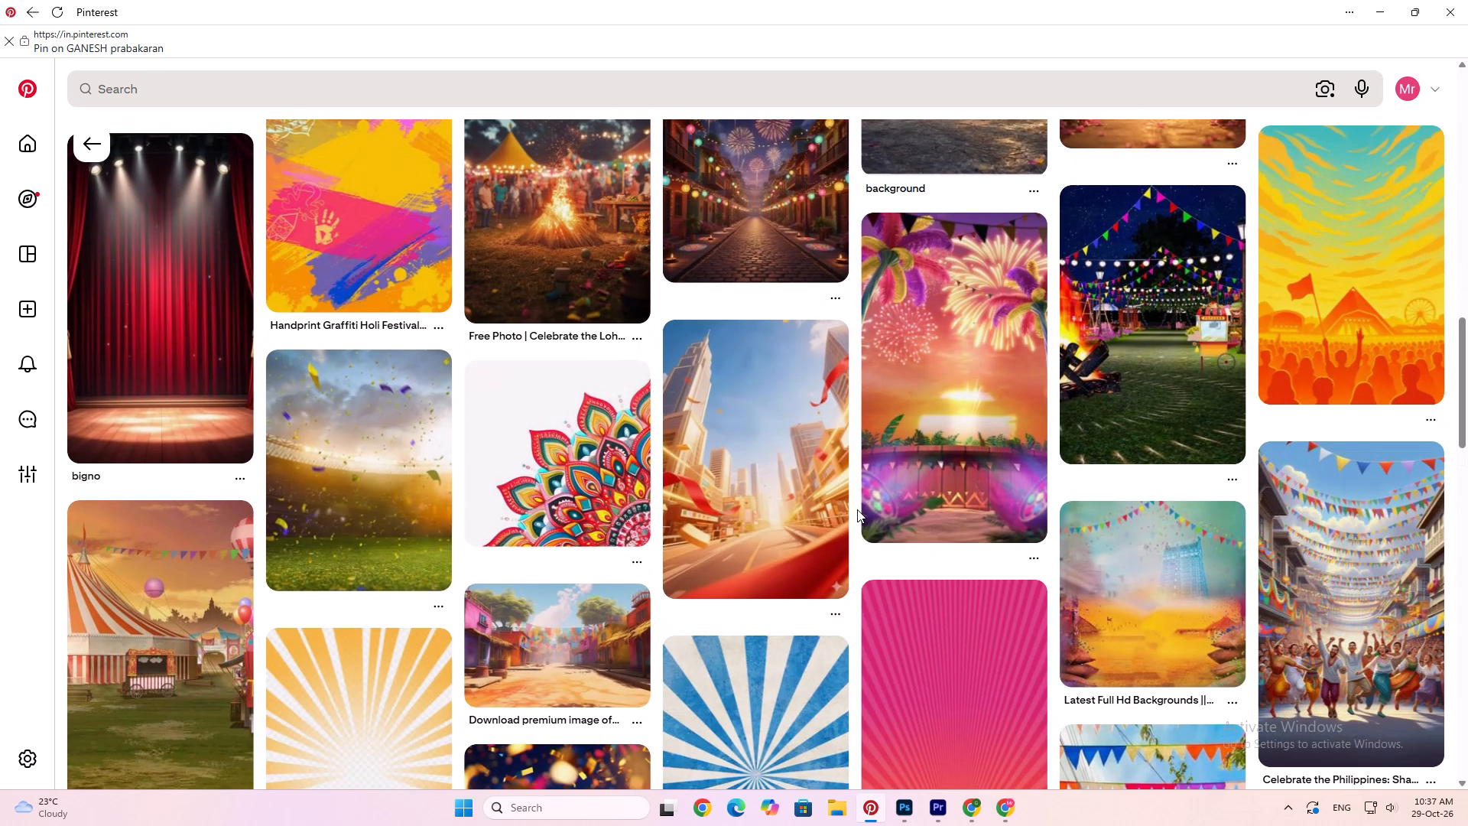
scroll(857, 509, "down", 3)
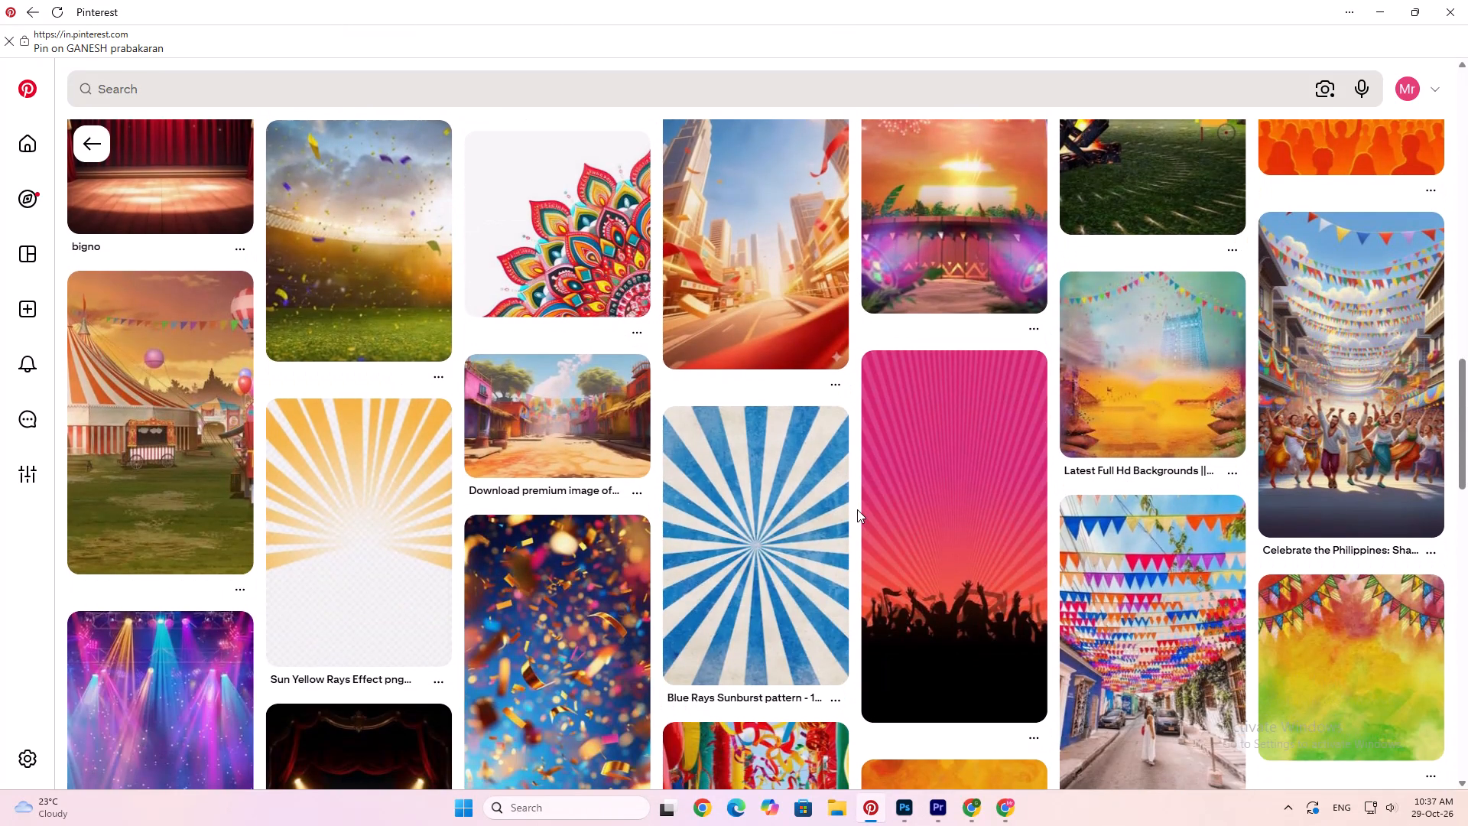
left_click(174, 384)
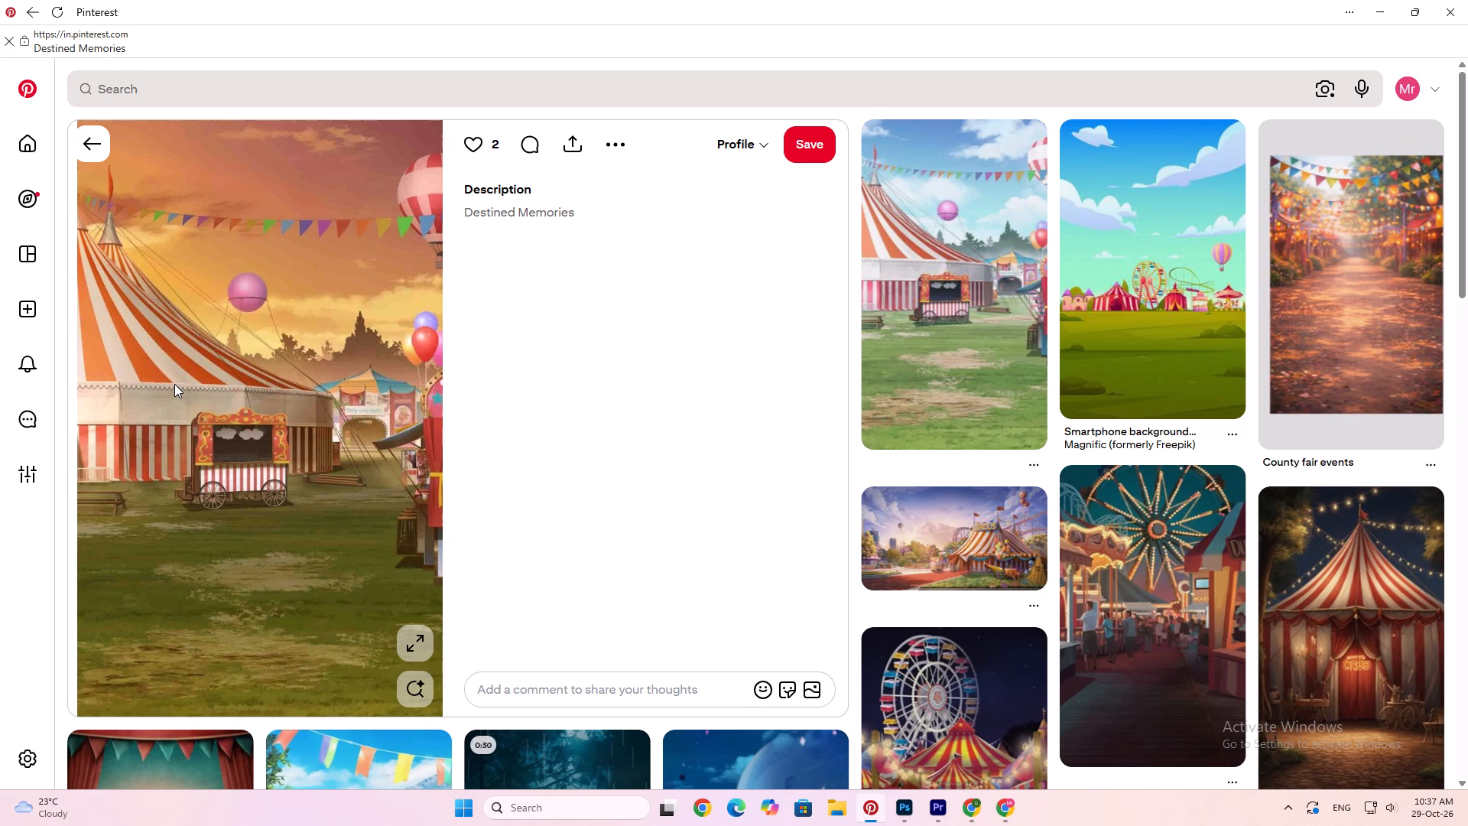
Open the related illustration of a night fairground with a lit Ferris wheel and download the image.
left_click(1126, 584)
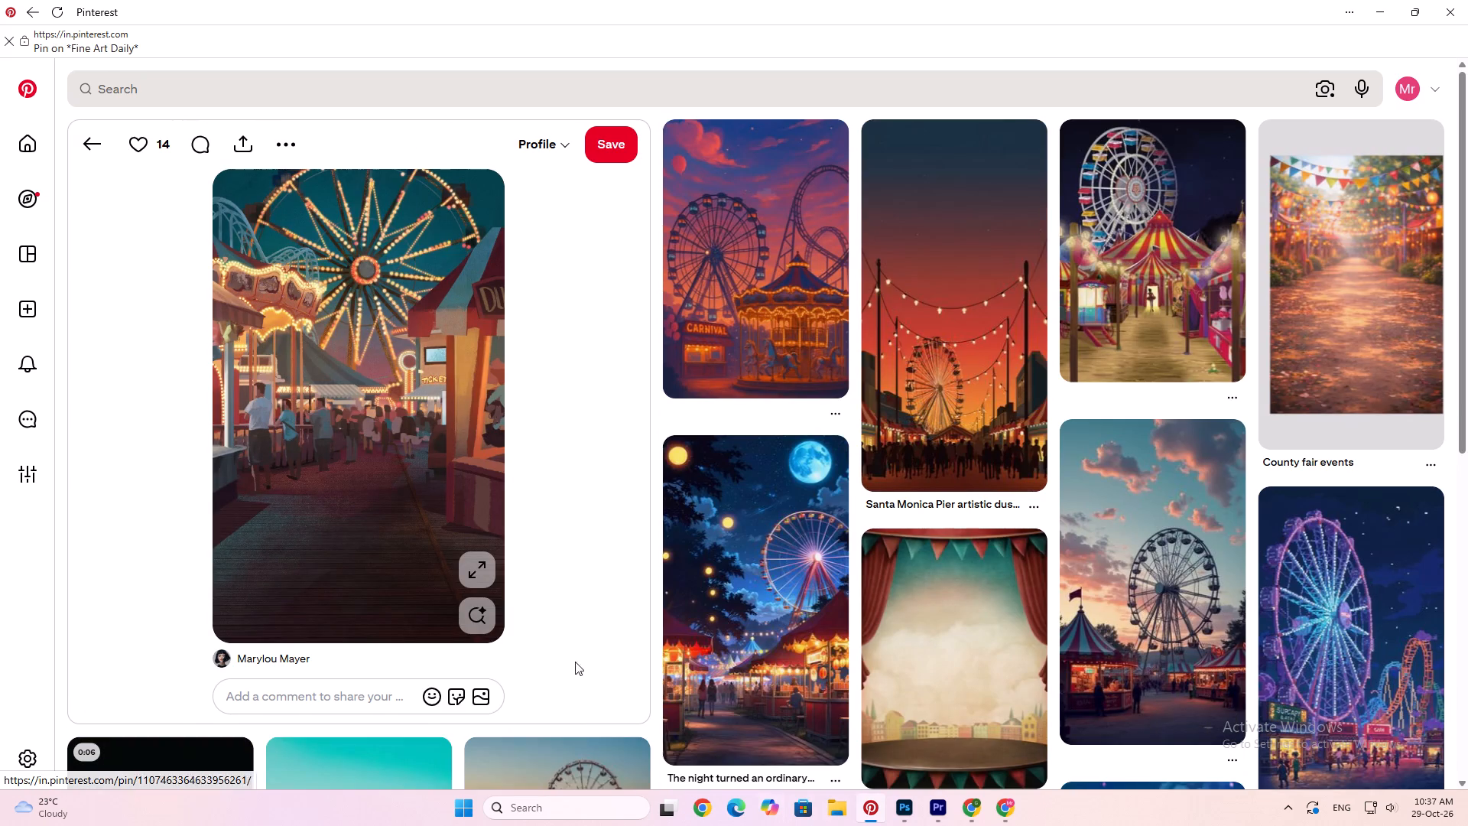
left_click(254, 156)
left_click(303, 143)
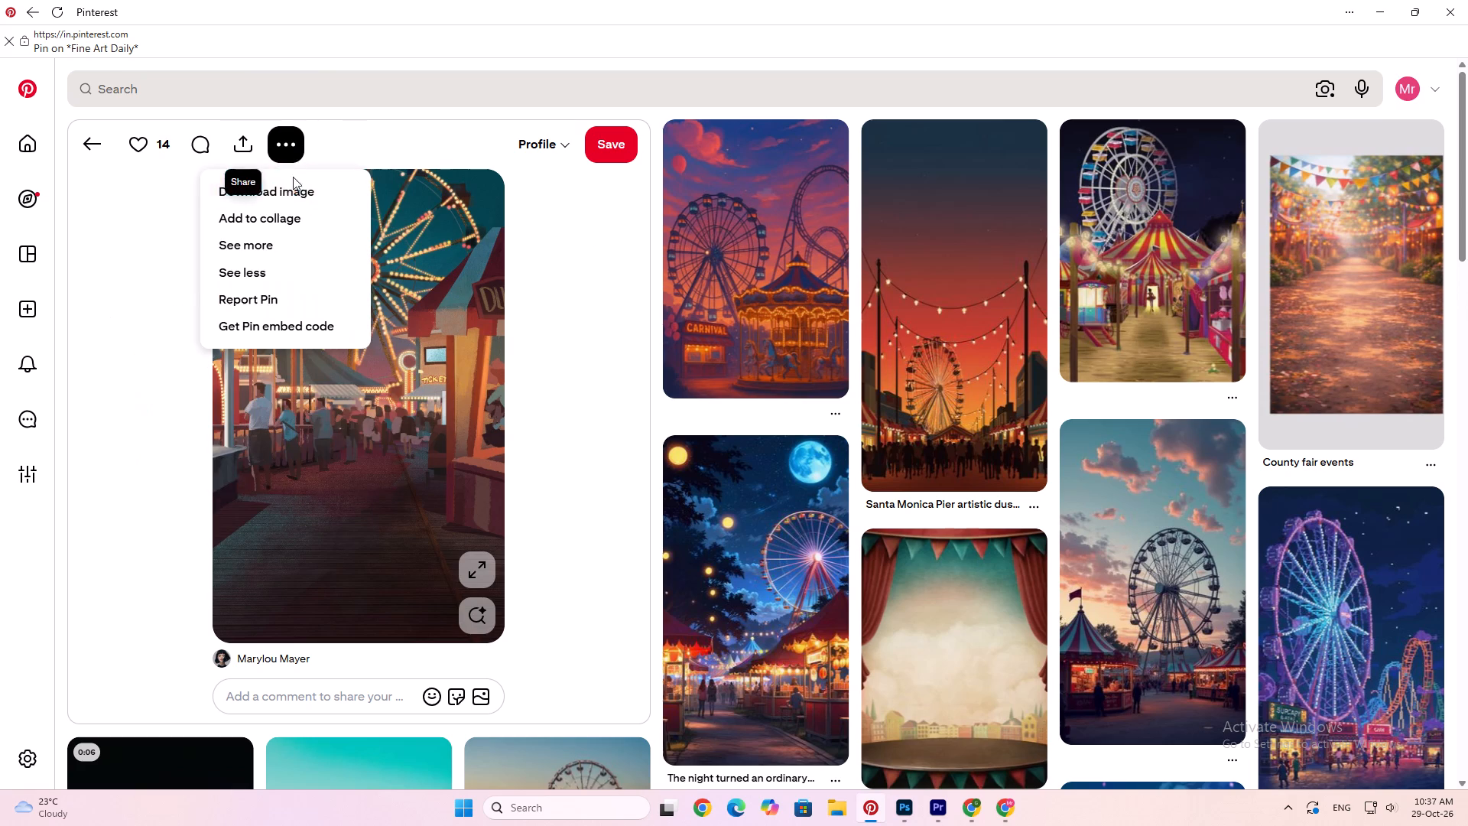
left_click(279, 195)
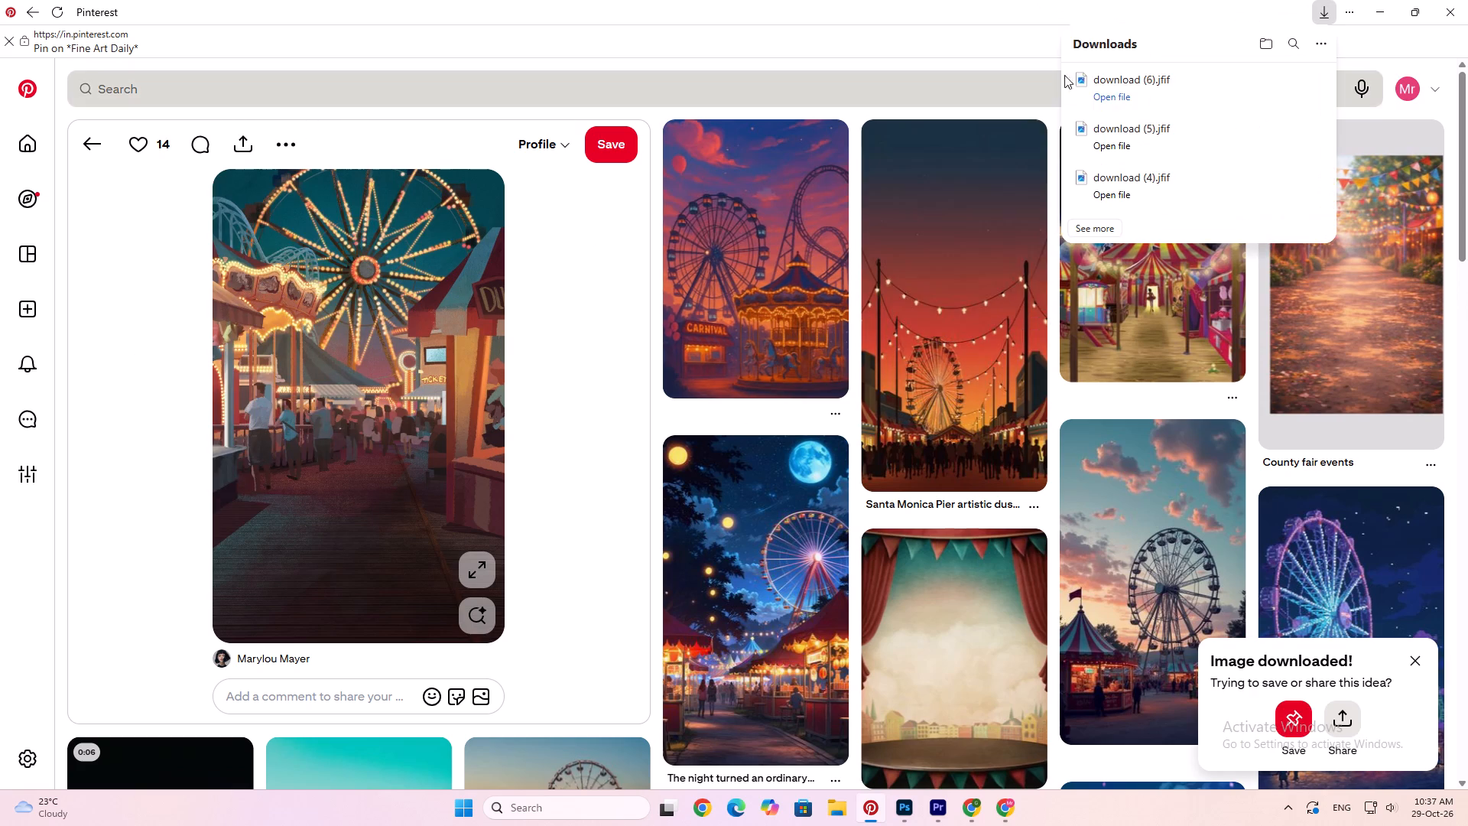
Bring the downloaded fairground image into the Premiere Pro sequence on V2 at 00;00;13;26, directly after the तो तैयार हो जाइए scene.
left_click_drag(1169, 89, 880, 705)
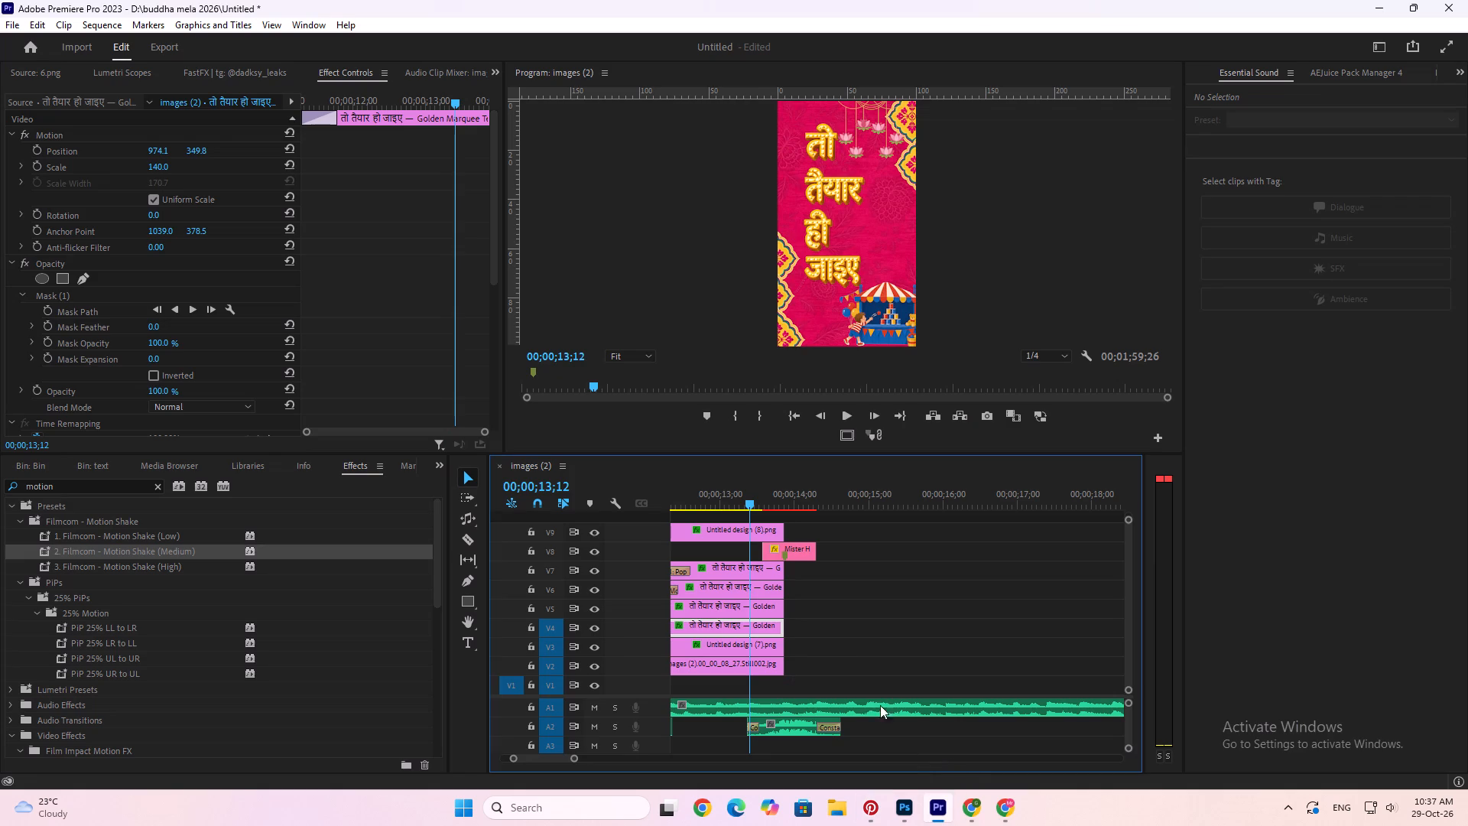
left_click_drag(880, 705, 792, 672)
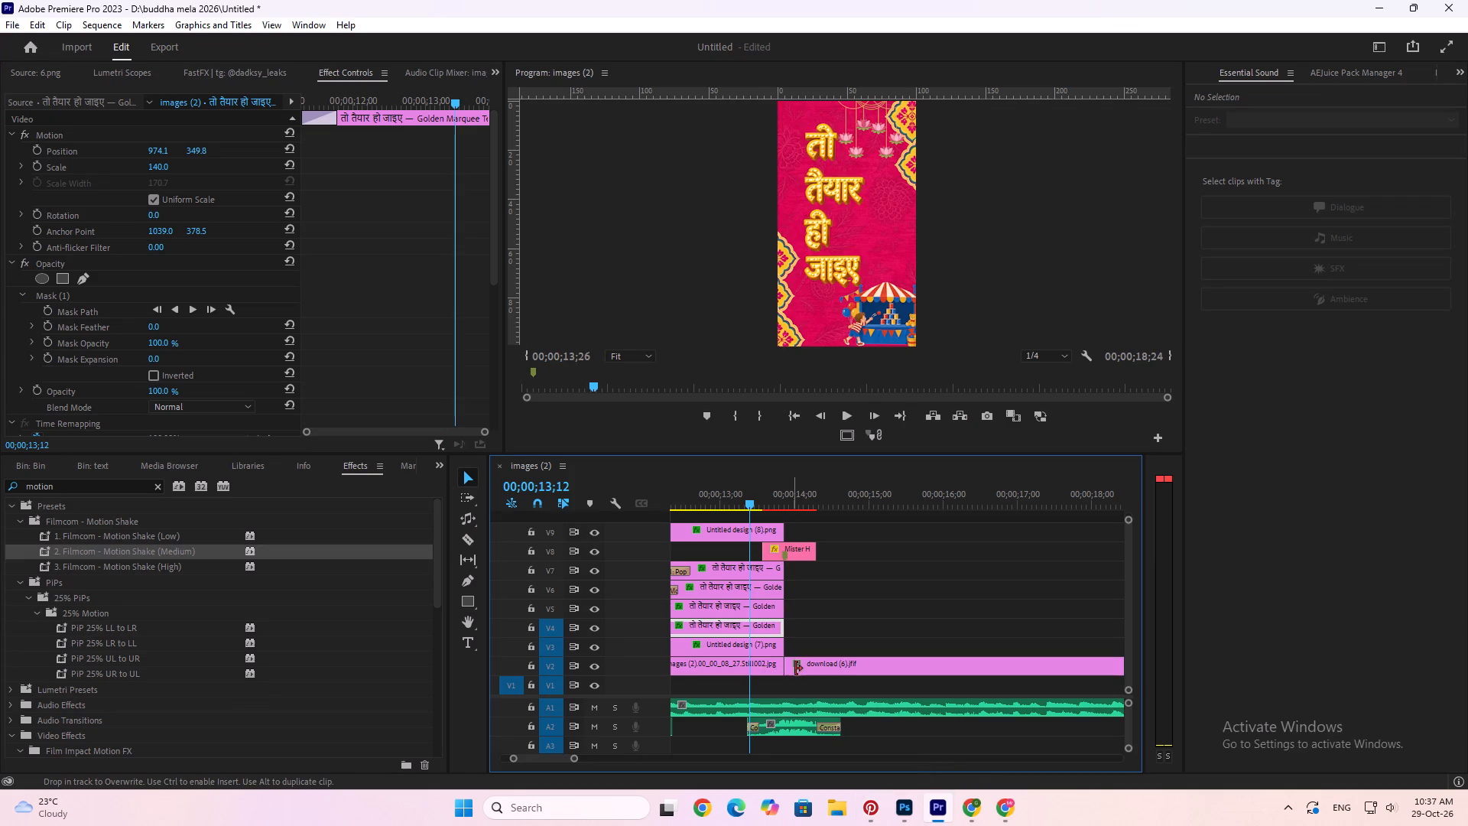
scroll(797, 665, "down", 8, "alt")
scroll(797, 665, "up", 15, "alt")
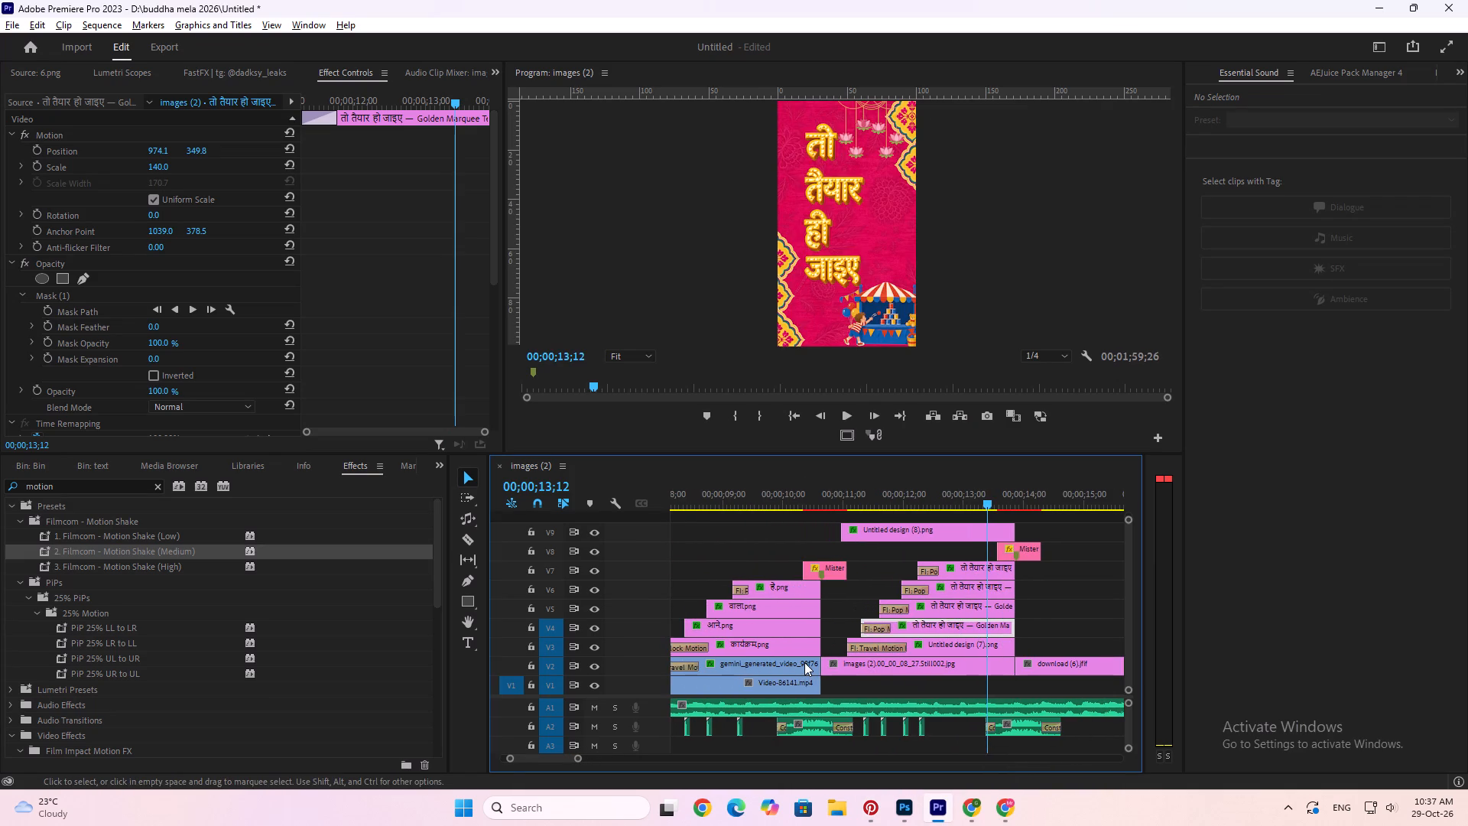
Scale the fairground image to 122 so it fills the vertical frame, checking at 00;00;14;18, and save the project.
key("space")
scroll(804, 662, "down", 6)
key("space")
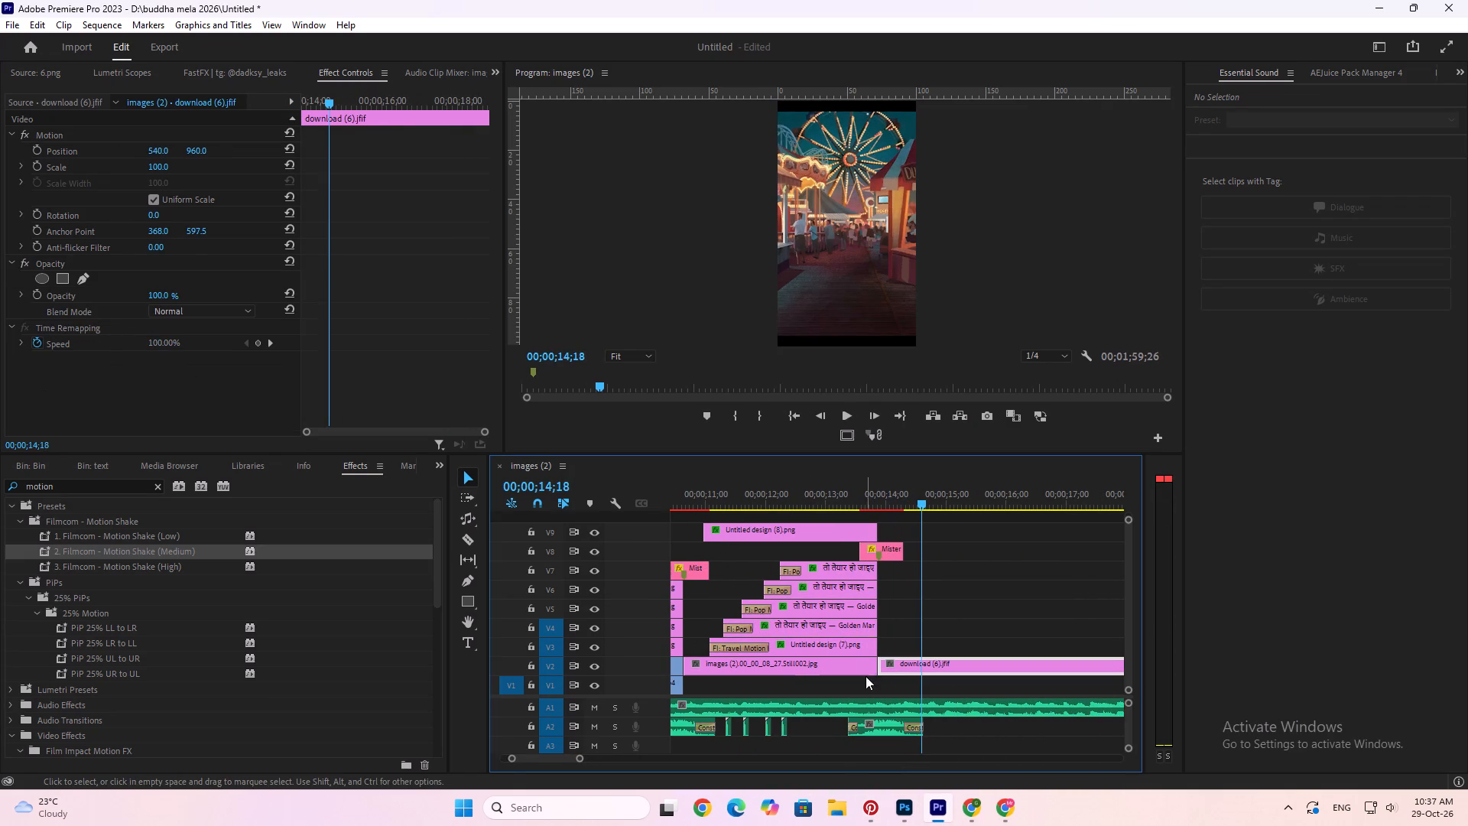
left_click_drag(158, 166, 179, 167)
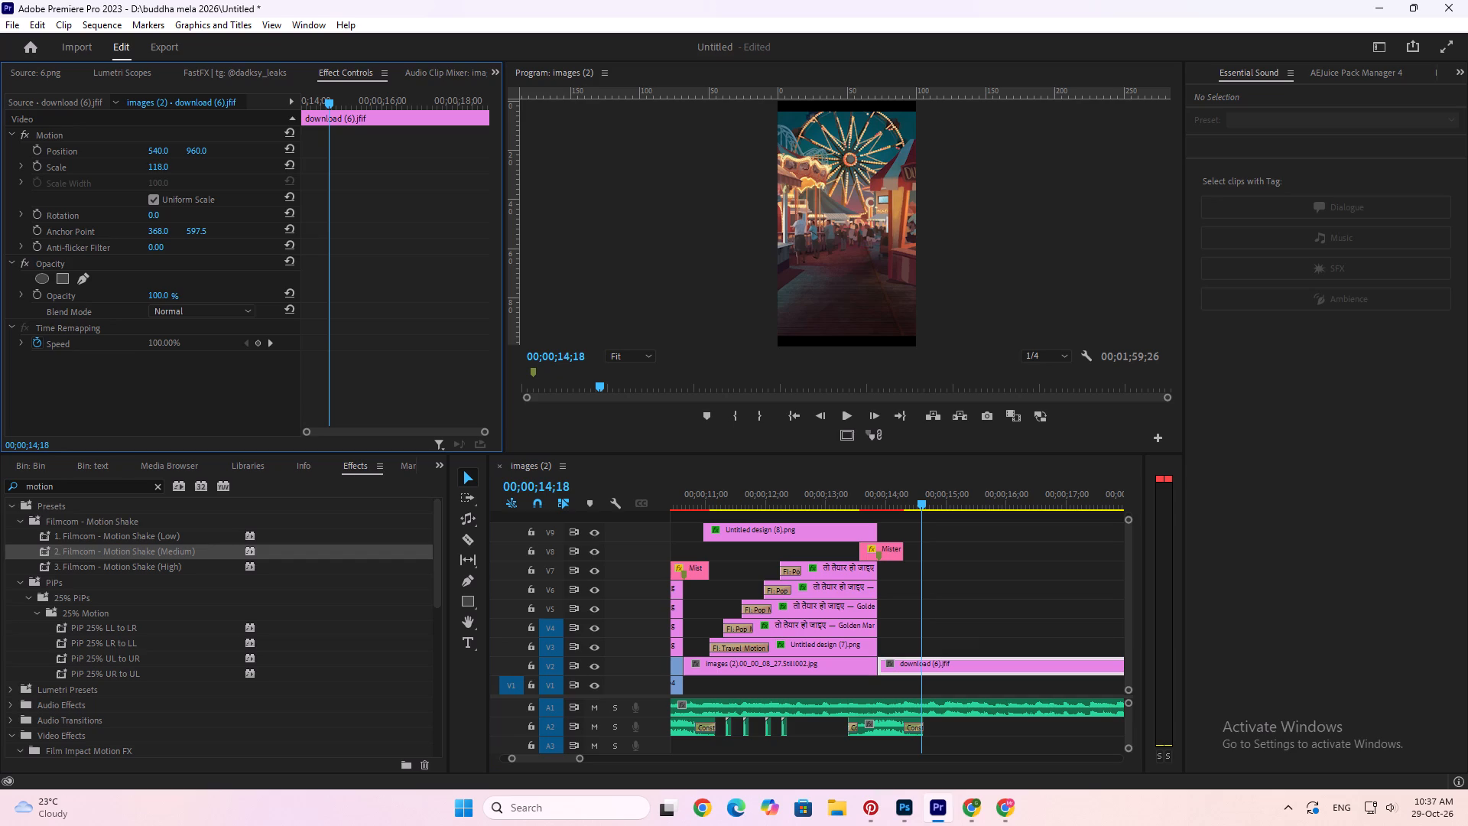
left_click_drag(179, 167, 182, 167)
left_click(230, 173)
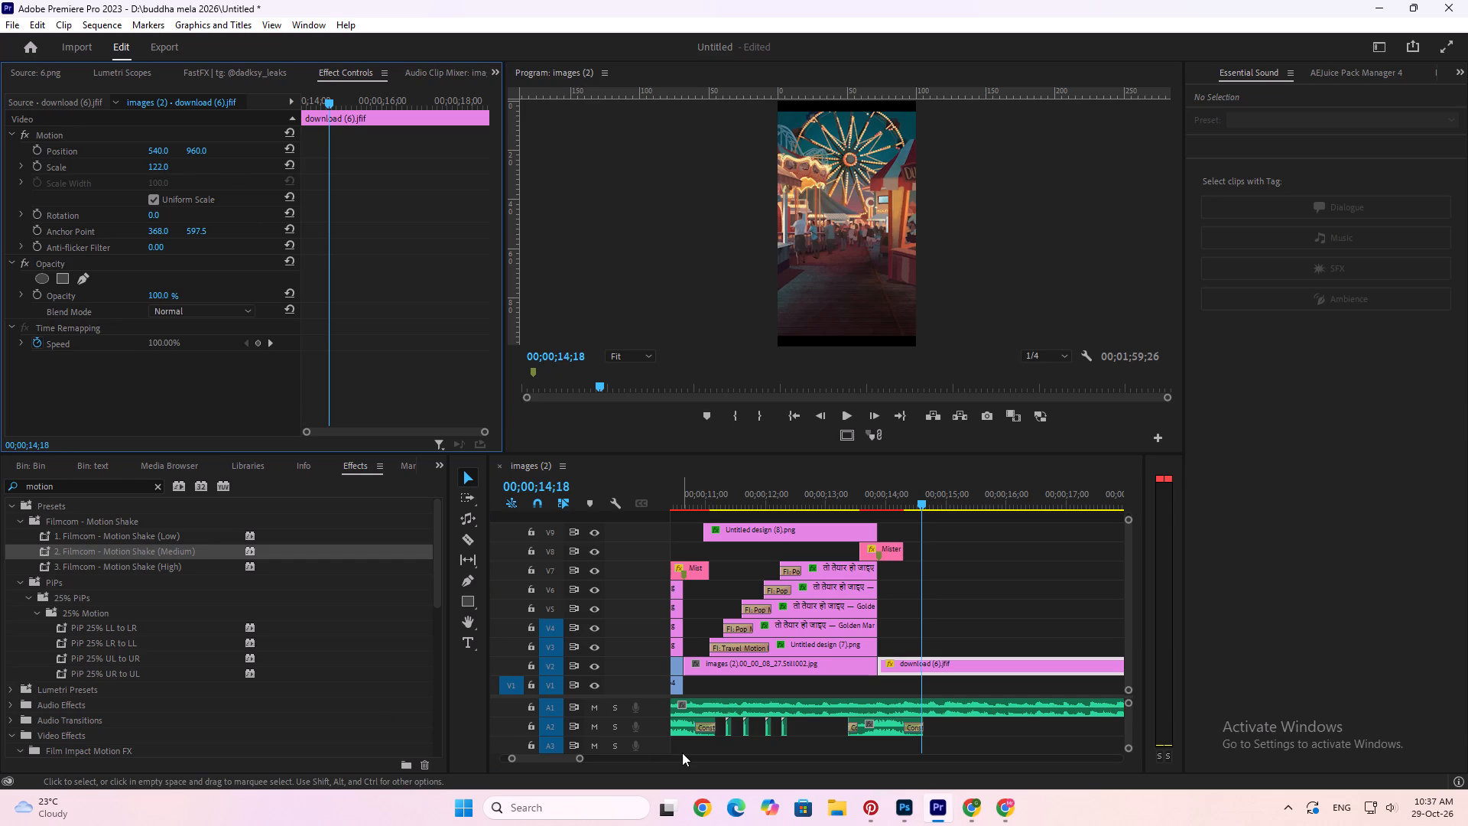
key("ctrl+s")
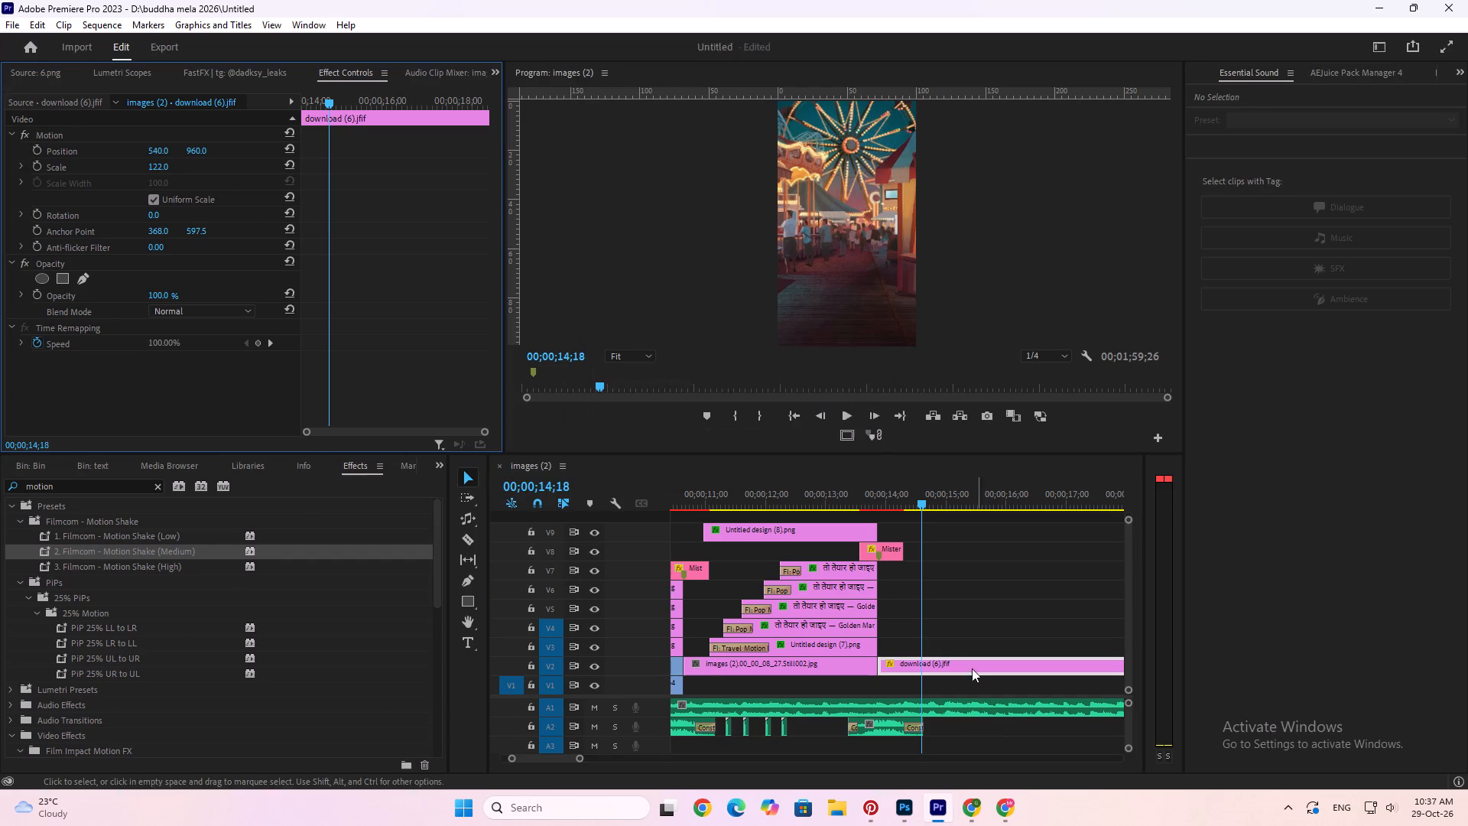
Play the transition from the तो तैयार हो जाइए scene into the fairground image up to 00;00;15;09 and save the project.
left_click_drag(857, 502, 849, 497)
key("space")
scroll(846, 496, "up", 6, "alt")
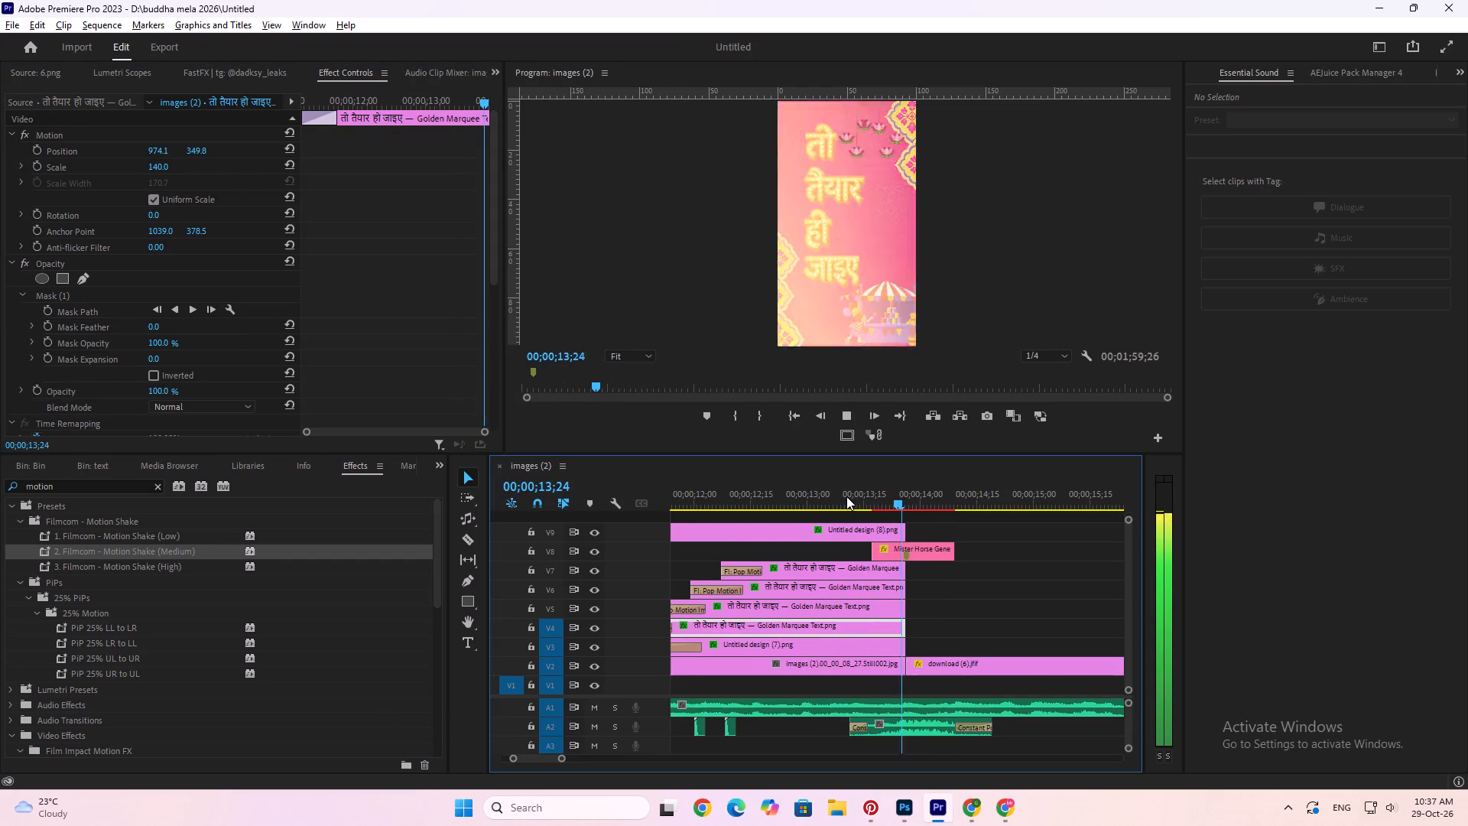
key("space")
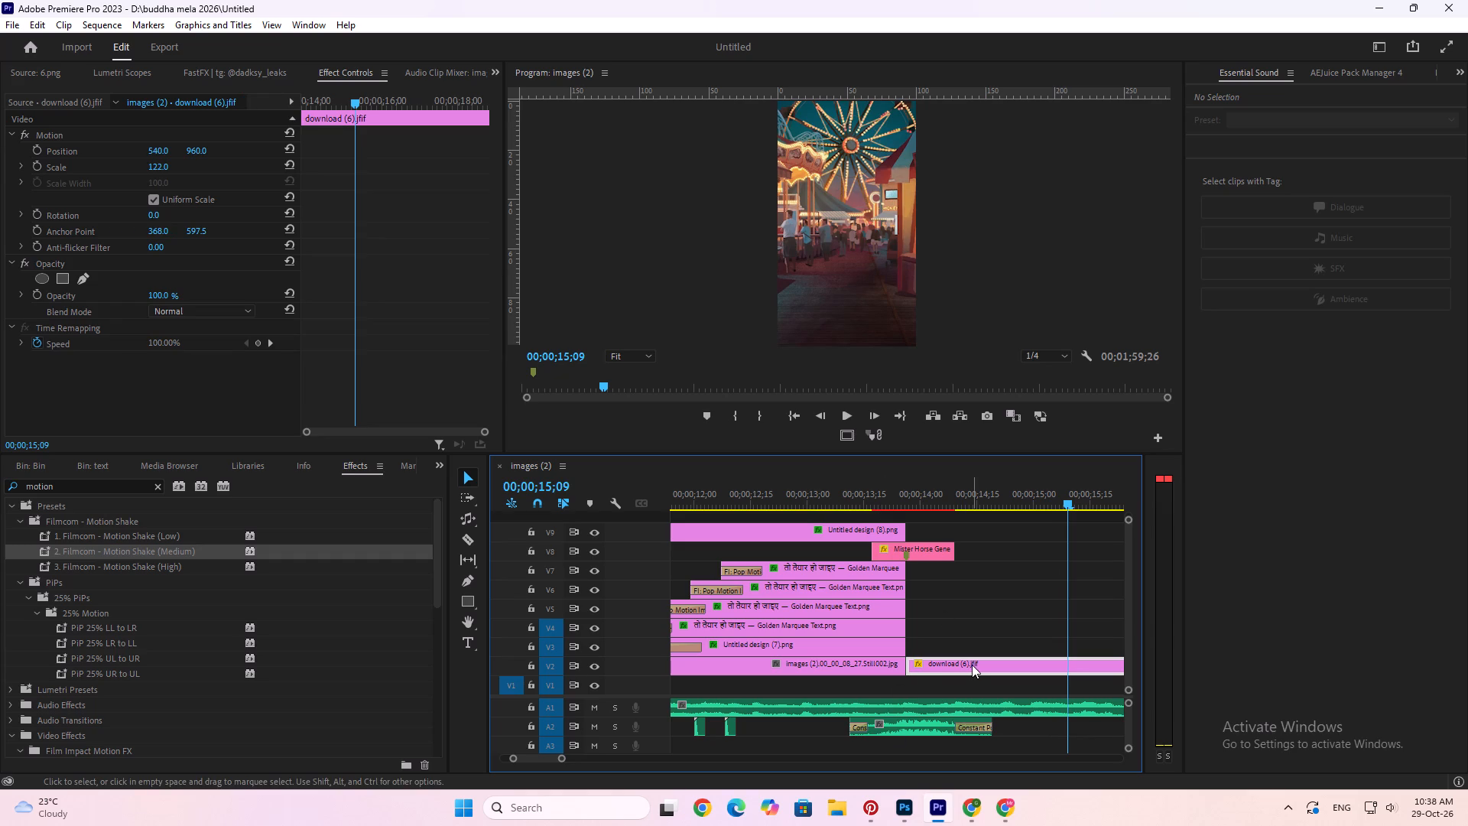
scroll(972, 665, "down", 6, "alt")
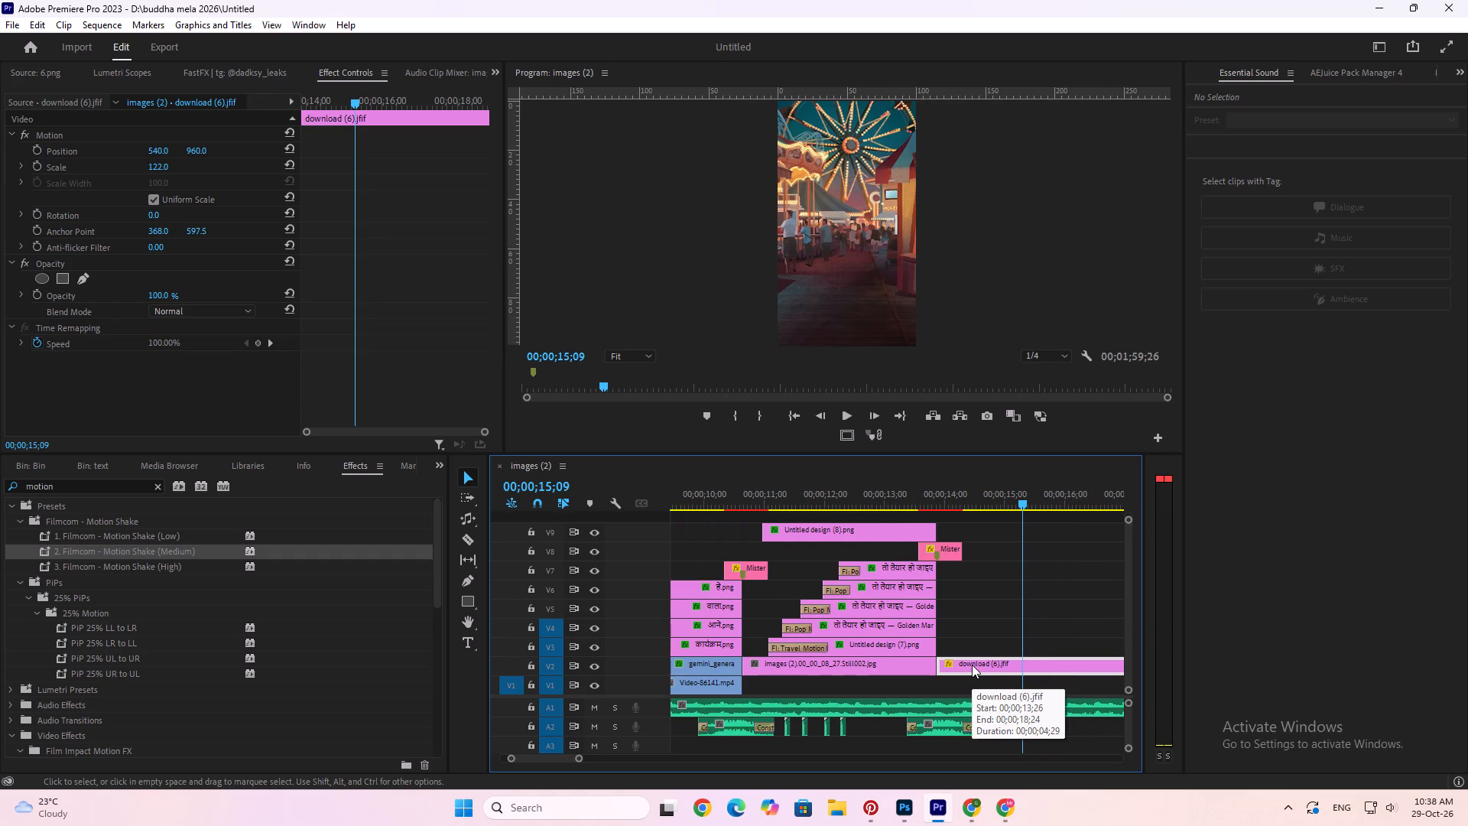
key("ctrl+s")
Switch to Chrome and start a Google search in the empty new tab.
left_click(999, 808)
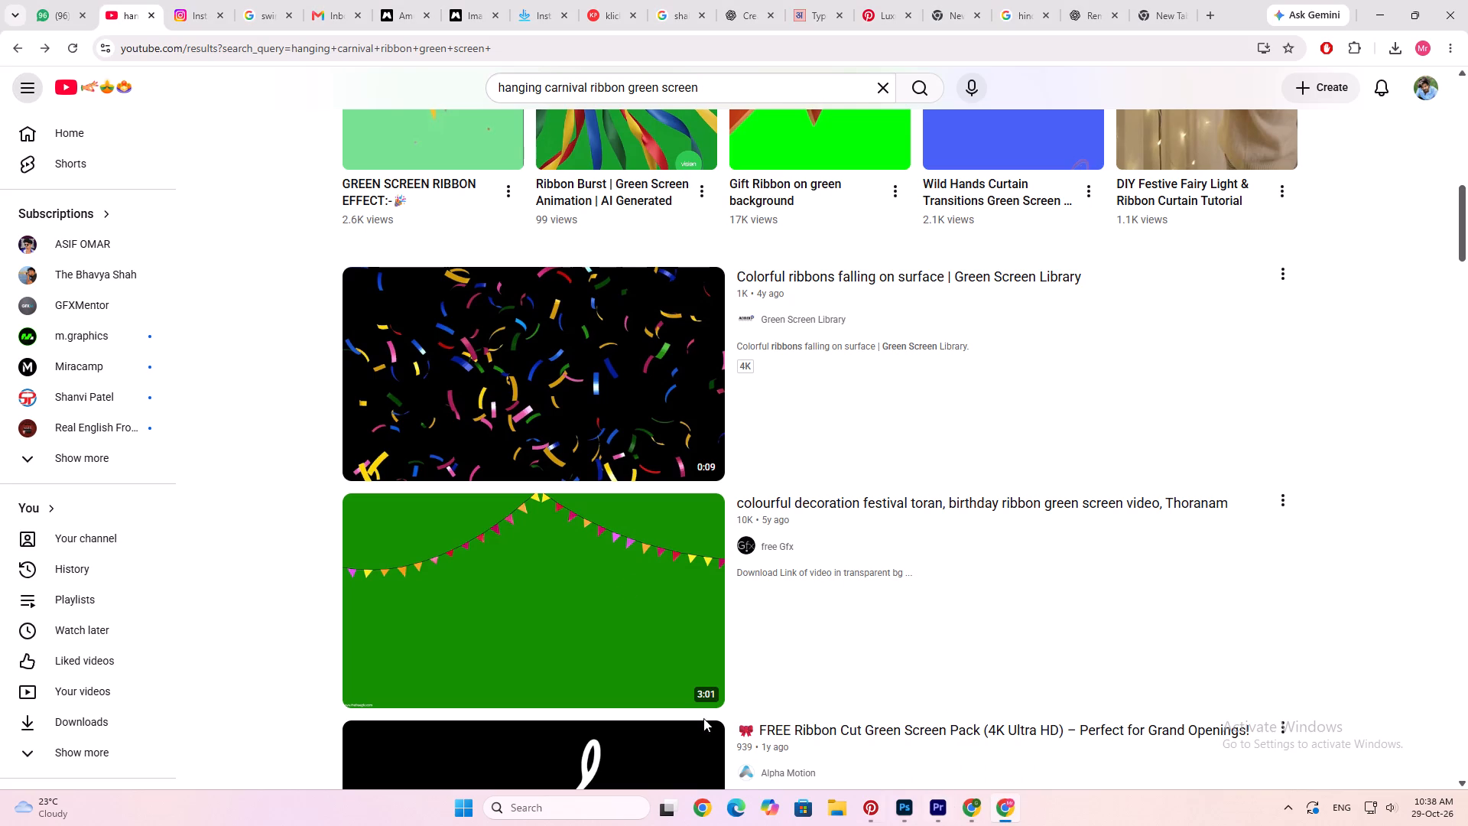
left_click(1165, 18)
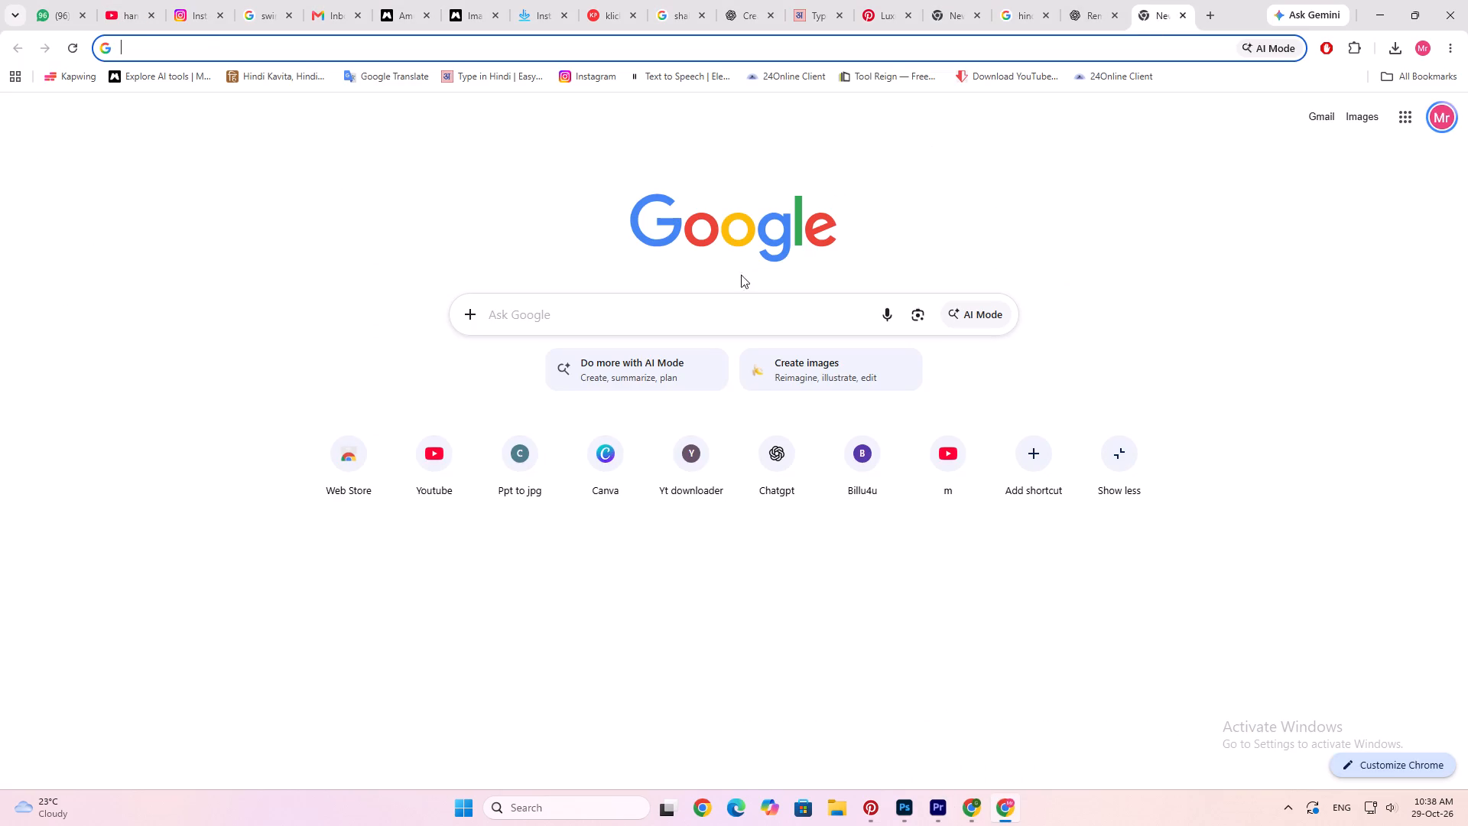
left_click(660, 310)
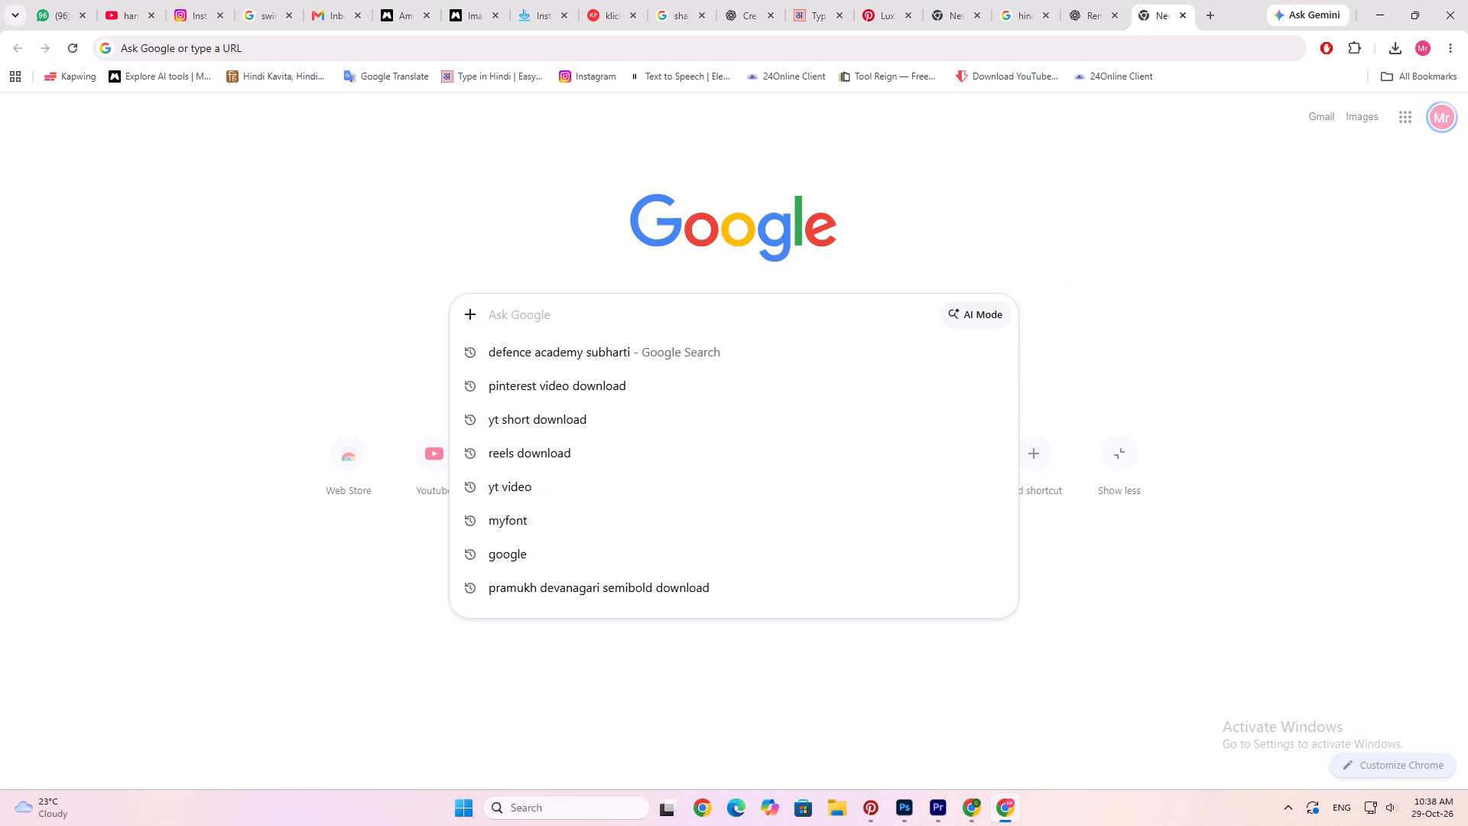